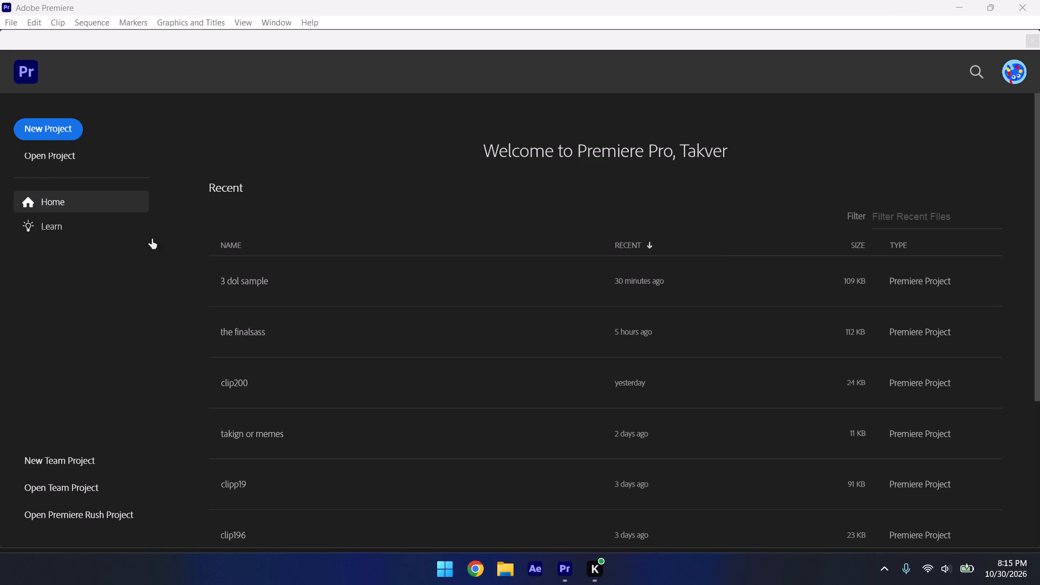
# Create a new project named clipp200 in the completed projects folder, without replacing any existing project.
pyautogui.click(61, 131)
pyautogui.press('BackSpace')
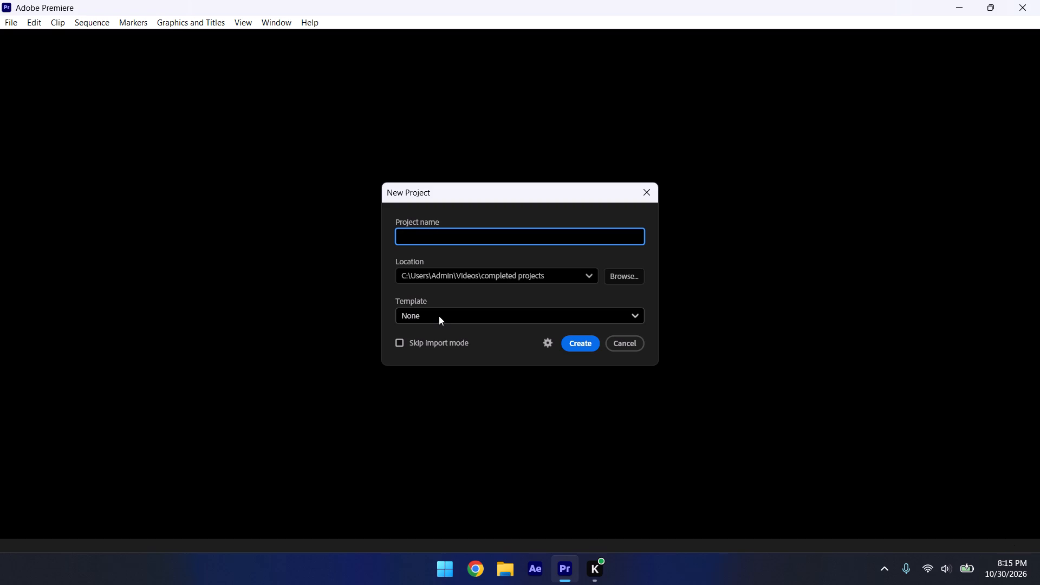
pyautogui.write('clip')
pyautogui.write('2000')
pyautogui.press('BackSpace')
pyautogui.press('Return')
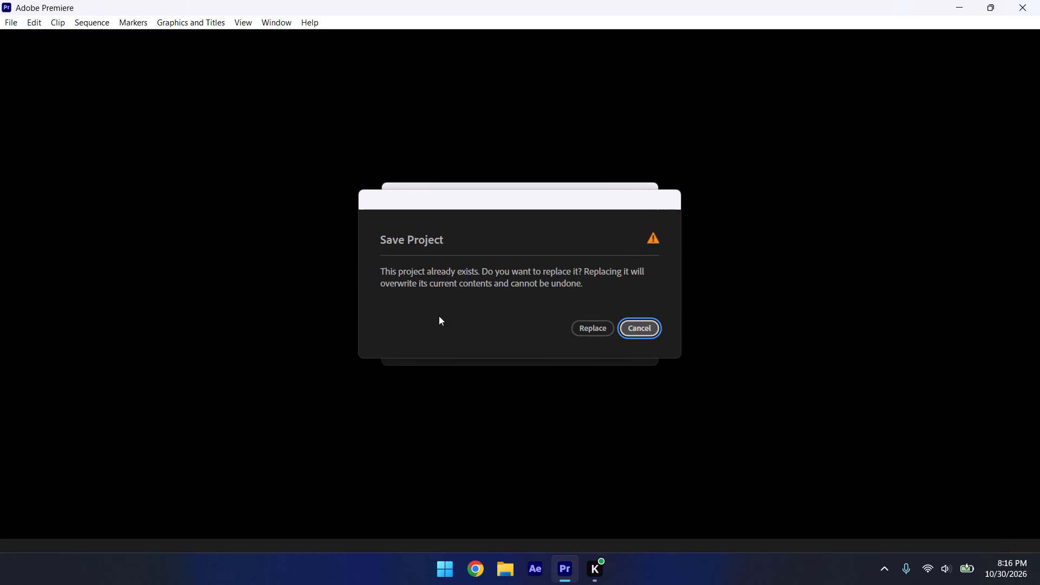
pyautogui.click(622, 327)
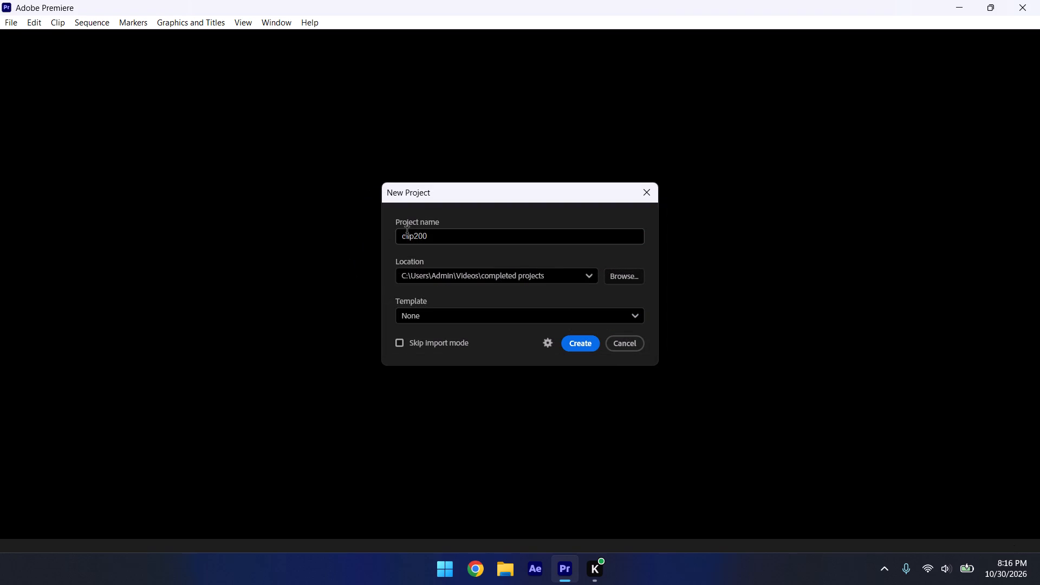
pyautogui.click(409, 236)
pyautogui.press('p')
pyautogui.press('Return')
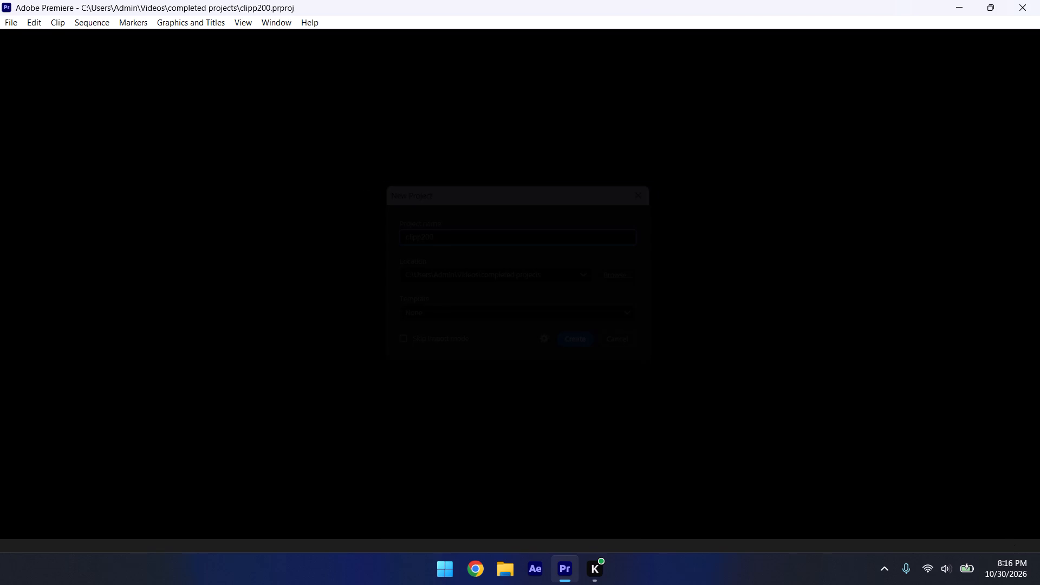
# Open Google Chrome.
pyautogui.click(480, 573)
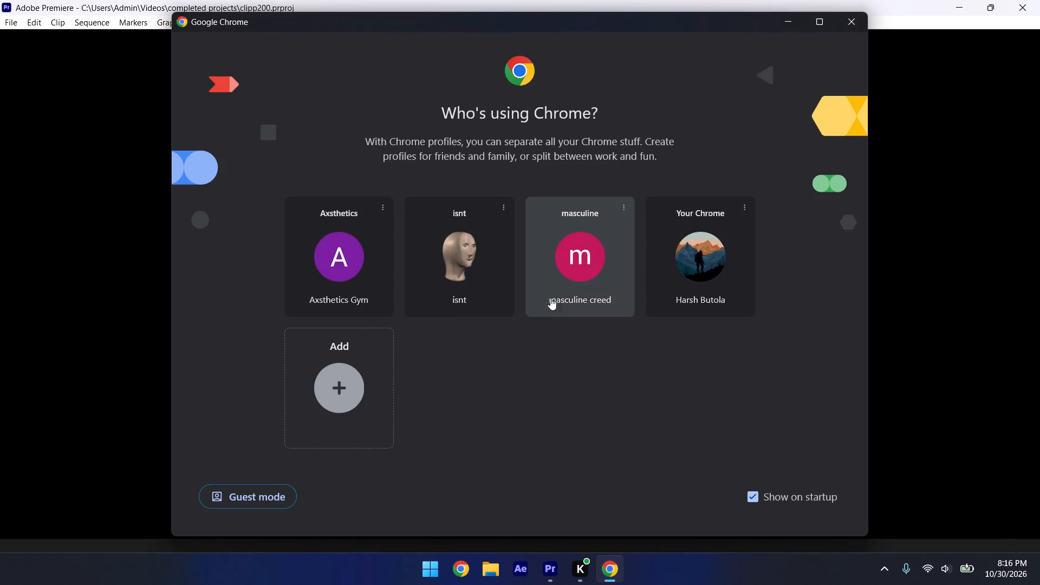
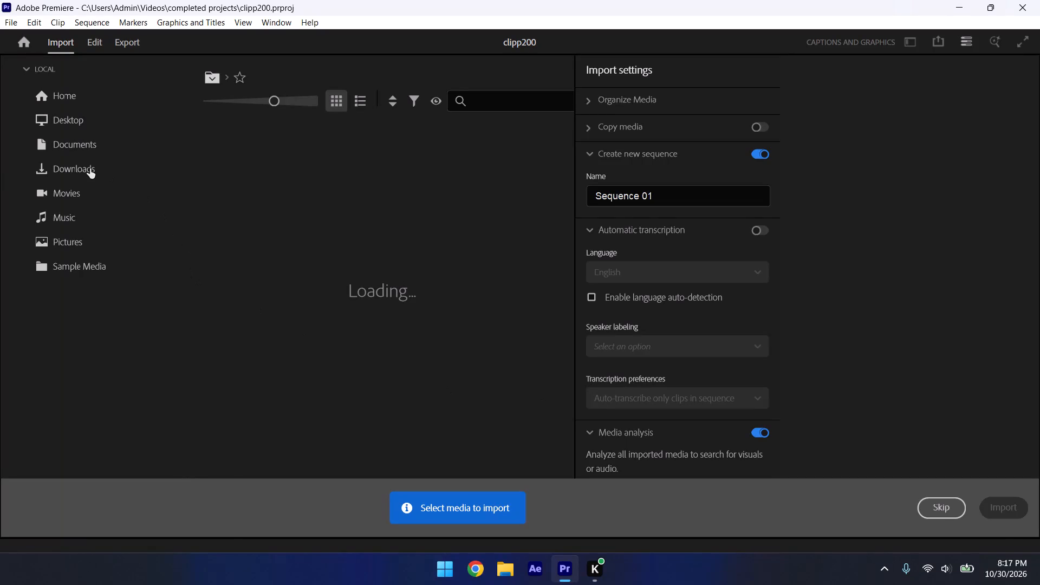
# Open the local Downloads folder to browse for media to import into the clipp200 project.
pyautogui.click(90, 168)
pyautogui.click(470, 0)
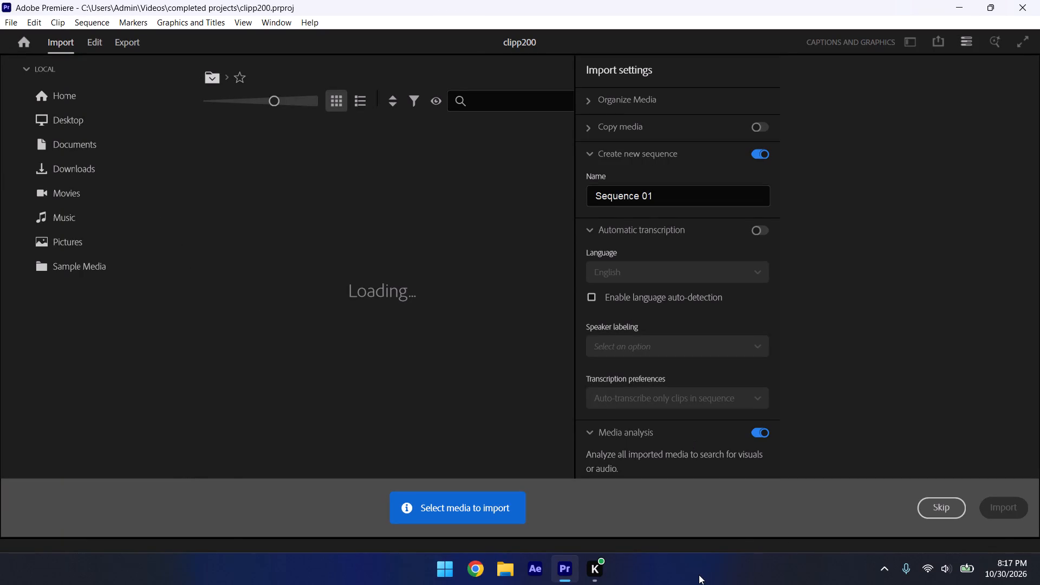
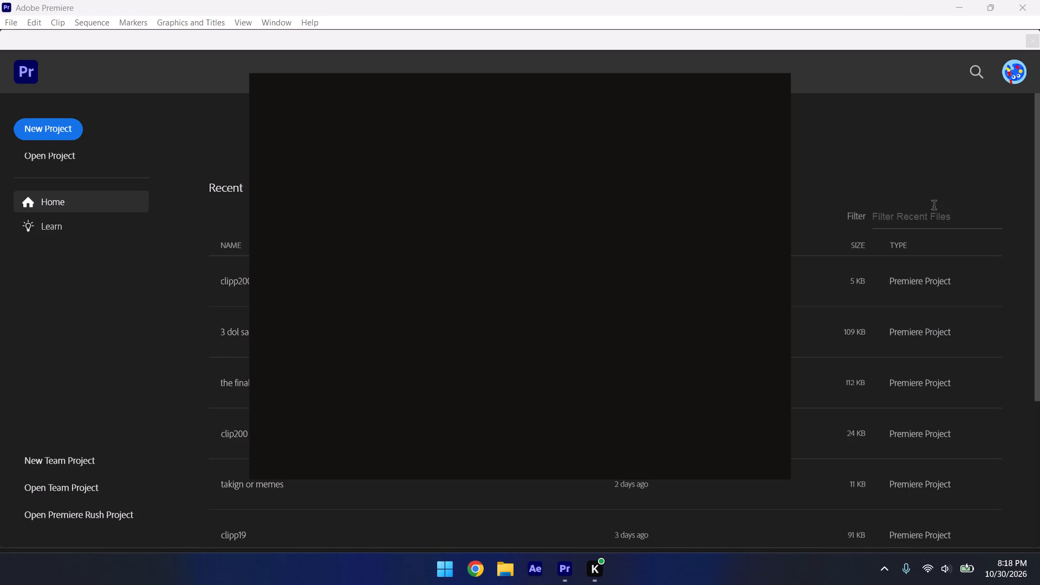
# Create a new project named clipp200 in the completed projects folder, replacing the existing project of that name.
pyautogui.click(25, 360)
pyautogui.click(62, 129)
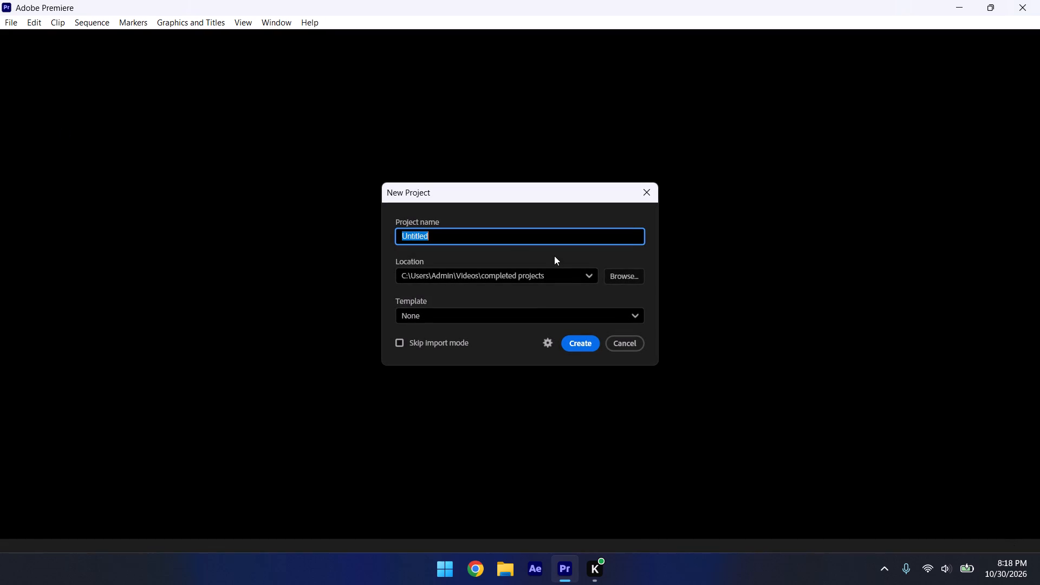
pyautogui.press('BackSpace')
pyautogui.press('BackSpace')
pyautogui.write('clipp200')
pyautogui.press('Return')
pyautogui.click(647, 331)
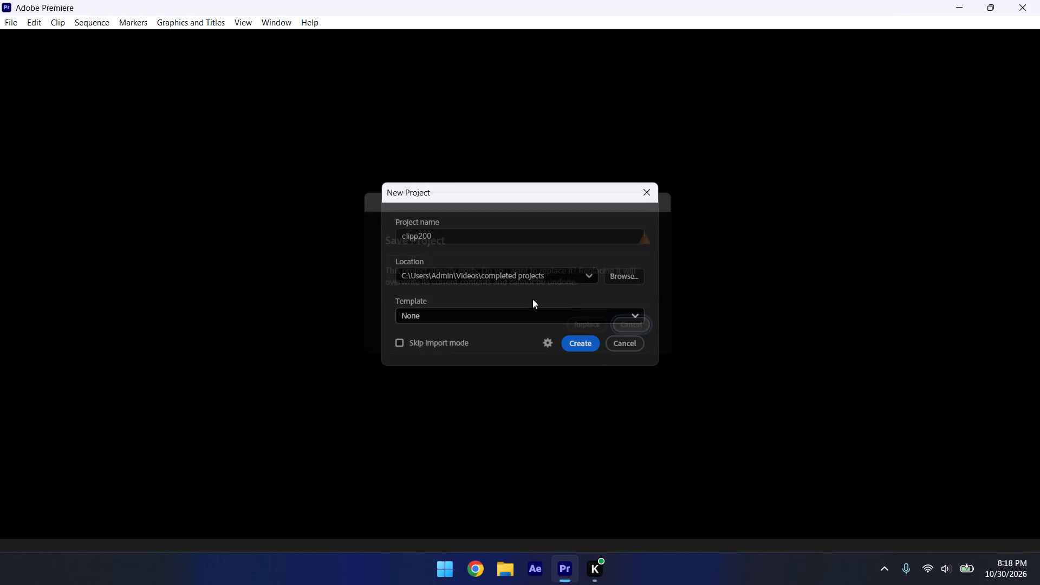
pyautogui.click(587, 347)
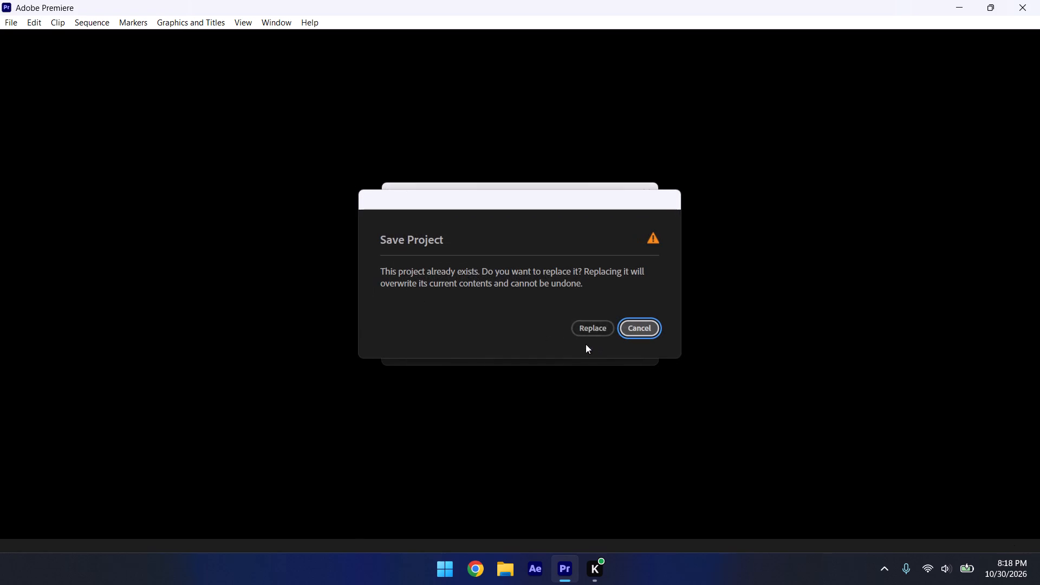
pyautogui.click(602, 333)
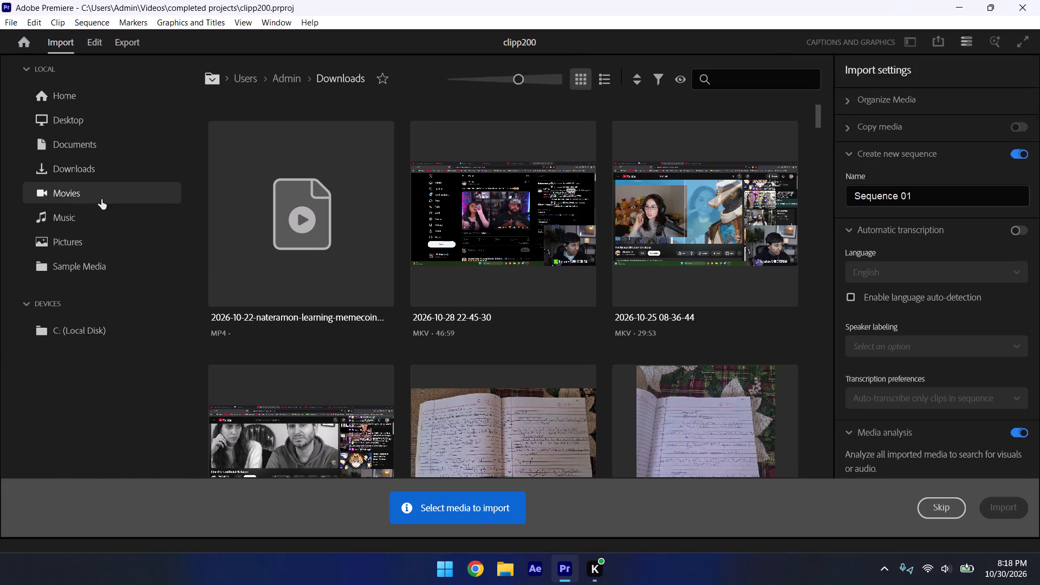
# Browse the completed projects folder under Movies for media to import, leaving no clip selected.
pyautogui.click(67, 191)
pyautogui.scroll(-20, 608, 255)
pyautogui.scroll(-6, 608, 255)
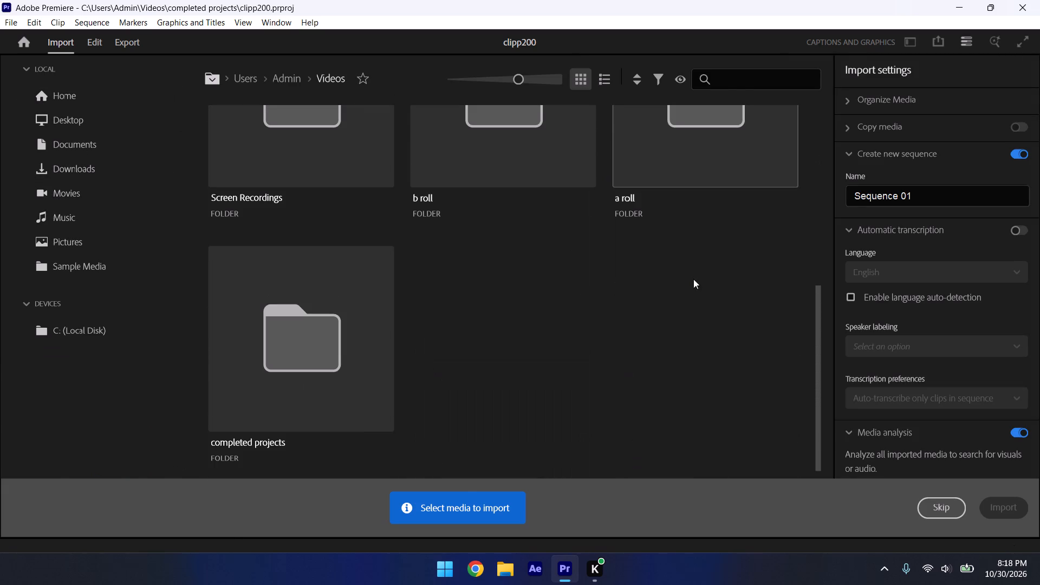
pyautogui.doubleClick(232, 395)
pyautogui.click(310, 224)
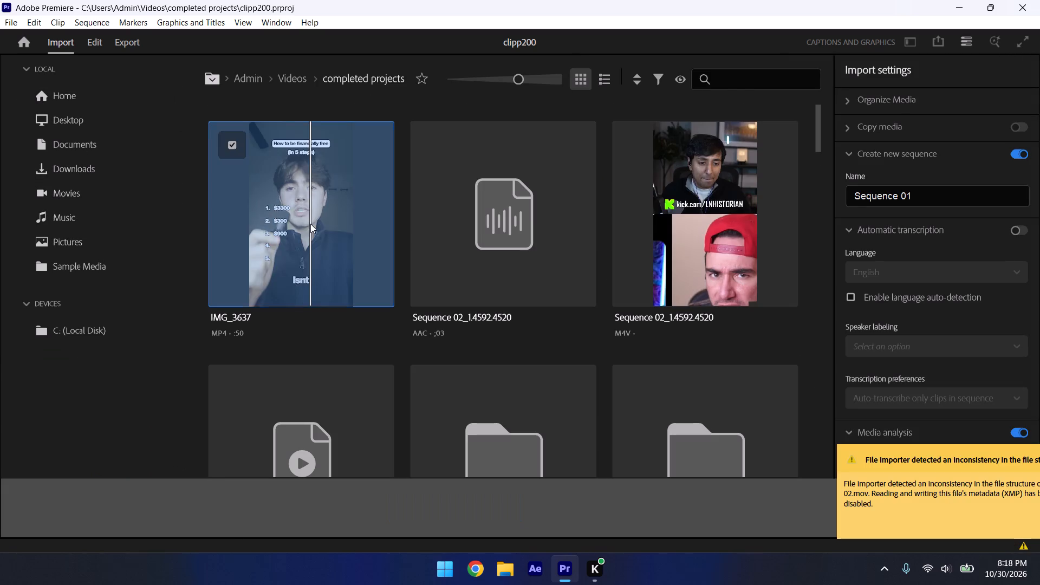
pyautogui.click(300, 207)
pyautogui.scroll(-12, 667, 251)
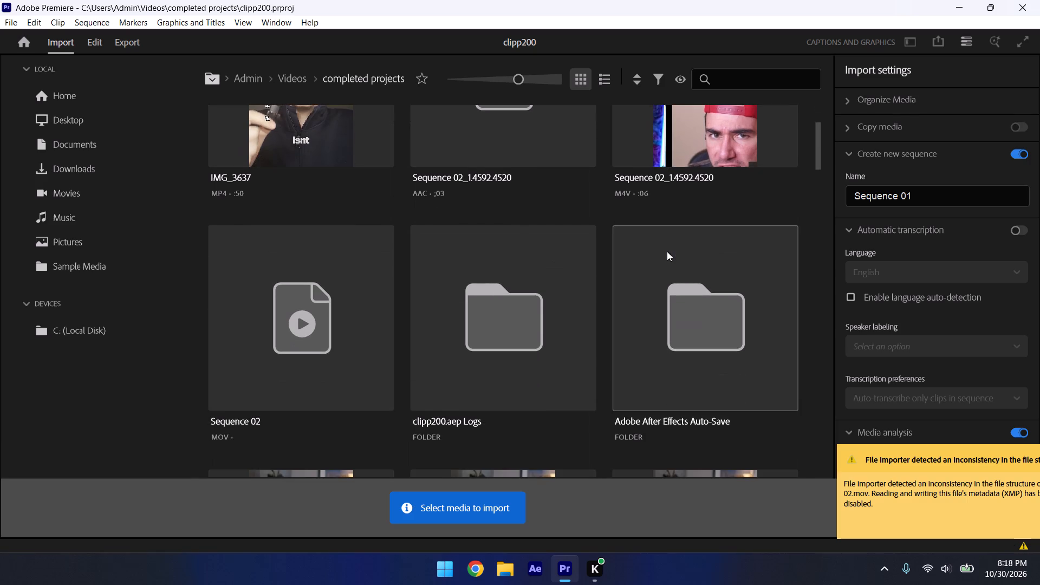
pyautogui.scroll(-6, 660, 253)
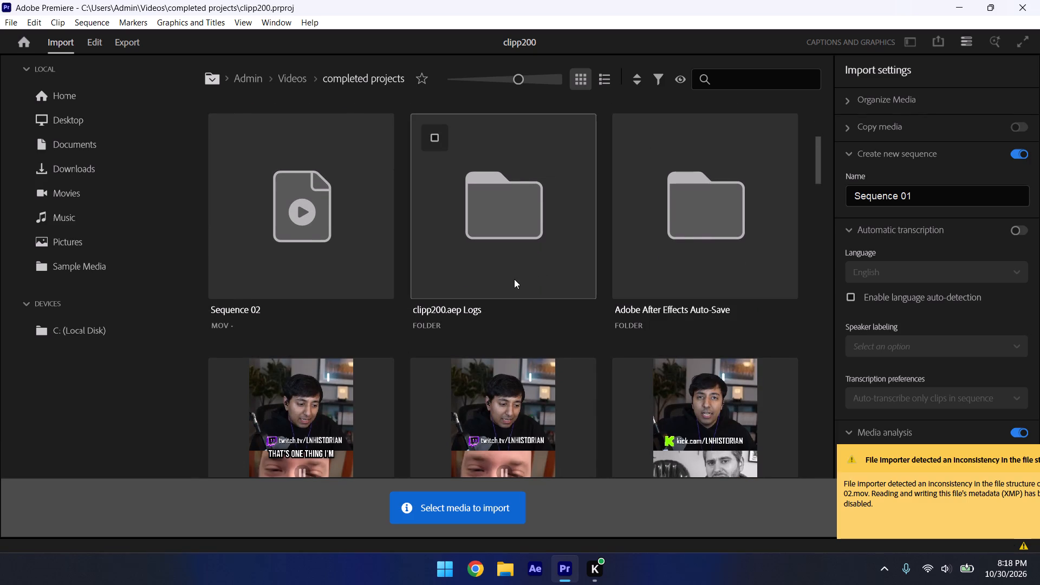
pyautogui.scroll(-10, 513, 279)
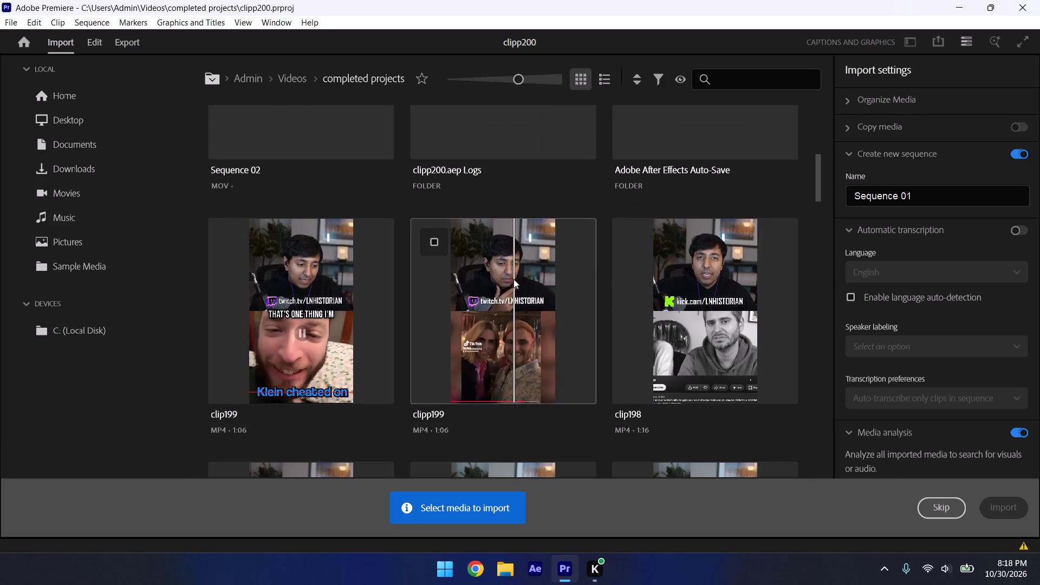
# Look through the local Downloads and Documents folders for the media to import into the project.
pyautogui.click(79, 162)
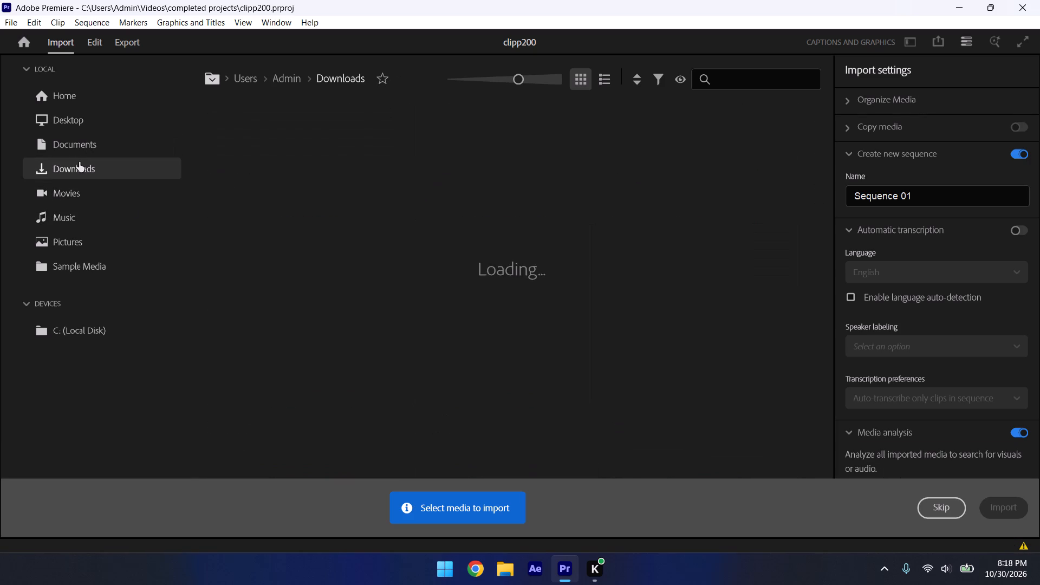
pyautogui.click(79, 141)
pyautogui.scroll(-14, 489, 271)
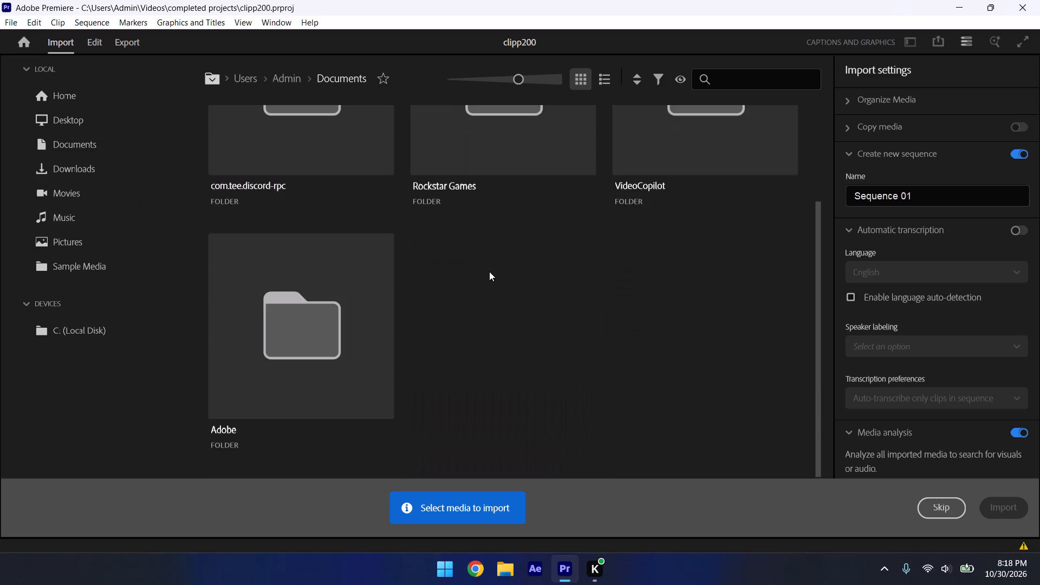
pyautogui.scroll(10, 489, 271)
pyautogui.click(69, 163)
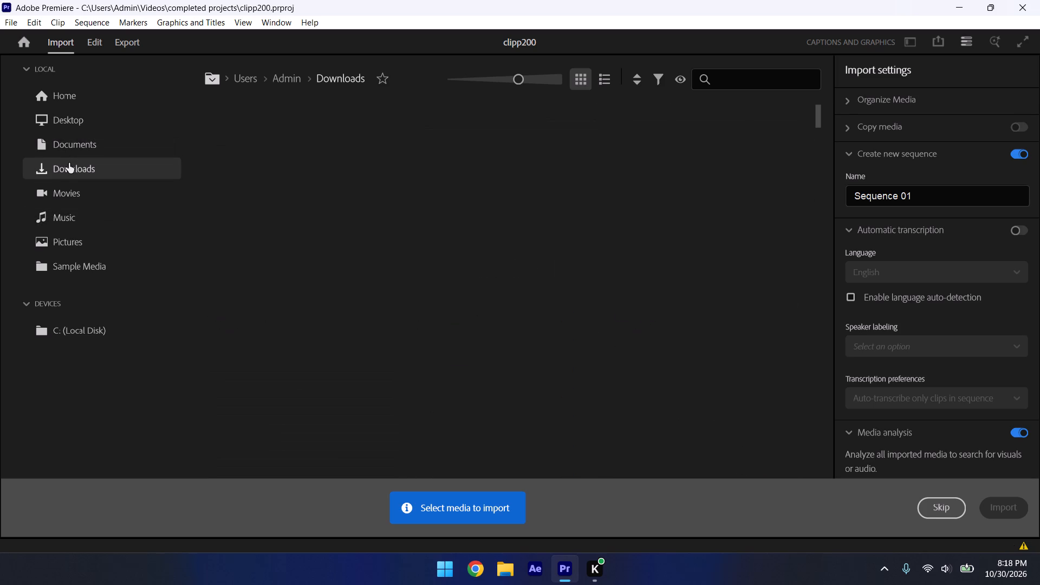
pyautogui.scroll(-3, 432, 336)
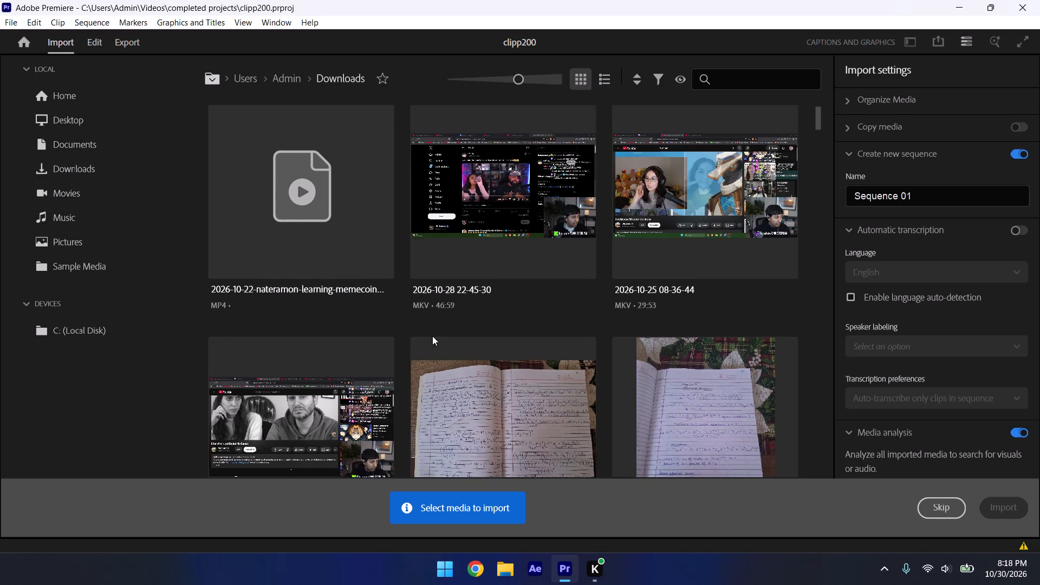
pyautogui.scroll(-19, 432, 336)
pyautogui.scroll(-14, 432, 336)
pyautogui.scroll(17, 432, 336)
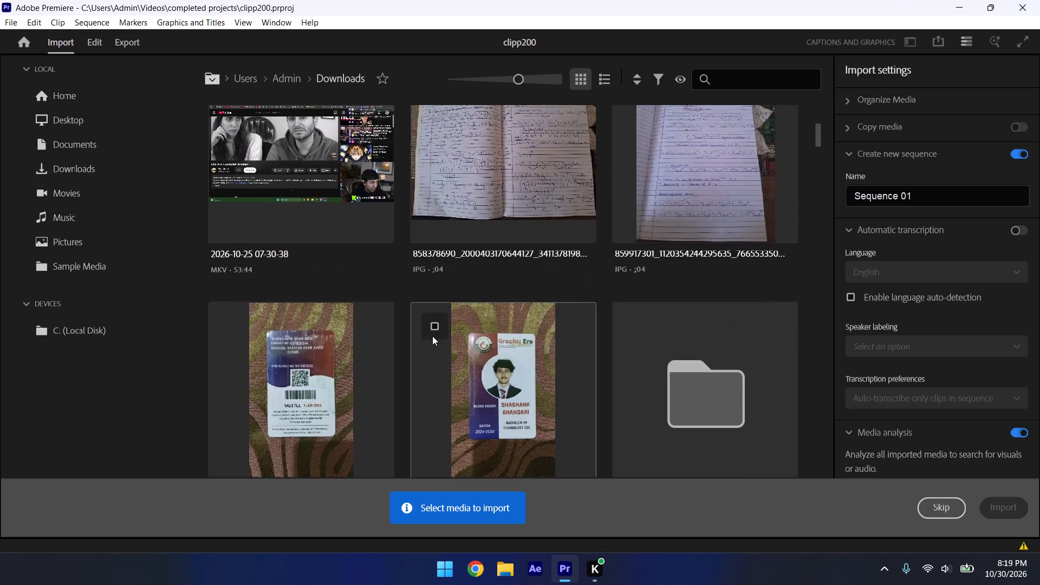
pyautogui.scroll(20, 432, 336)
pyautogui.scroll(11, 432, 336)
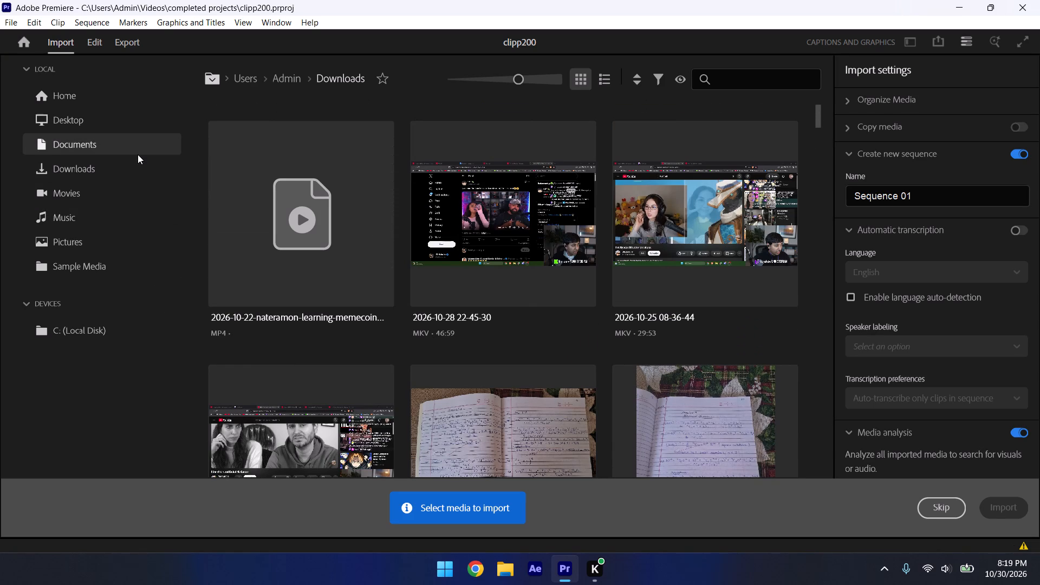
pyautogui.click(67, 140)
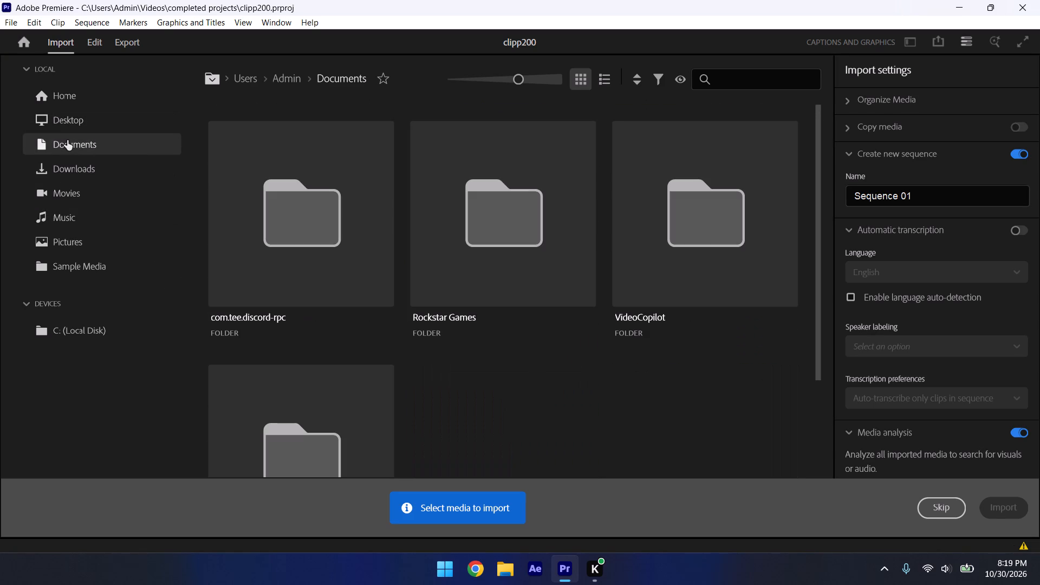
pyautogui.click(76, 163)
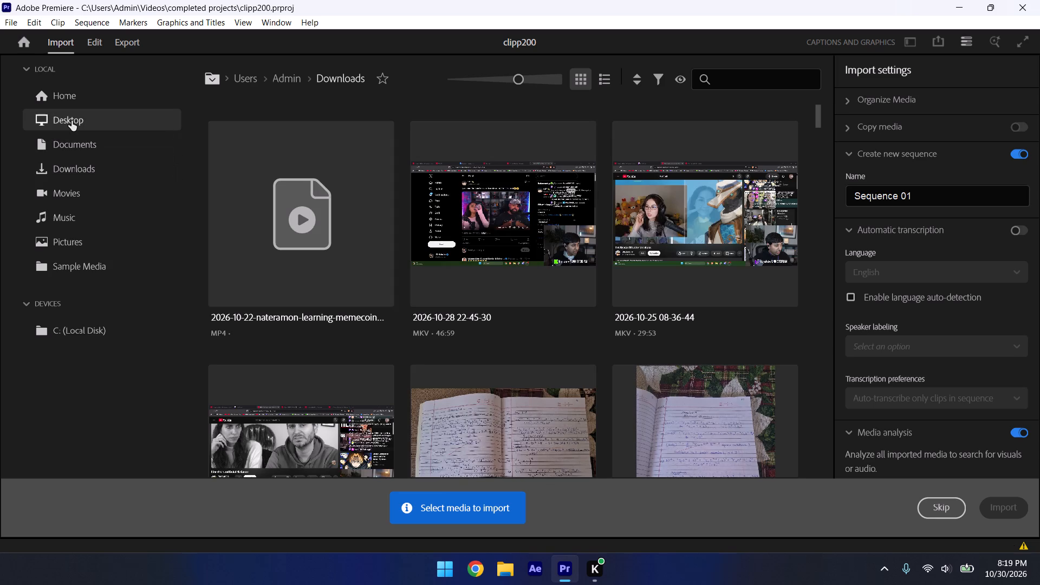
# Close the application from the clipp200 project's import view.
pyautogui.click(1039, 0)
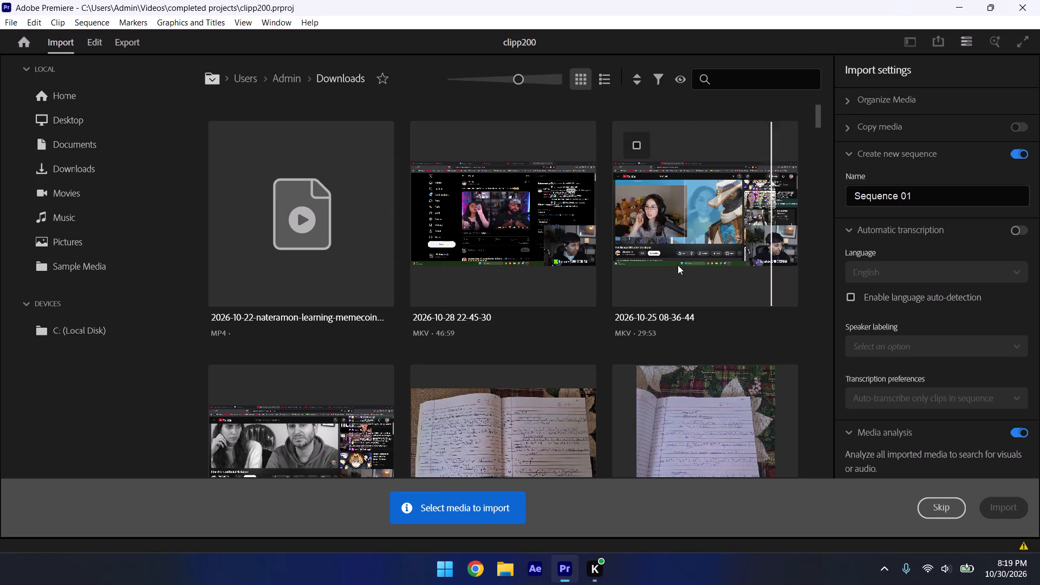
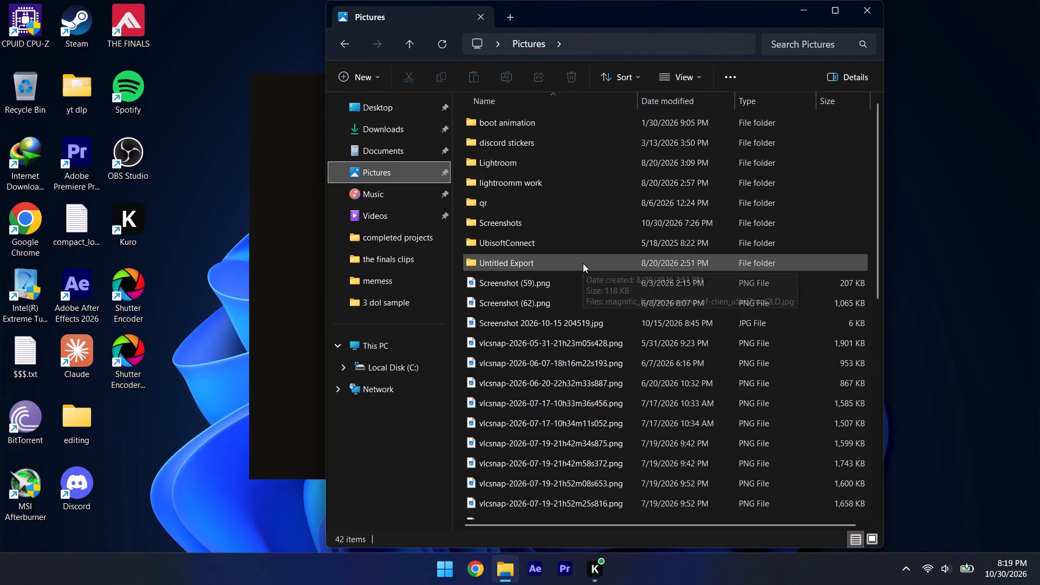
# Play Sequence 02_1.mp4 from the Videos folder in VLC to check its opening, then close the player.
pyautogui.click(350, 216)
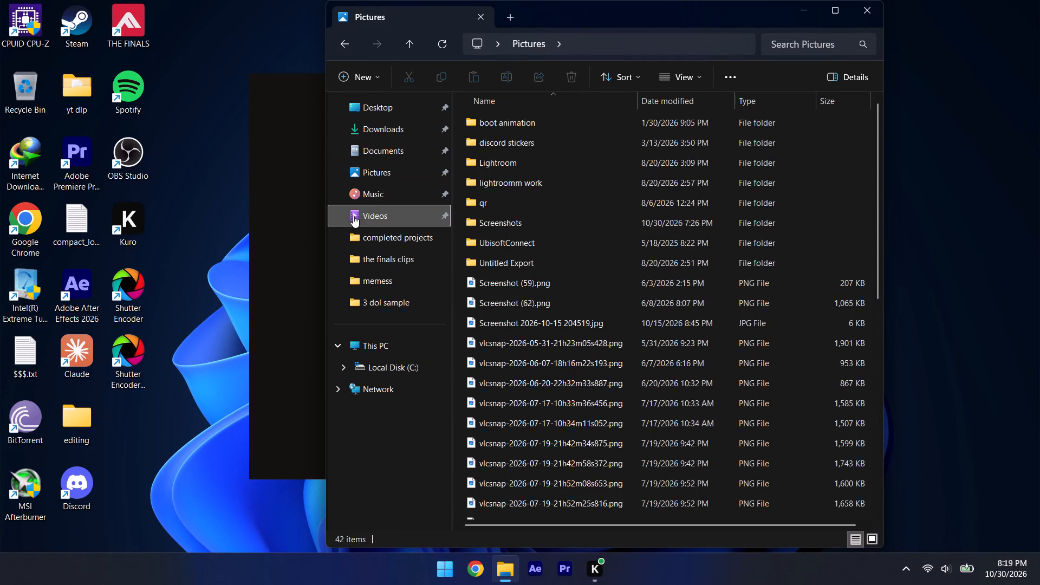
pyautogui.doubleClick(493, 237)
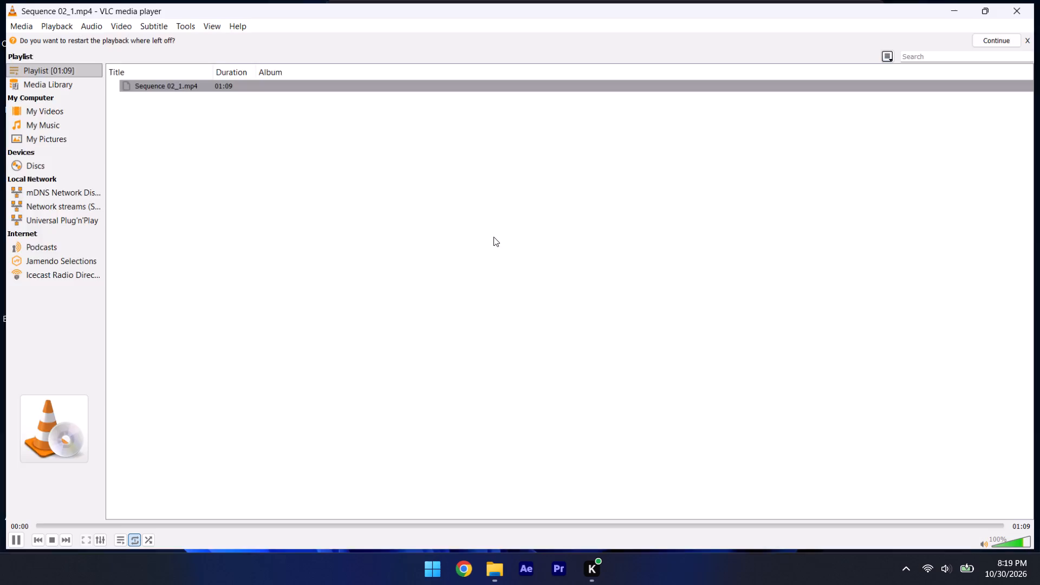
pyautogui.press('Left')
pyautogui.press('Left')
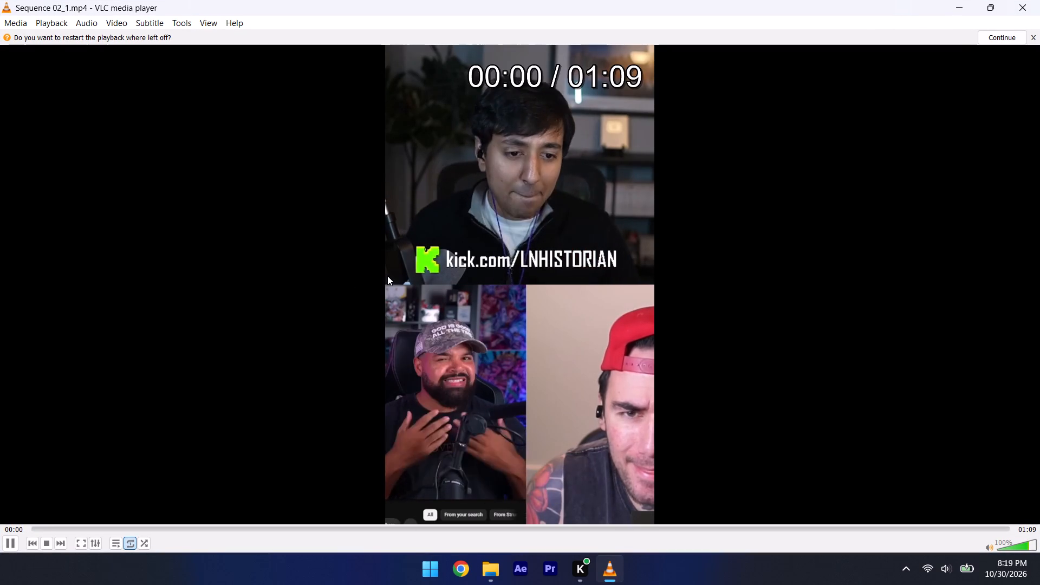
pyautogui.press('Left')
pyautogui.click(1039, 0)
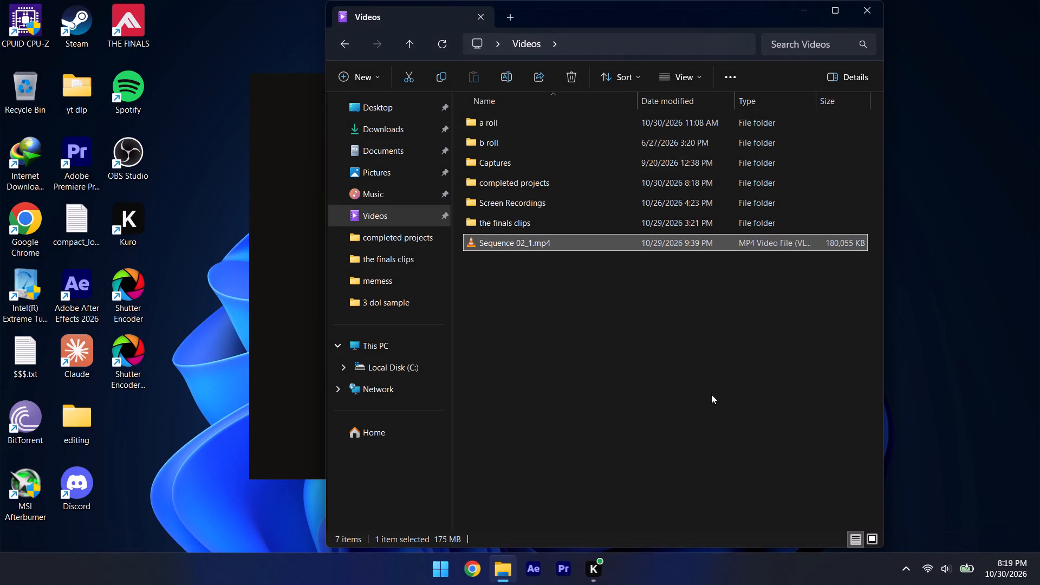
# Launch Adobe After Effects 2026 and close the Videos folder window.
pyautogui.click(535, 570)
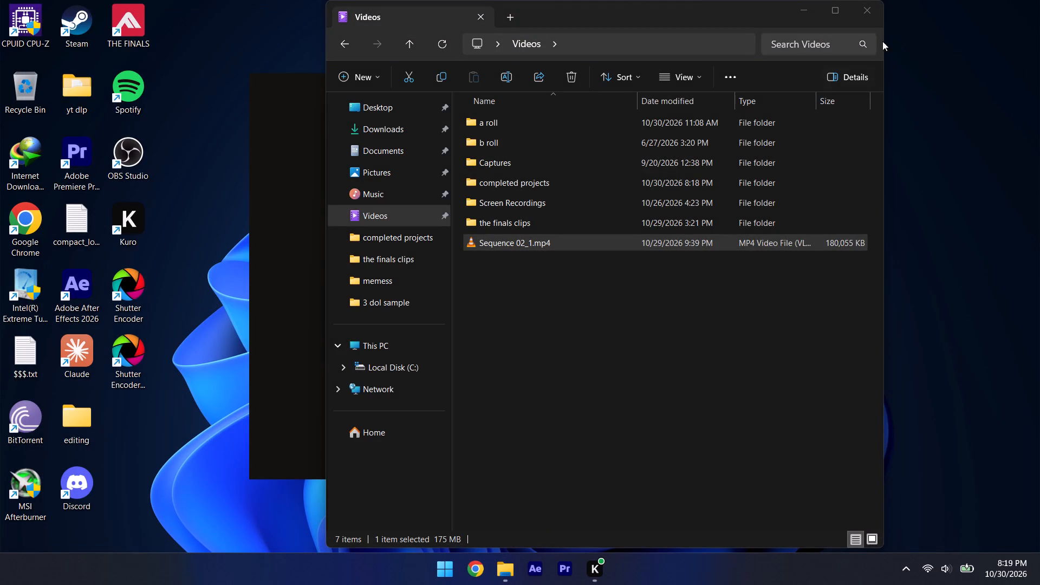
pyautogui.click(867, 11)
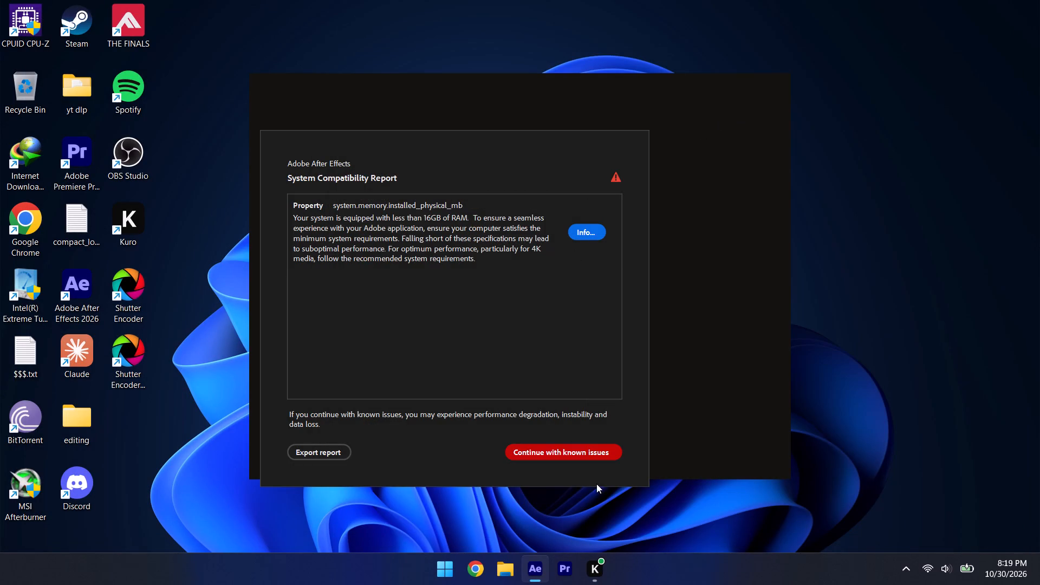
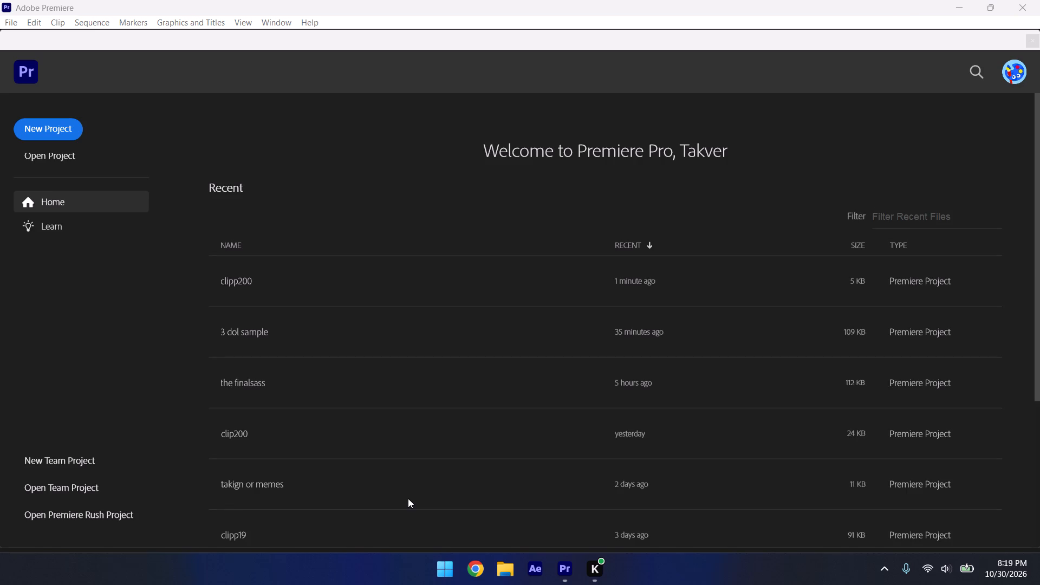
# Open the recent Premiere project clipp200.
pyautogui.press('space')
pyautogui.click(310, 302)
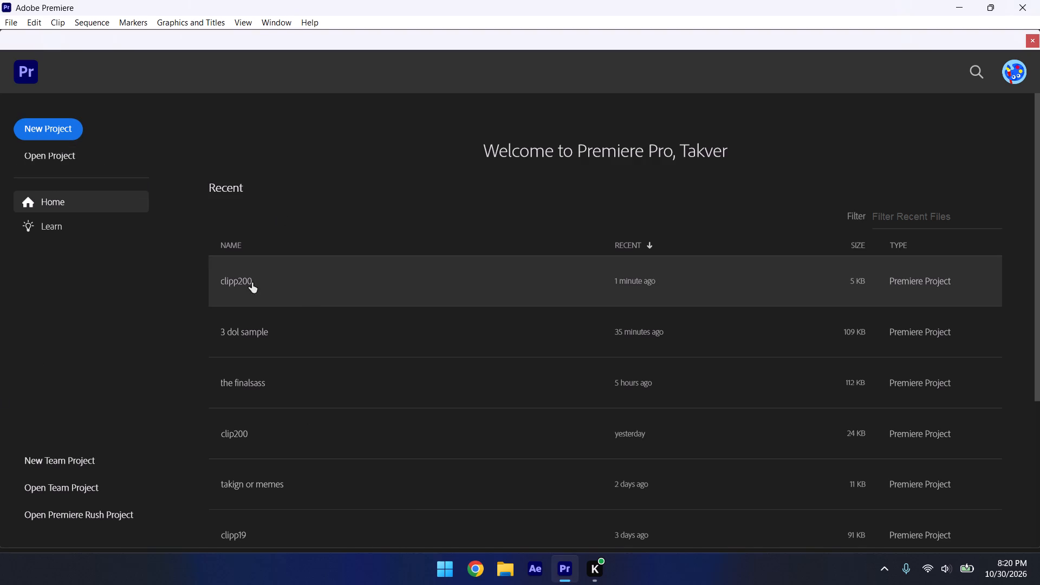
pyautogui.click(248, 279)
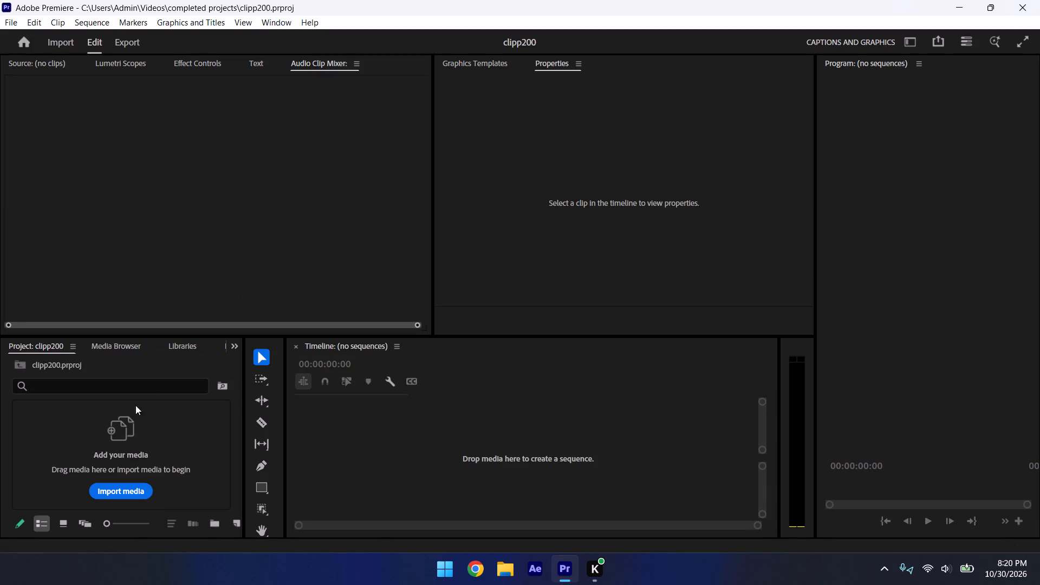
# Import Sequence 02_1.mp4 from the Videos folder into the project.
pyautogui.click(122, 493)
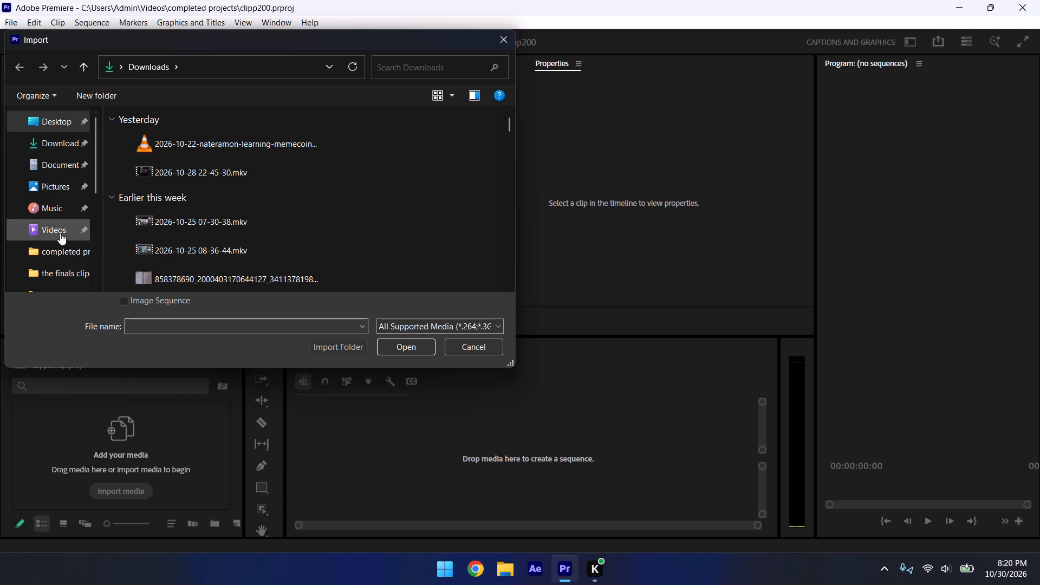
pyautogui.click(61, 233)
pyautogui.click(183, 264)
pyautogui.click(408, 353)
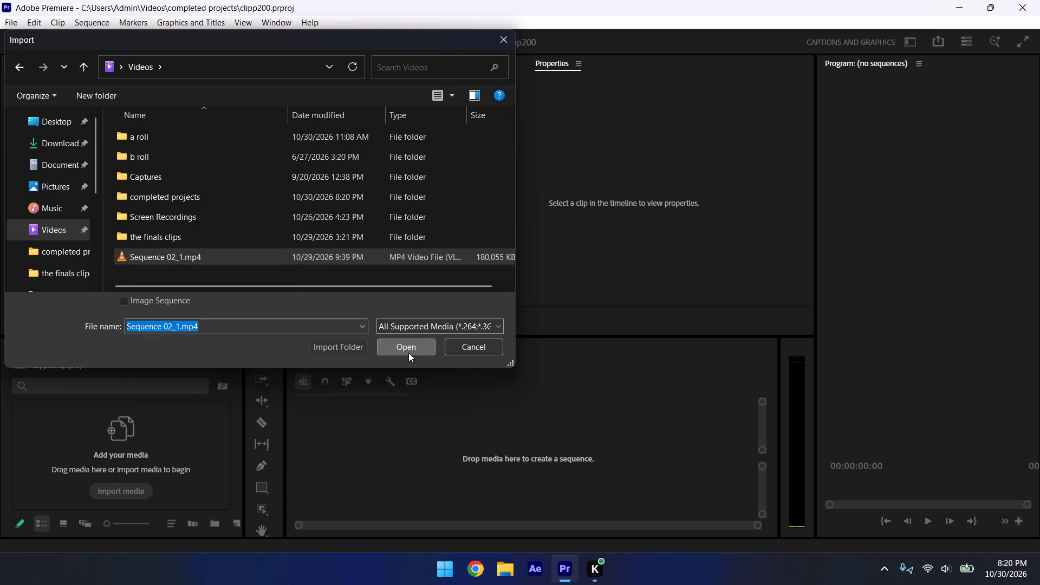
# Create a new sequence from the Sequence 02_1.mp4 clip in the empty timeline.
pyautogui.moveTo(84, 426); pyautogui.dragTo(224, 428)
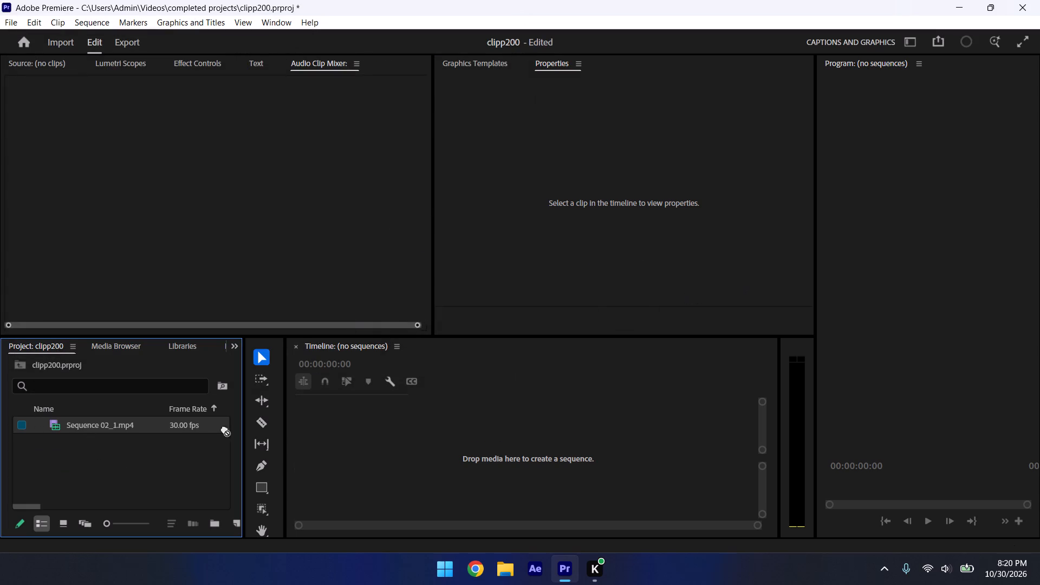
pyautogui.moveTo(224, 428); pyautogui.dragTo(331, 431)
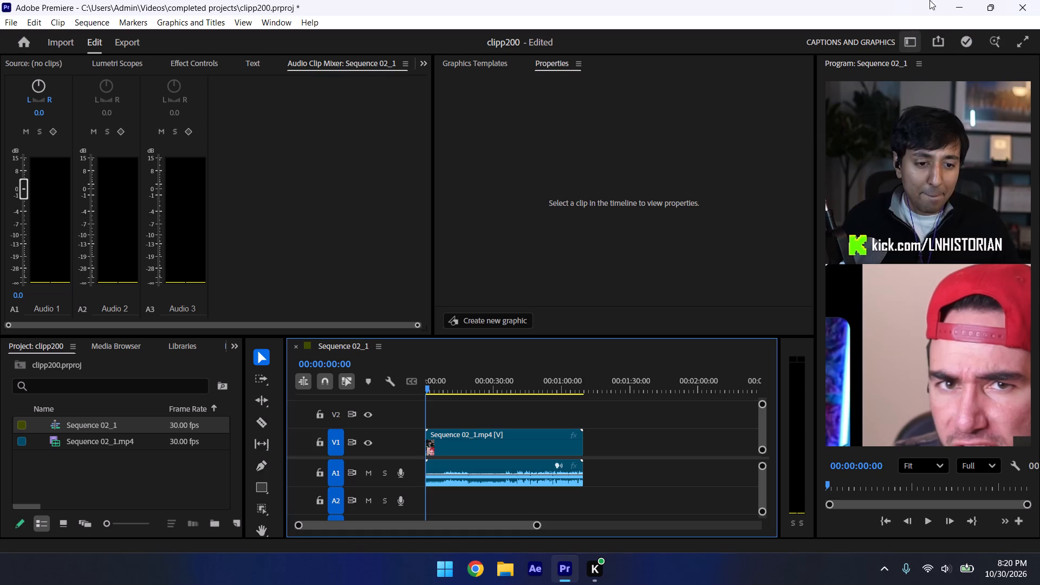
# Reset the Captions and Graphics workspace to its saved layout.
pyautogui.click(911, 37)
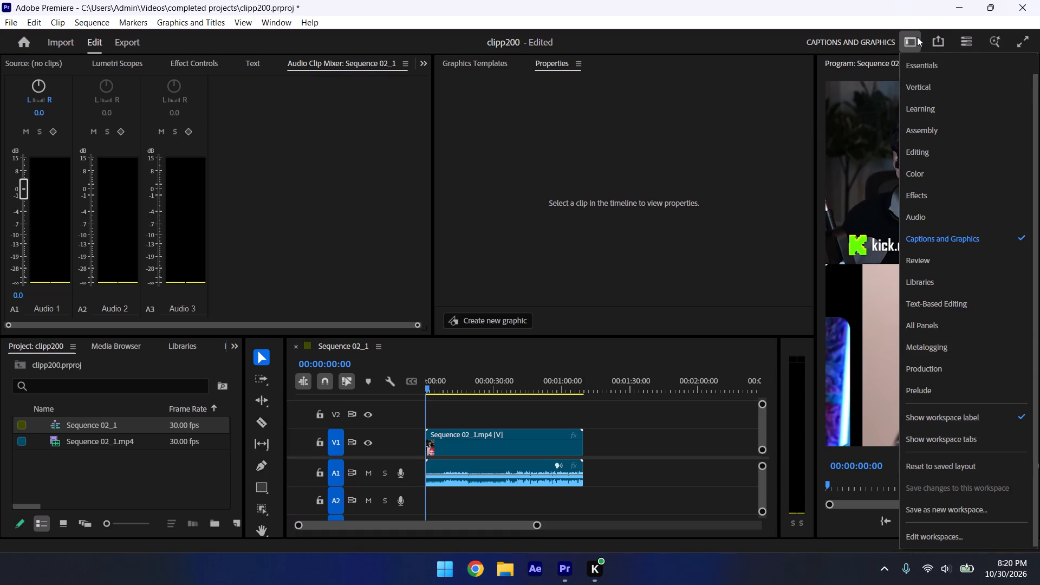
pyautogui.click(931, 461)
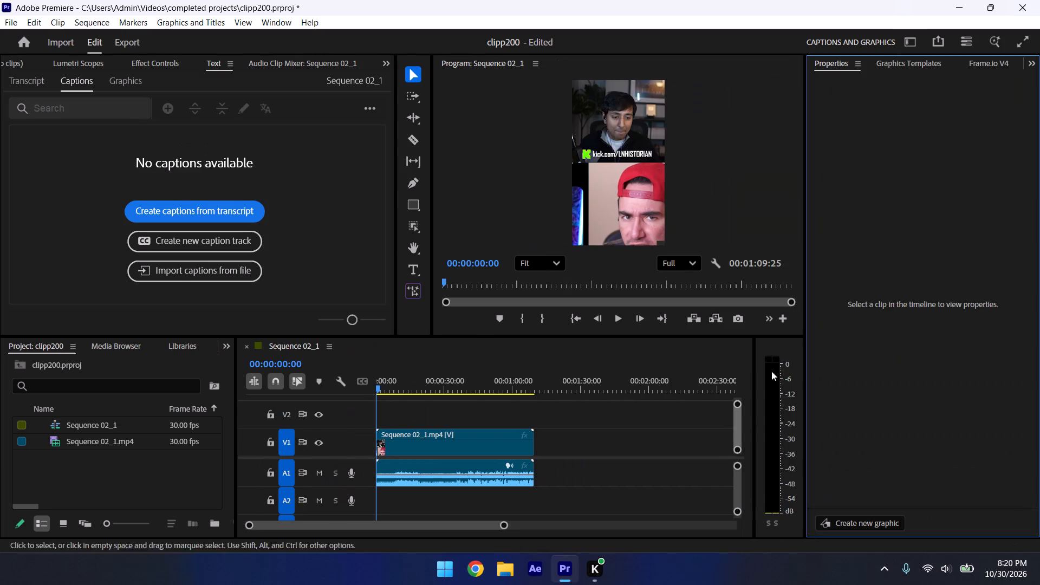
# Shrink the Properties, Project and audio meter areas to widen the Program monitor and the timeline.
pyautogui.moveTo(806, 126); pyautogui.dragTo(1039, 152)
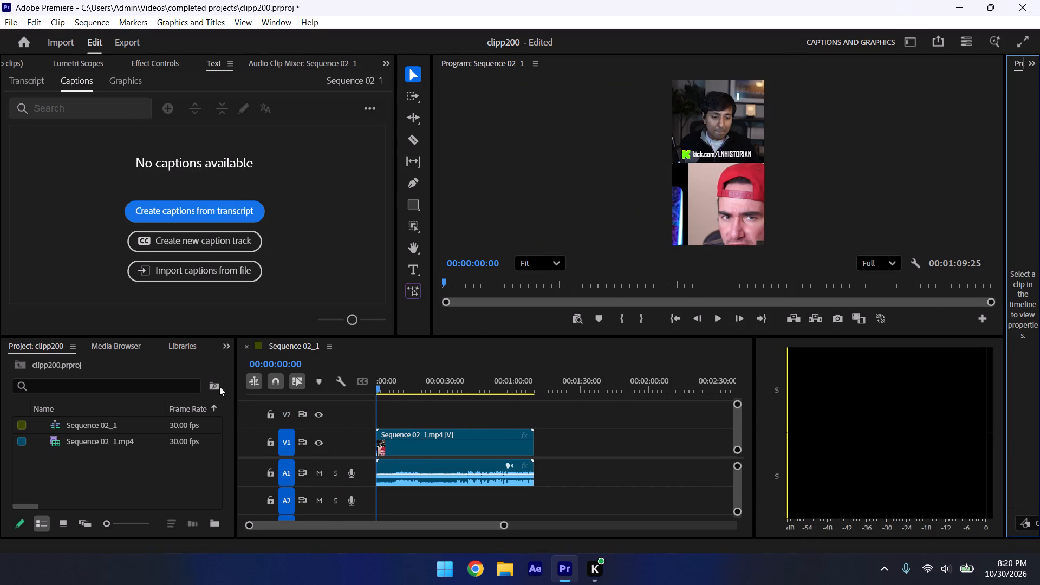
pyautogui.moveTo(235, 359); pyautogui.dragTo(0, 428)
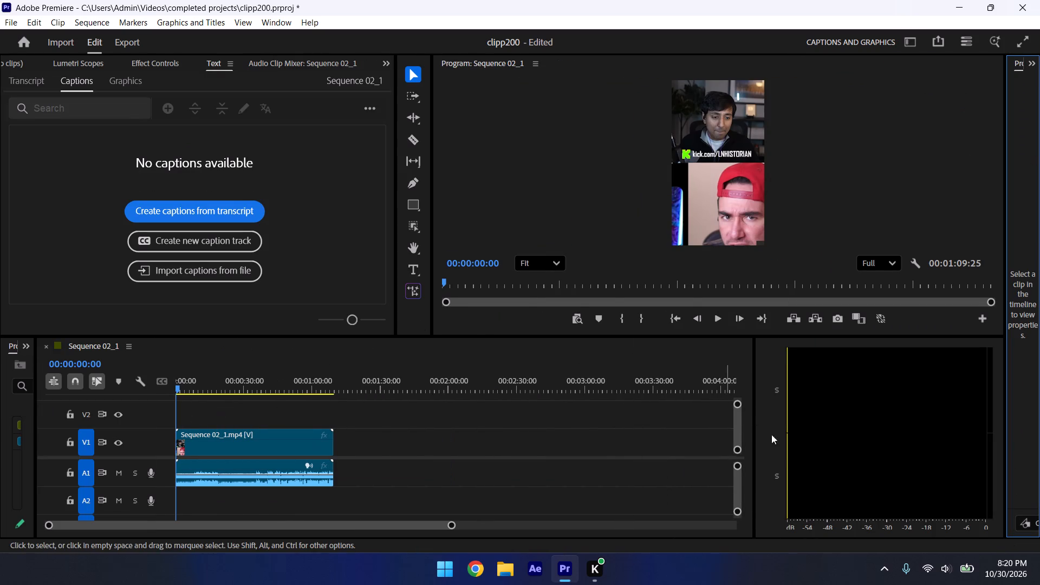
pyautogui.moveTo(753, 370); pyautogui.dragTo(1039, 398)
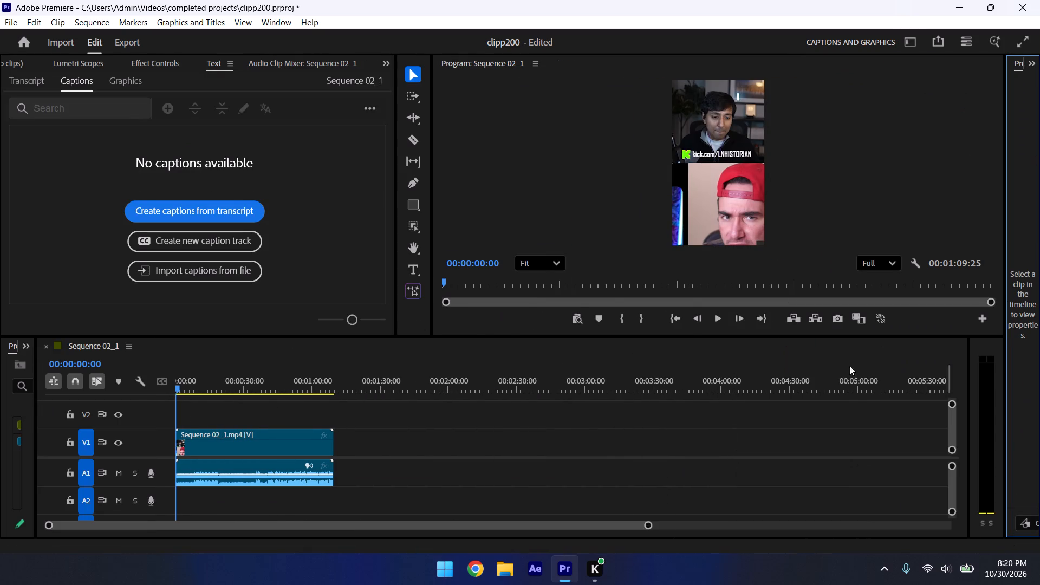
pyautogui.moveTo(649, 524); pyautogui.dragTo(452, 528)
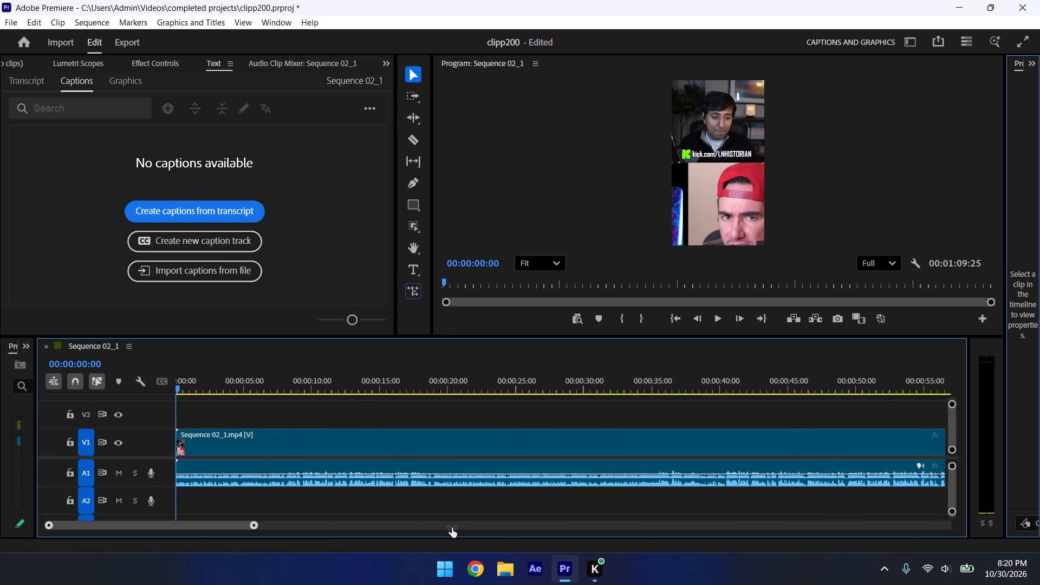
pyautogui.moveTo(452, 528); pyautogui.dragTo(450, 526)
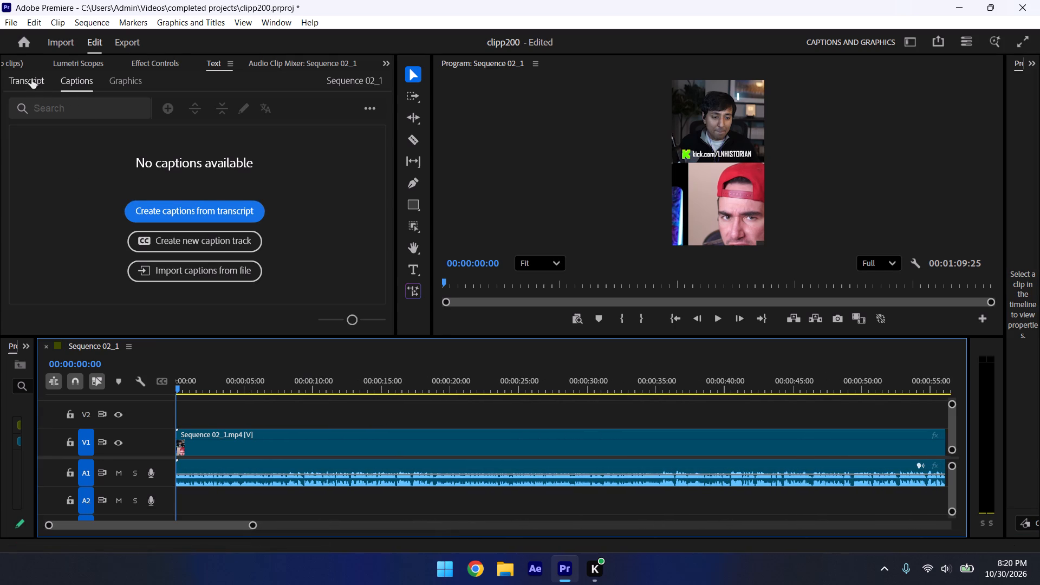
# Start transcribing the source clip Sequence 02_1.mp4.
pyautogui.click(30, 79)
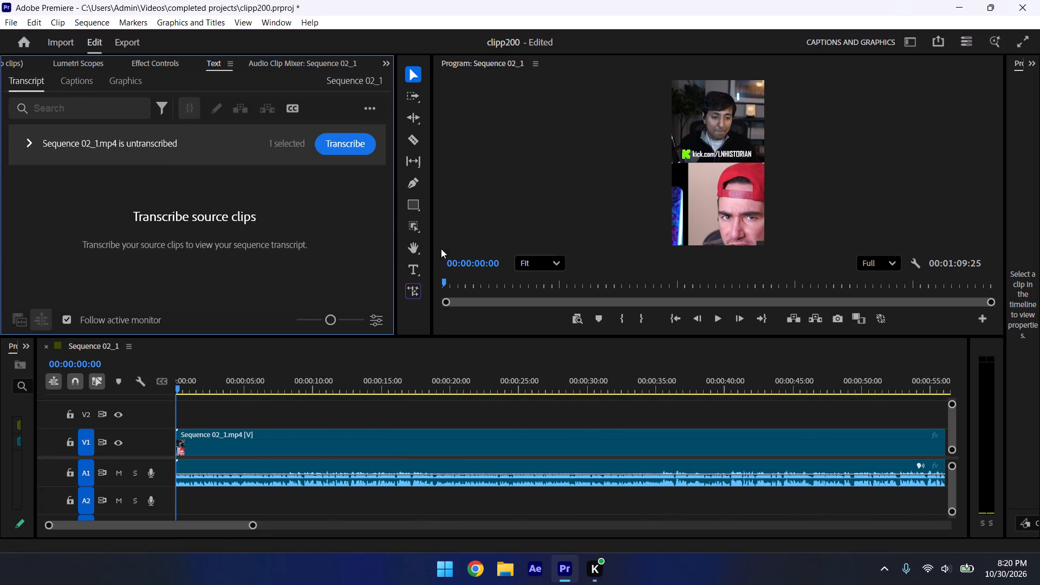
pyautogui.click(530, 273)
pyautogui.click(549, 263)
pyautogui.click(547, 291)
pyautogui.click(352, 128)
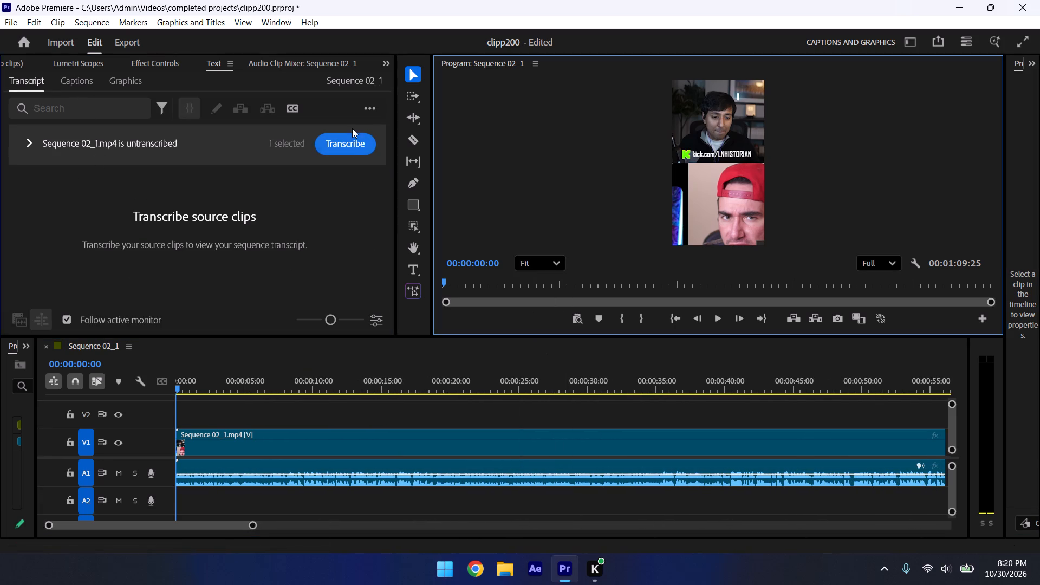
pyautogui.click(346, 146)
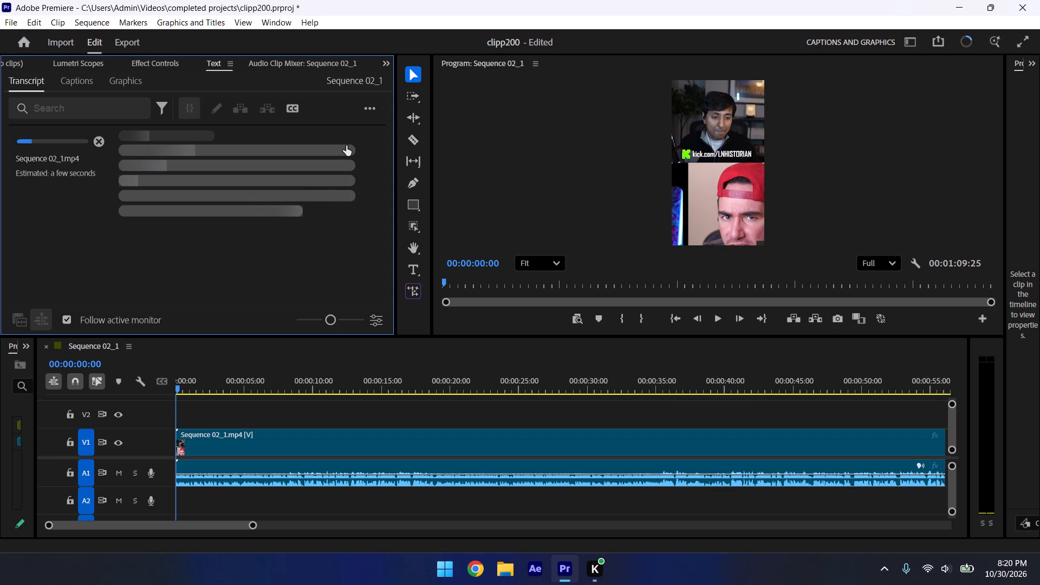
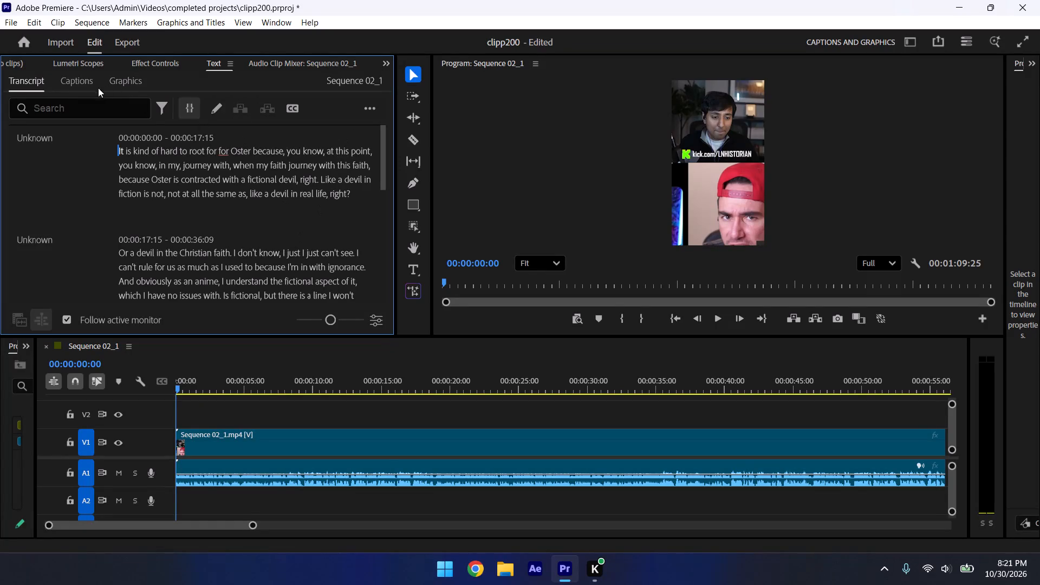
# Create single-line captions from the transcript with a 23-character maximum length and a minimum duration of about 1.9 seconds.
pyautogui.click(78, 87)
pyautogui.click(190, 220)
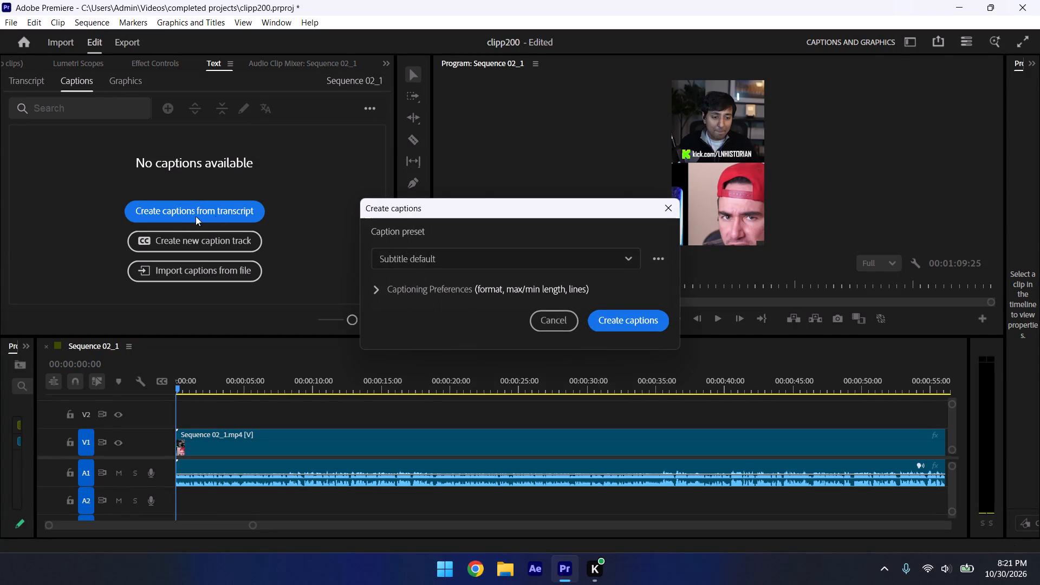
pyautogui.click(415, 307)
pyautogui.click(408, 296)
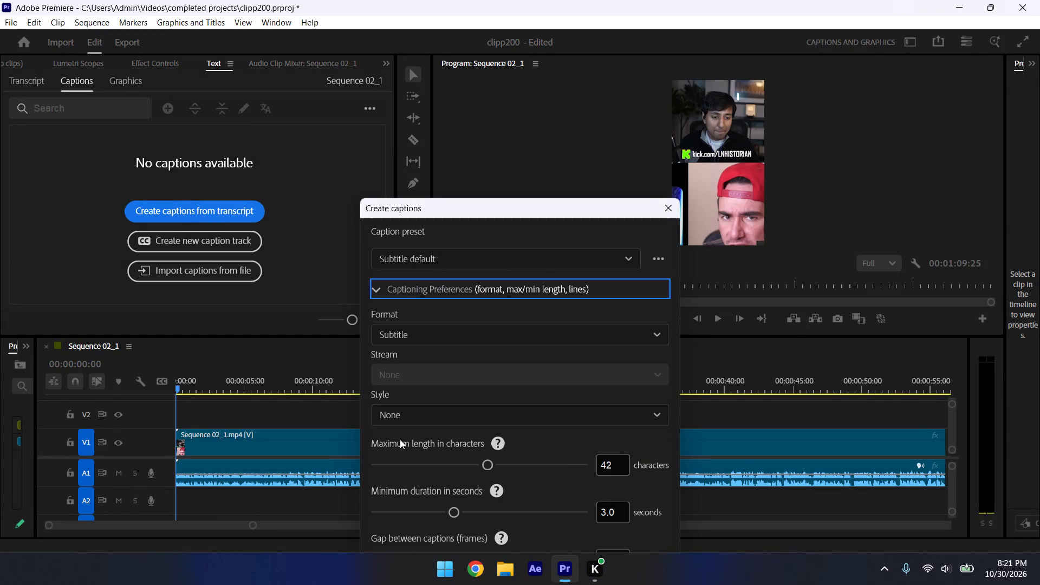
pyautogui.moveTo(491, 463); pyautogui.dragTo(413, 478)
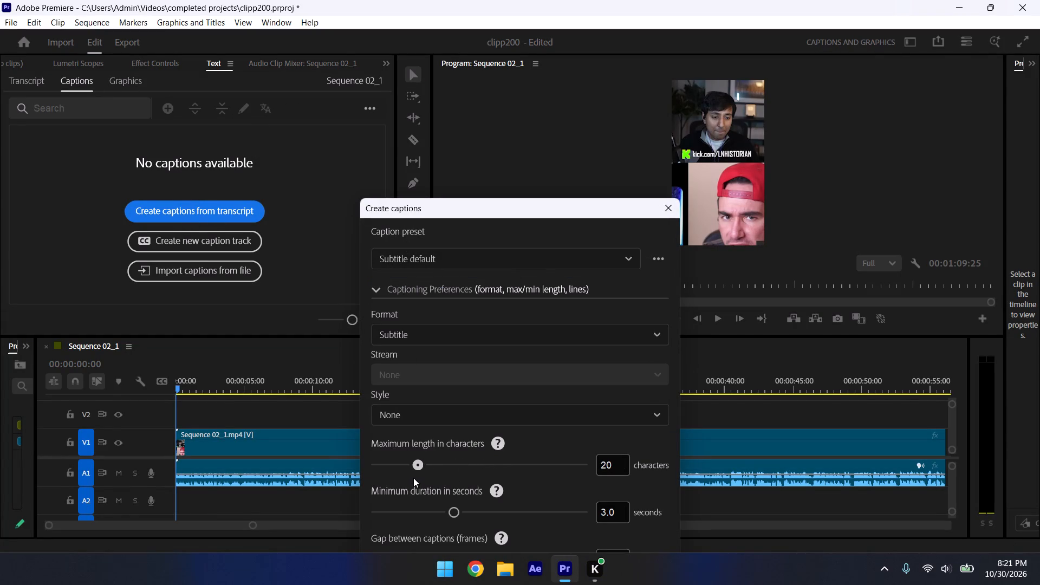
pyautogui.moveTo(413, 478); pyautogui.dragTo(424, 477)
pyautogui.moveTo(552, 206); pyautogui.dragTo(547, 147)
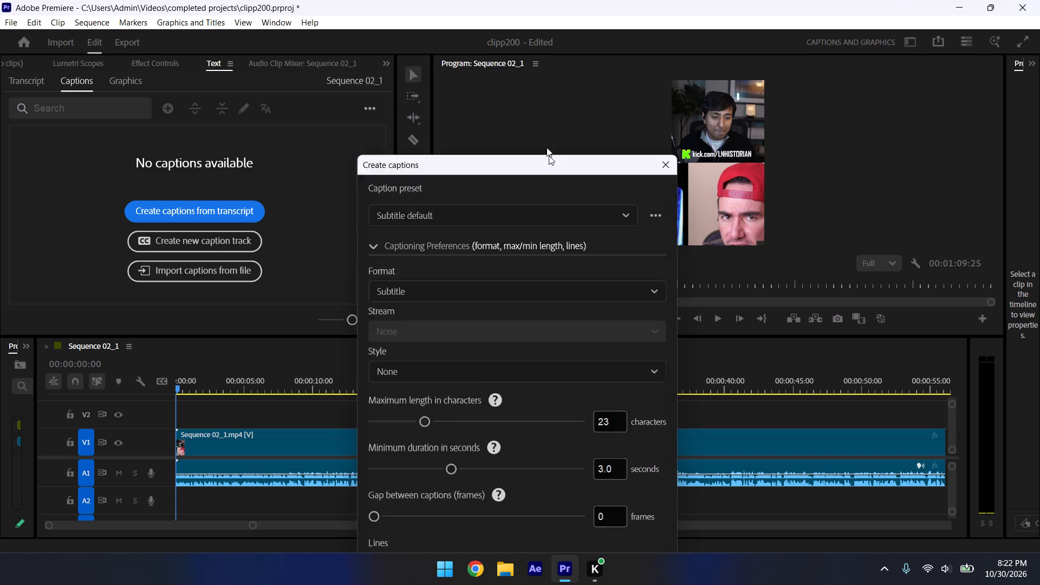
pyautogui.moveTo(547, 147); pyautogui.dragTo(577, 12)
pyautogui.moveTo(475, 319); pyautogui.dragTo(437, 328)
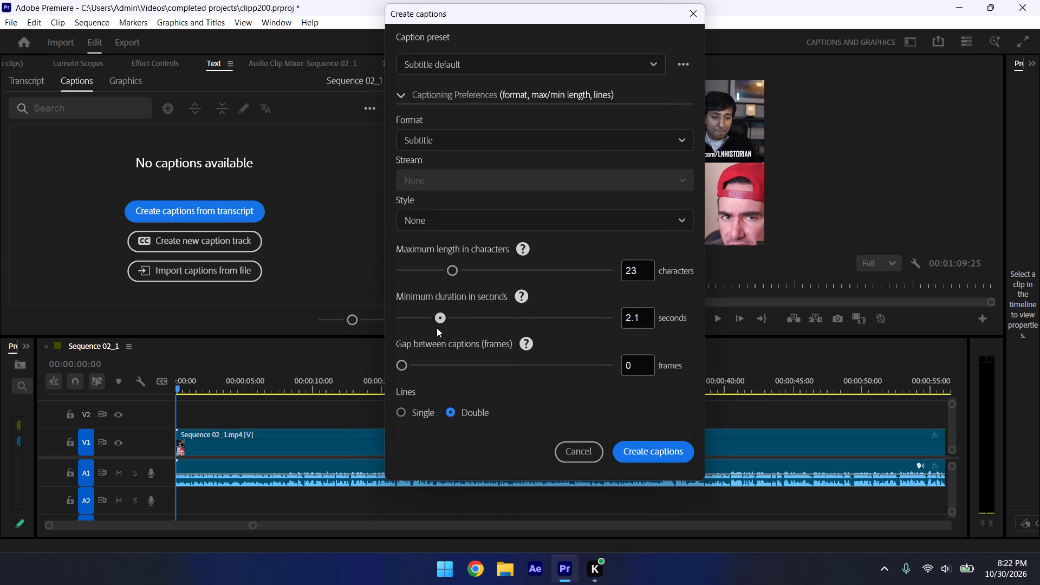
pyautogui.moveTo(437, 328); pyautogui.dragTo(426, 333)
pyautogui.moveTo(426, 333); pyautogui.dragTo(424, 333)
pyautogui.click(413, 418)
pyautogui.click(681, 445)
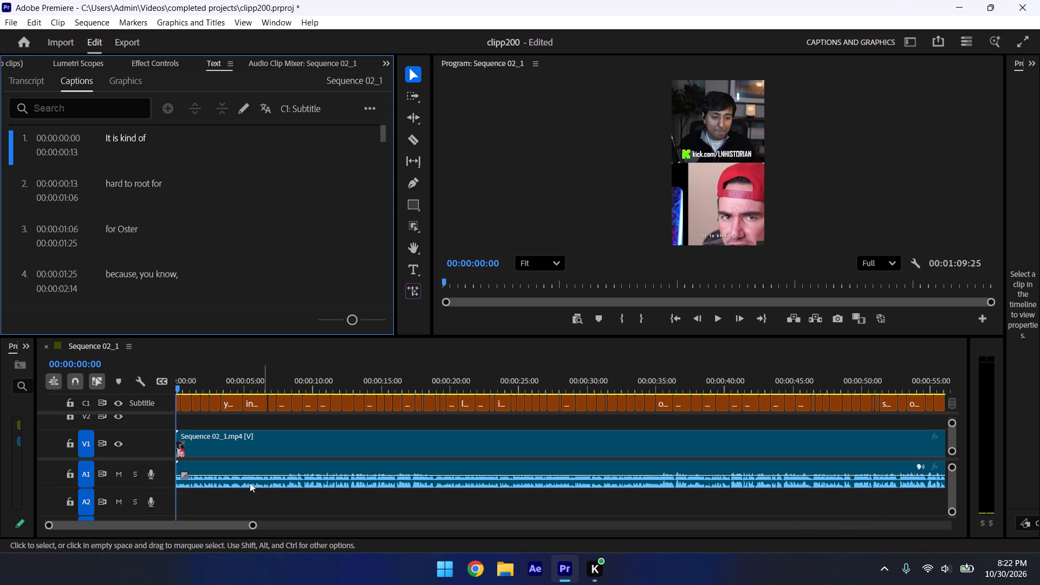
# Place all captions on the Subtitle track in the middle-centre zone with a vertical offset of 30.
pyautogui.moveTo(255, 523); pyautogui.dragTo(613, 542)
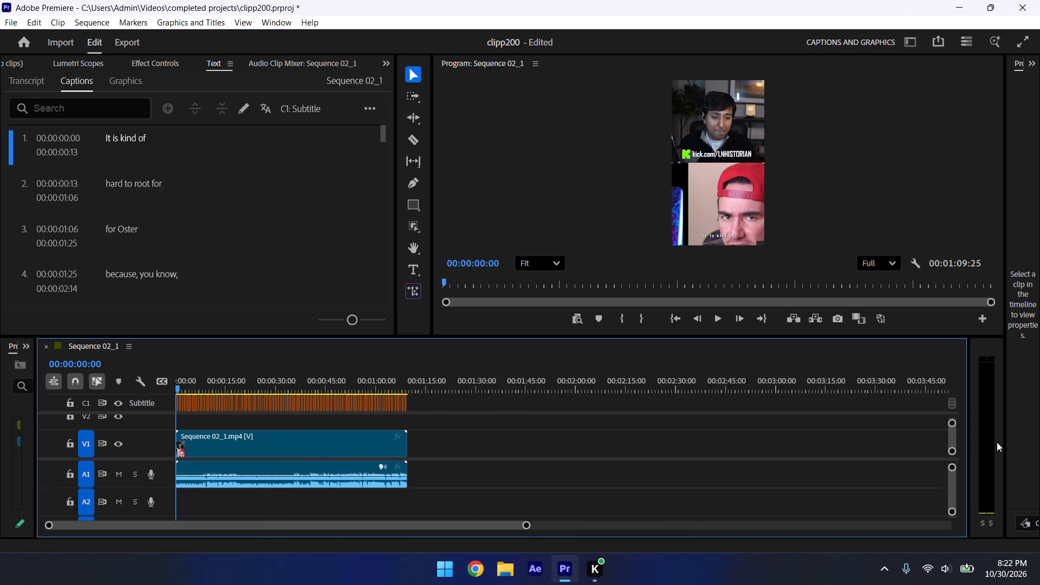
pyautogui.moveTo(951, 430); pyautogui.dragTo(954, 435)
pyautogui.moveTo(439, 395); pyautogui.dragTo(375, 408)
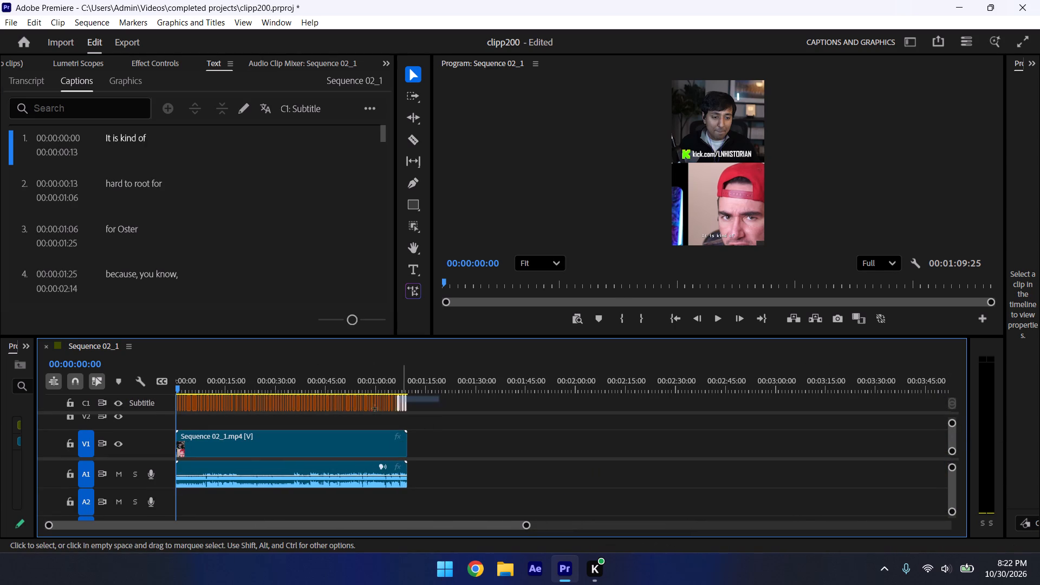
pyautogui.moveTo(375, 408); pyautogui.dragTo(57, 421)
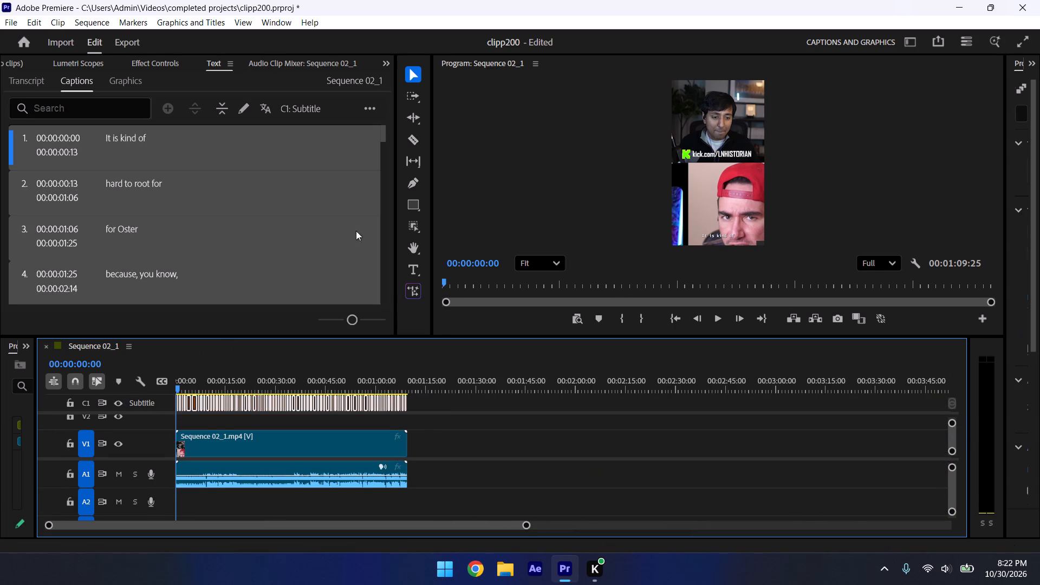
pyautogui.click(284, 376)
pyautogui.moveTo(528, 526); pyautogui.dragTo(526, 526)
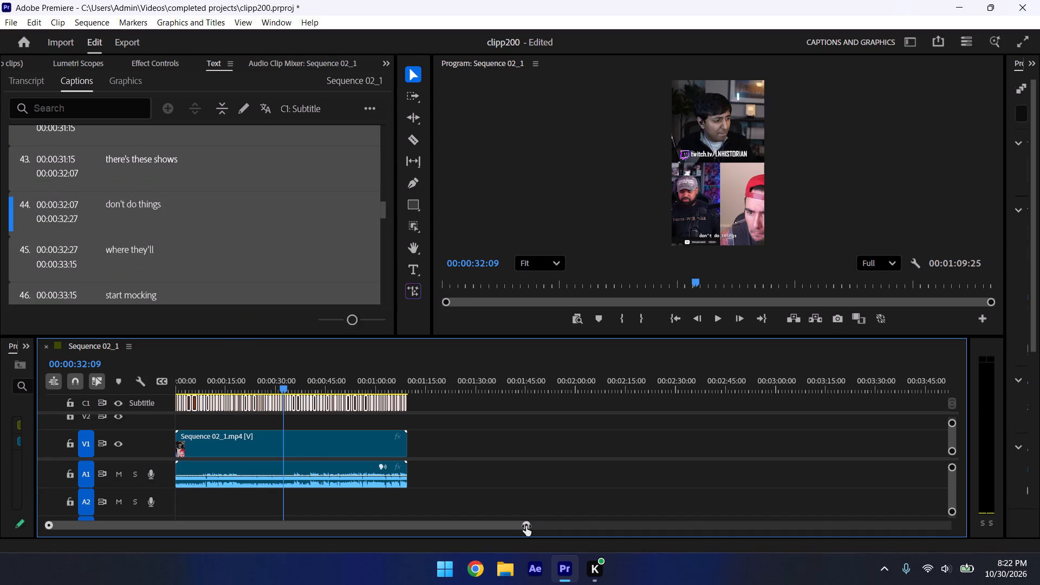
pyautogui.moveTo(526, 526); pyautogui.dragTo(376, 519)
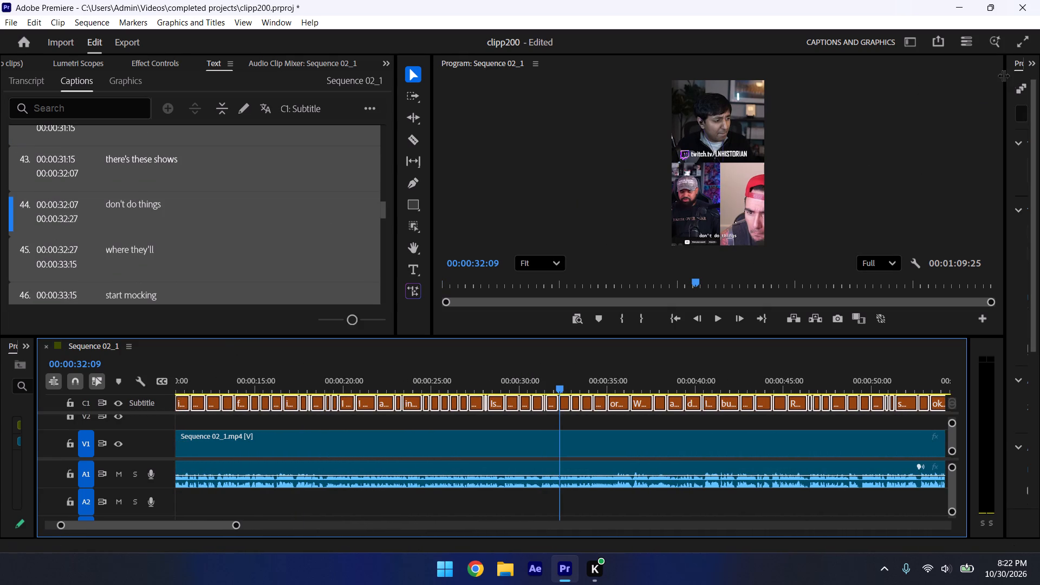
pyautogui.moveTo(1003, 75); pyautogui.dragTo(803, 105)
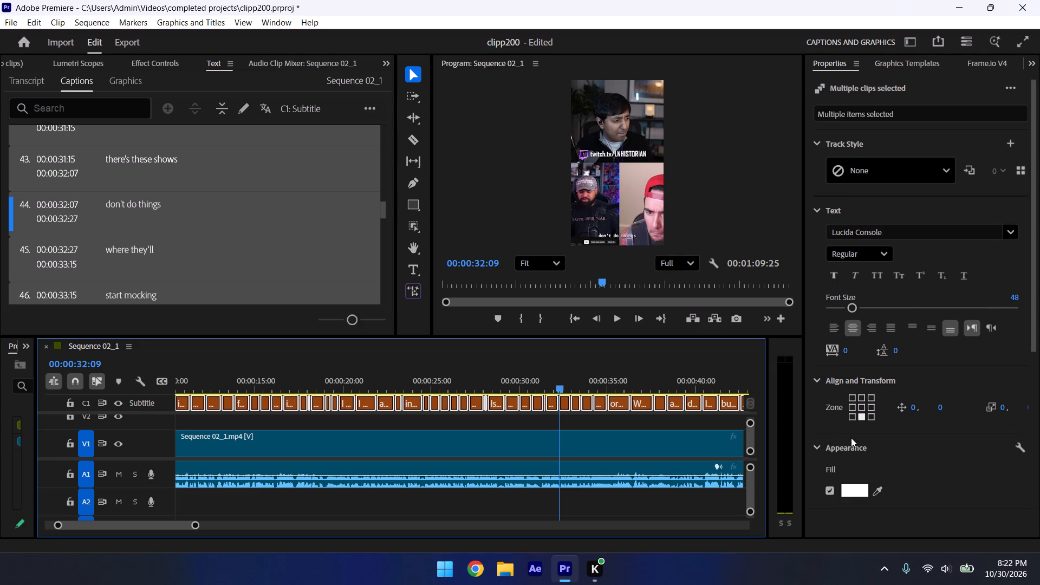
pyautogui.click(861, 407)
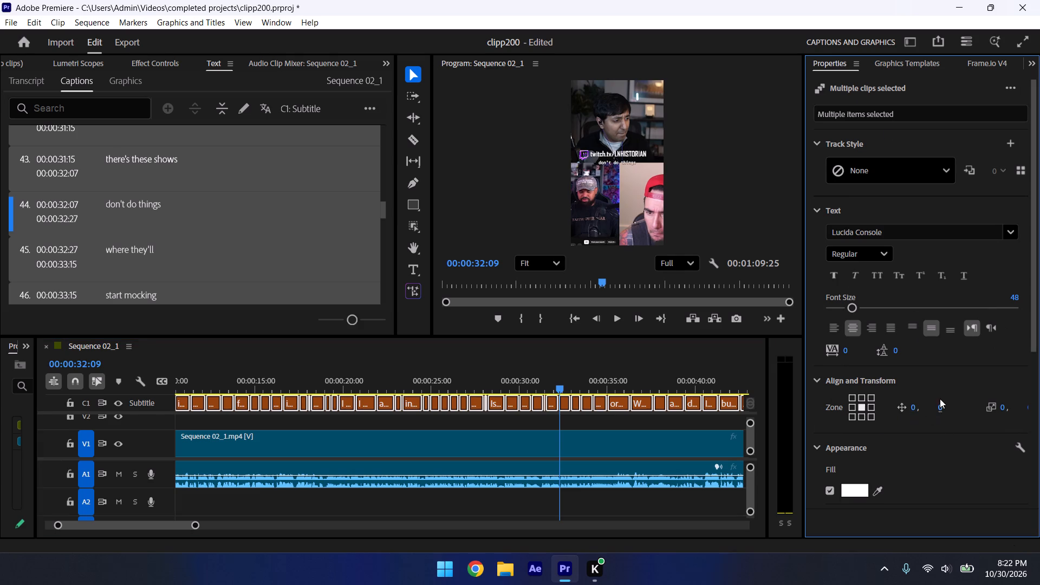
pyautogui.click(942, 404)
pyautogui.click(941, 409)
pyautogui.write('30')
pyautogui.press('Return')
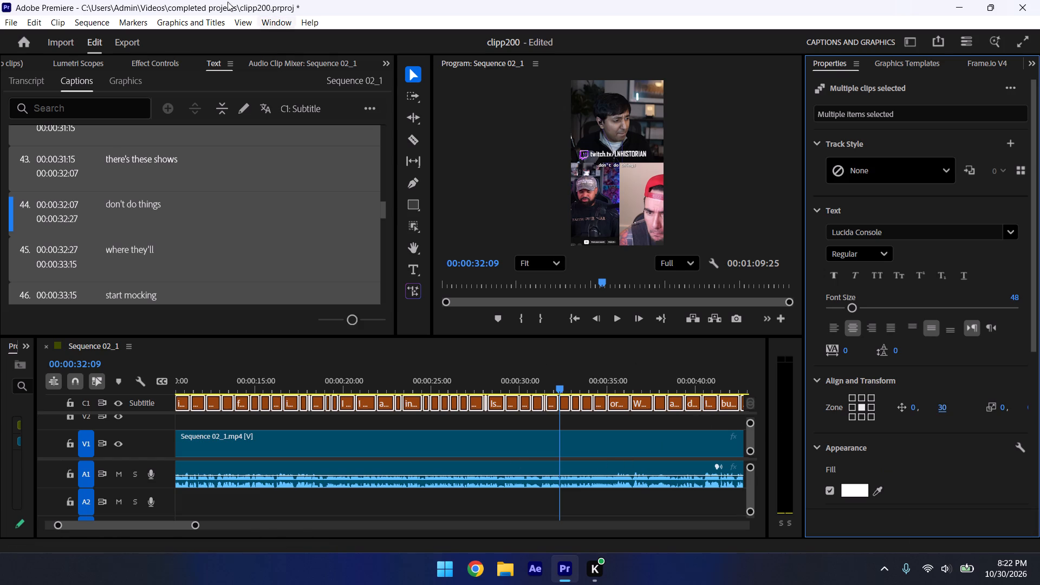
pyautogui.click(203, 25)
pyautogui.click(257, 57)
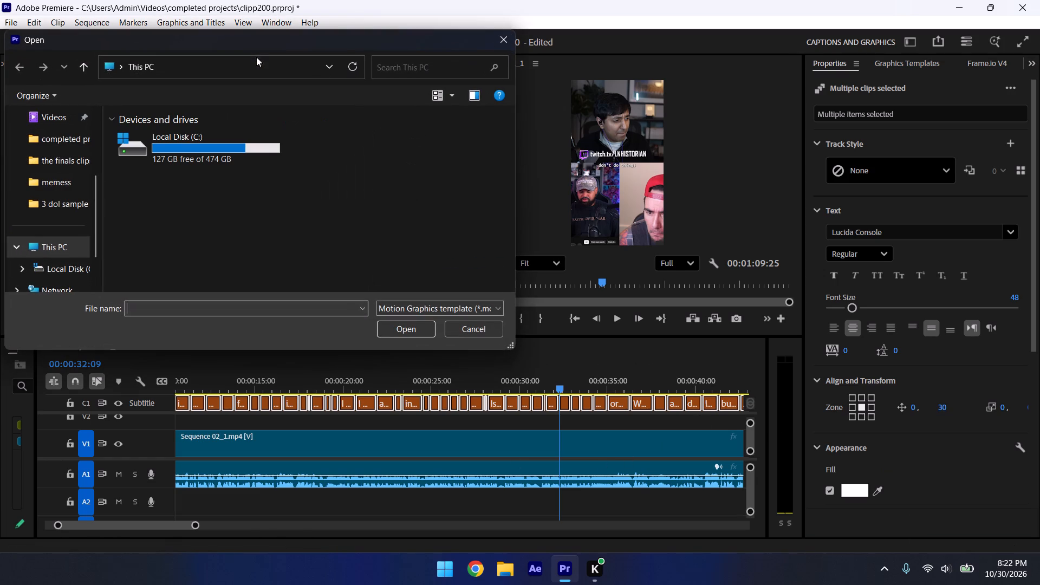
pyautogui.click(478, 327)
# Upgrade all the selected captions to graphics and bring the new clips on track V3 into view.
pyautogui.click(195, 22)
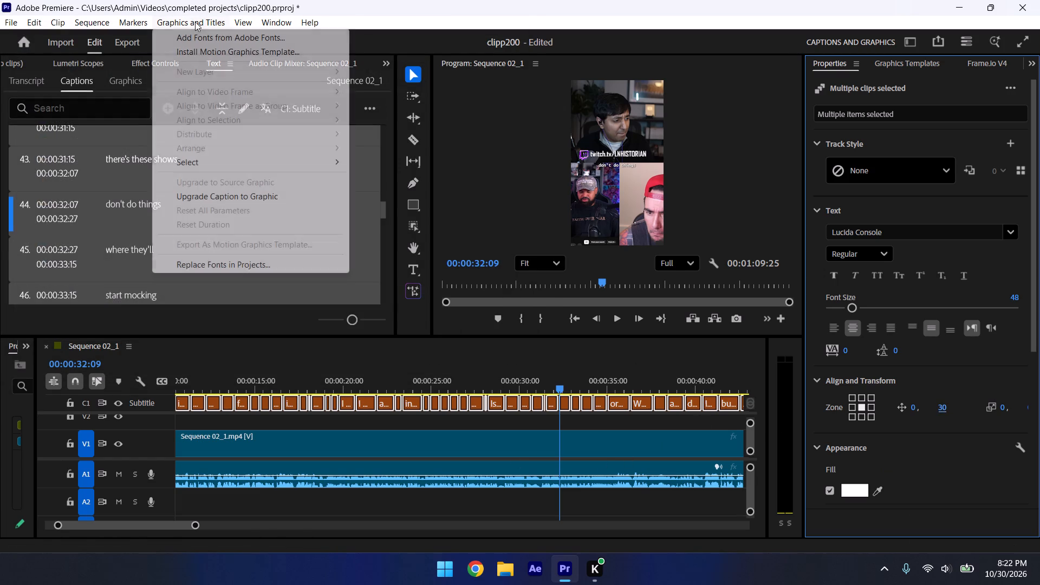
pyautogui.click(265, 194)
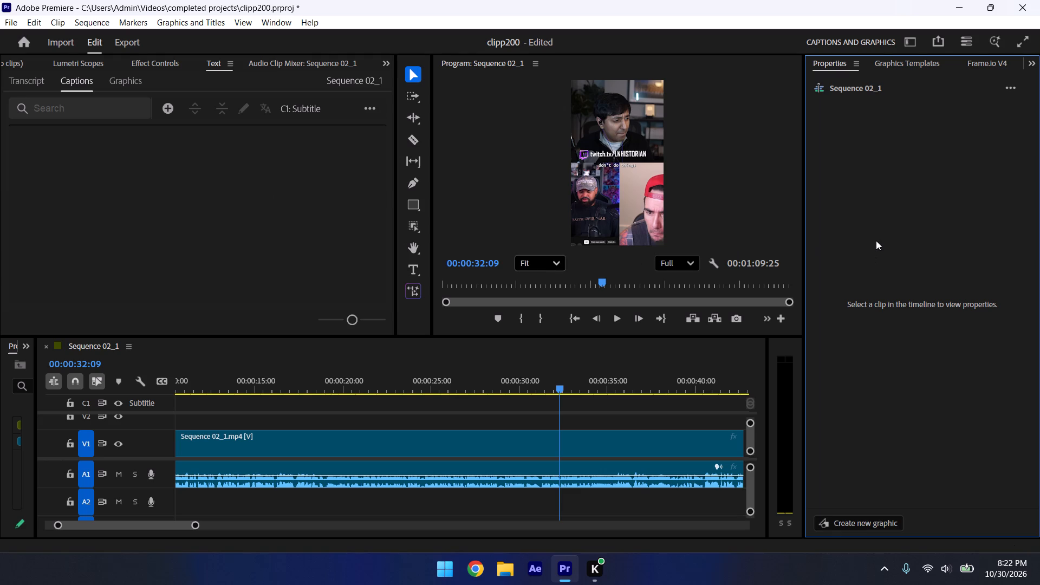
pyautogui.moveTo(752, 431); pyautogui.dragTo(750, 422)
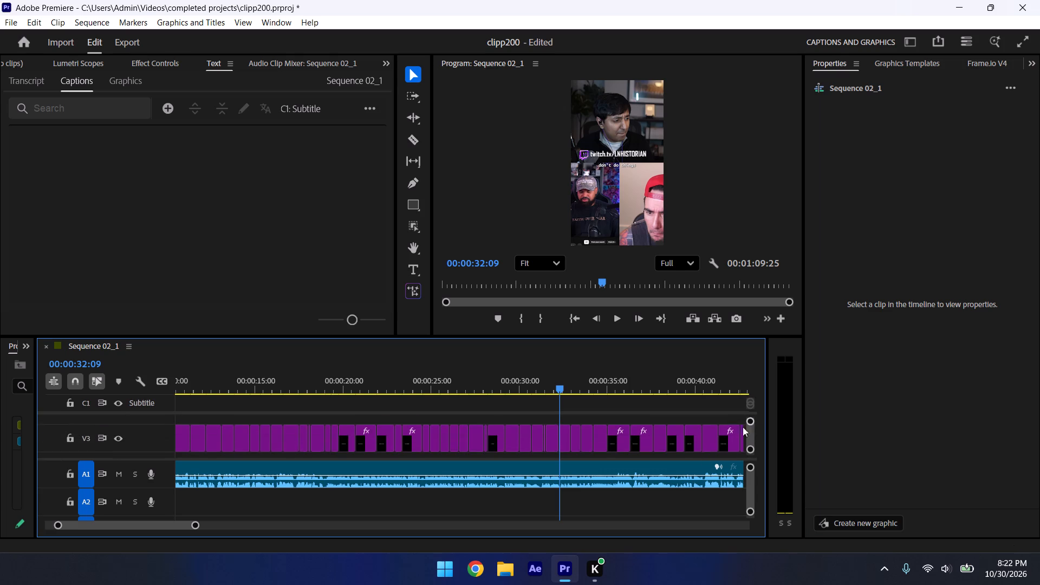
pyautogui.moveTo(196, 524); pyautogui.dragTo(390, 568)
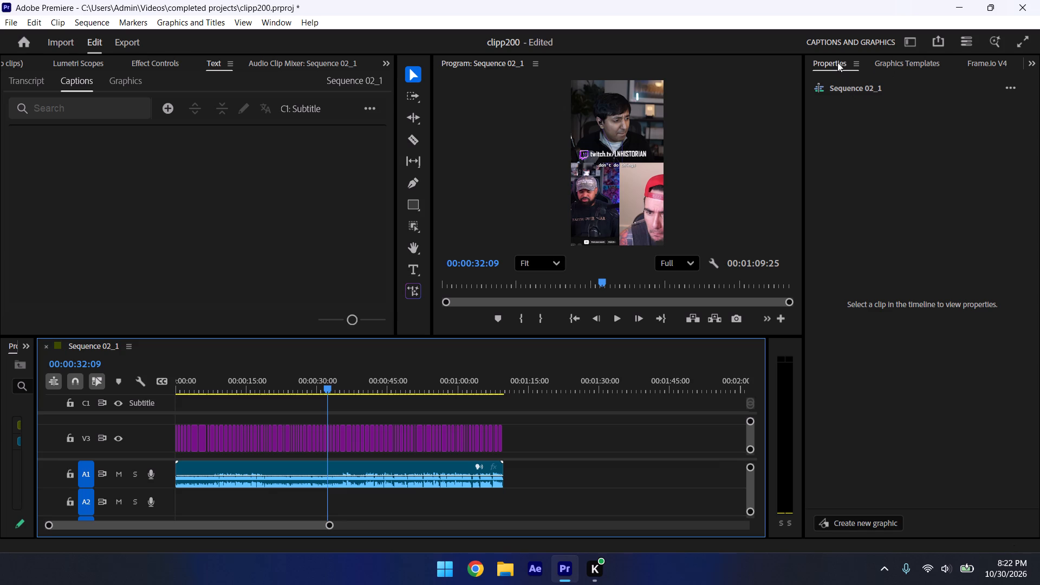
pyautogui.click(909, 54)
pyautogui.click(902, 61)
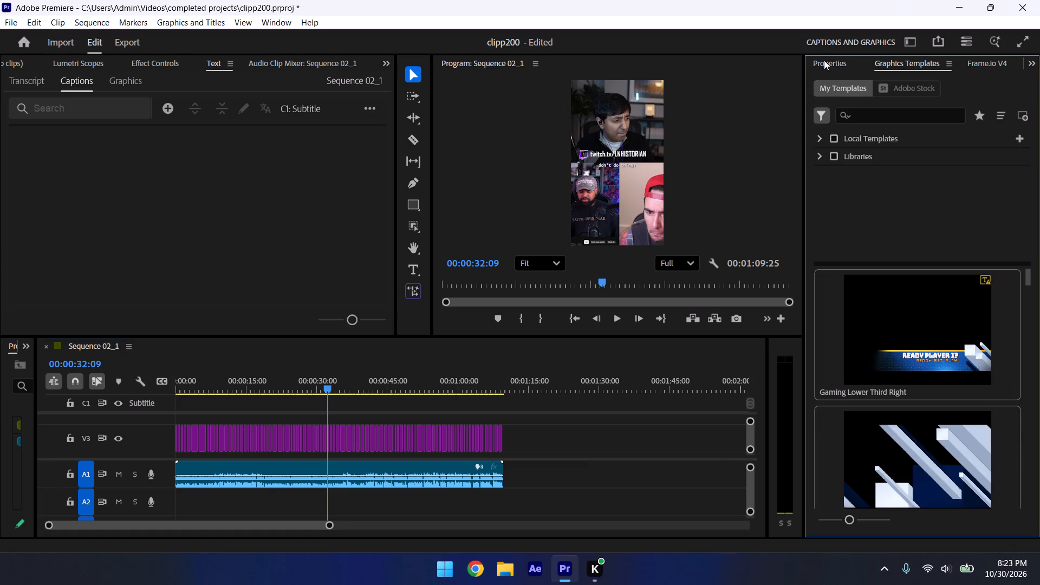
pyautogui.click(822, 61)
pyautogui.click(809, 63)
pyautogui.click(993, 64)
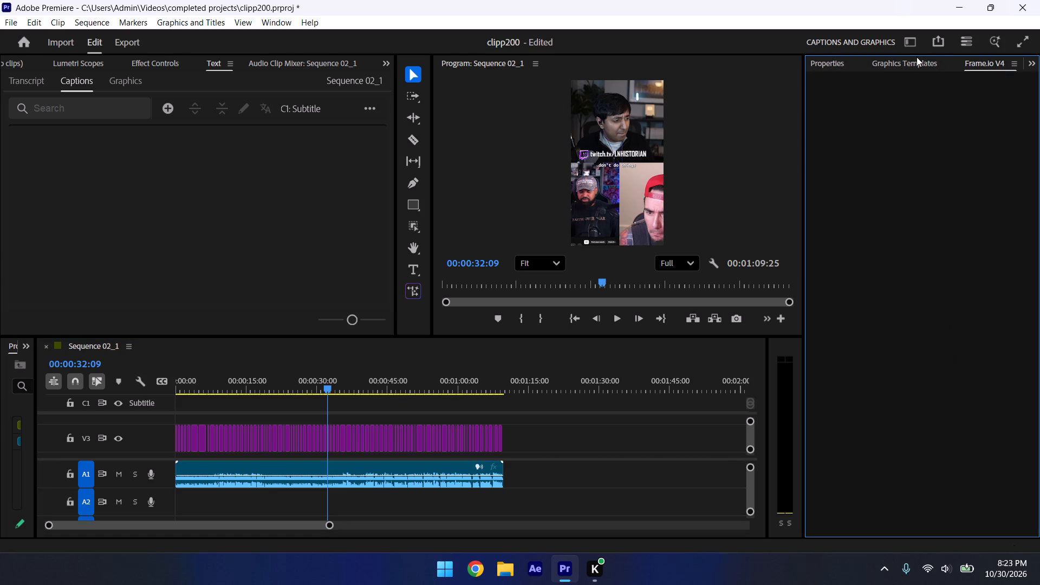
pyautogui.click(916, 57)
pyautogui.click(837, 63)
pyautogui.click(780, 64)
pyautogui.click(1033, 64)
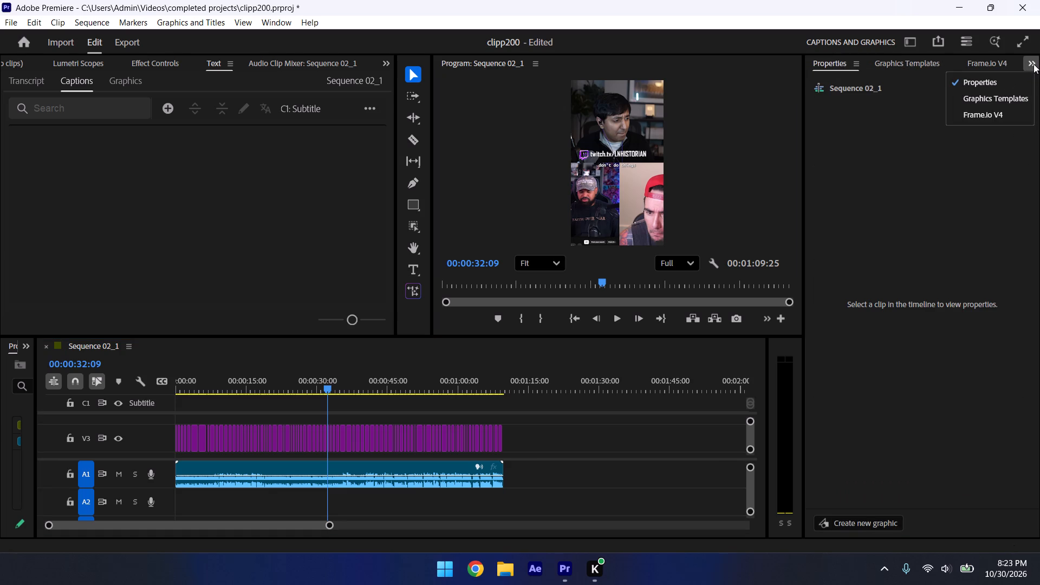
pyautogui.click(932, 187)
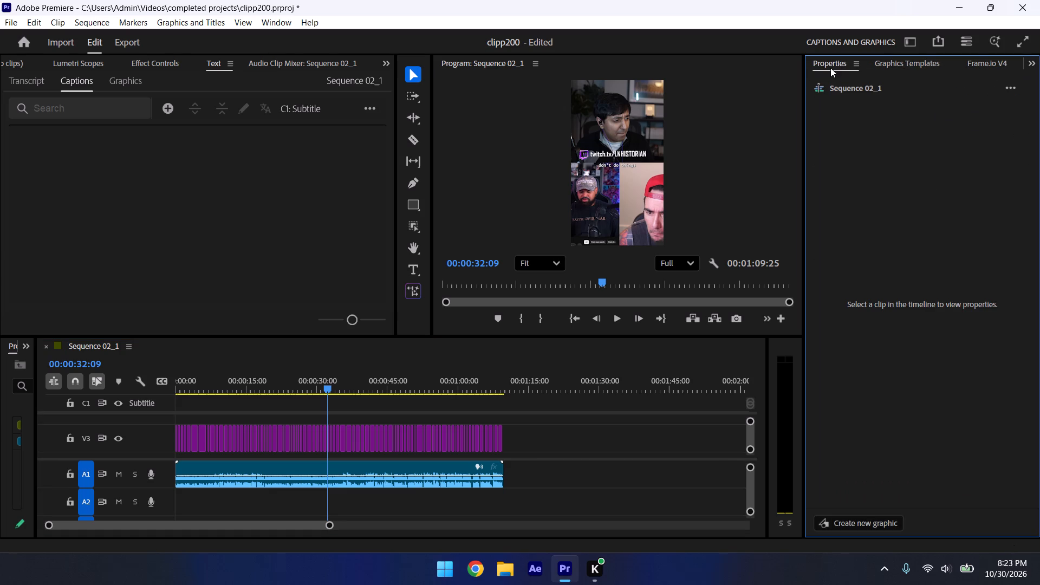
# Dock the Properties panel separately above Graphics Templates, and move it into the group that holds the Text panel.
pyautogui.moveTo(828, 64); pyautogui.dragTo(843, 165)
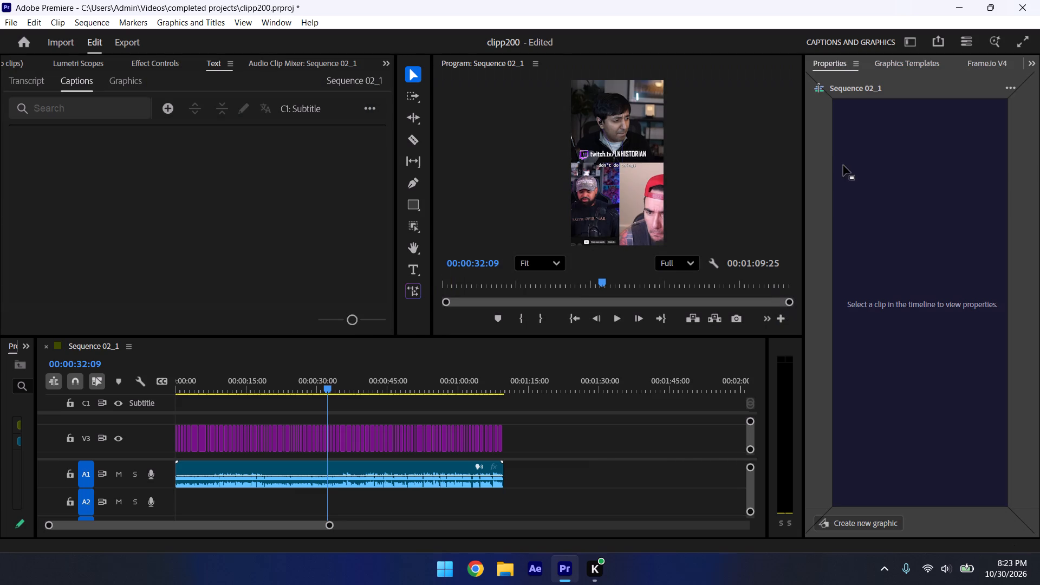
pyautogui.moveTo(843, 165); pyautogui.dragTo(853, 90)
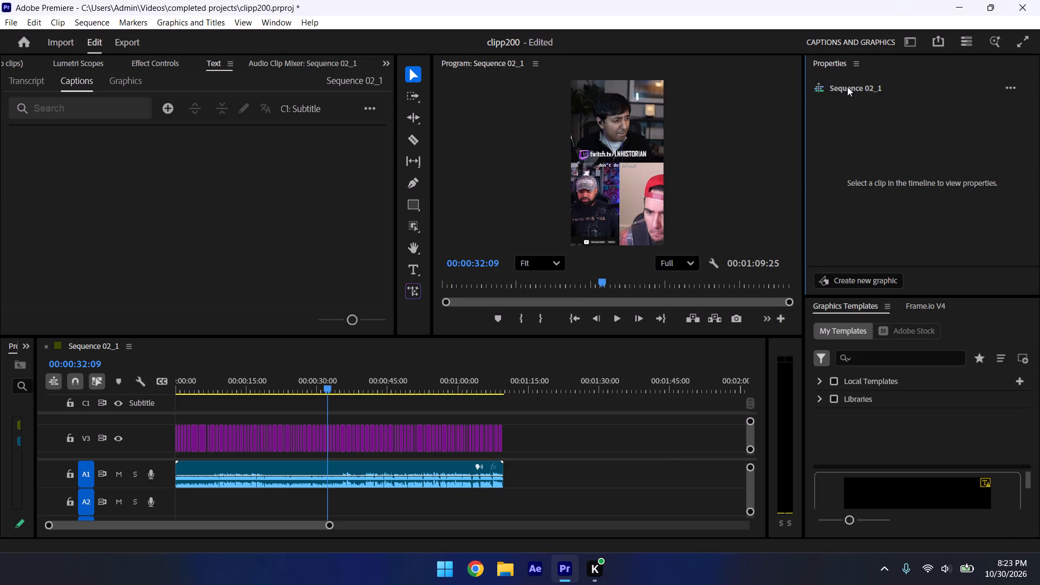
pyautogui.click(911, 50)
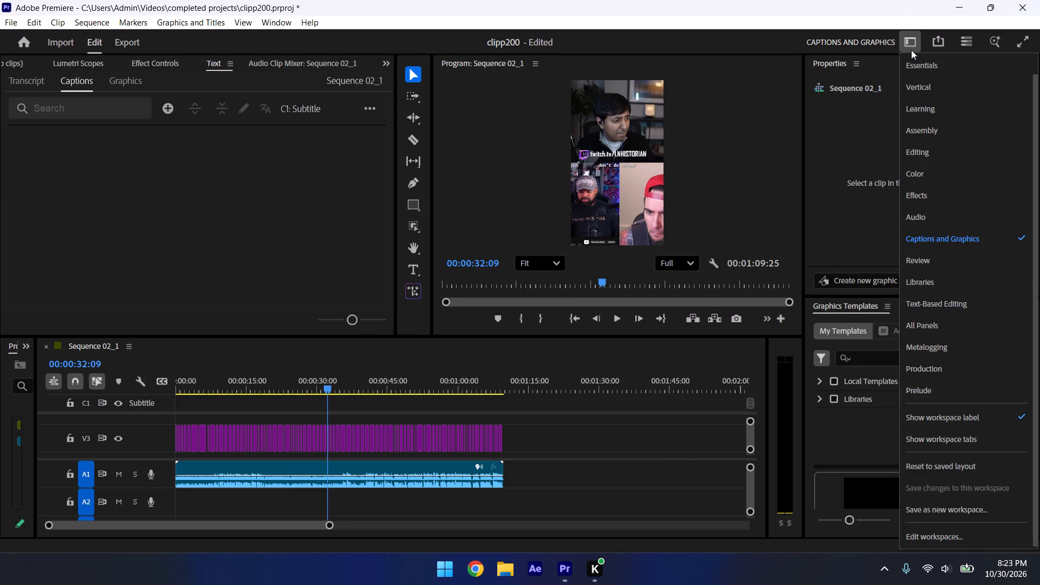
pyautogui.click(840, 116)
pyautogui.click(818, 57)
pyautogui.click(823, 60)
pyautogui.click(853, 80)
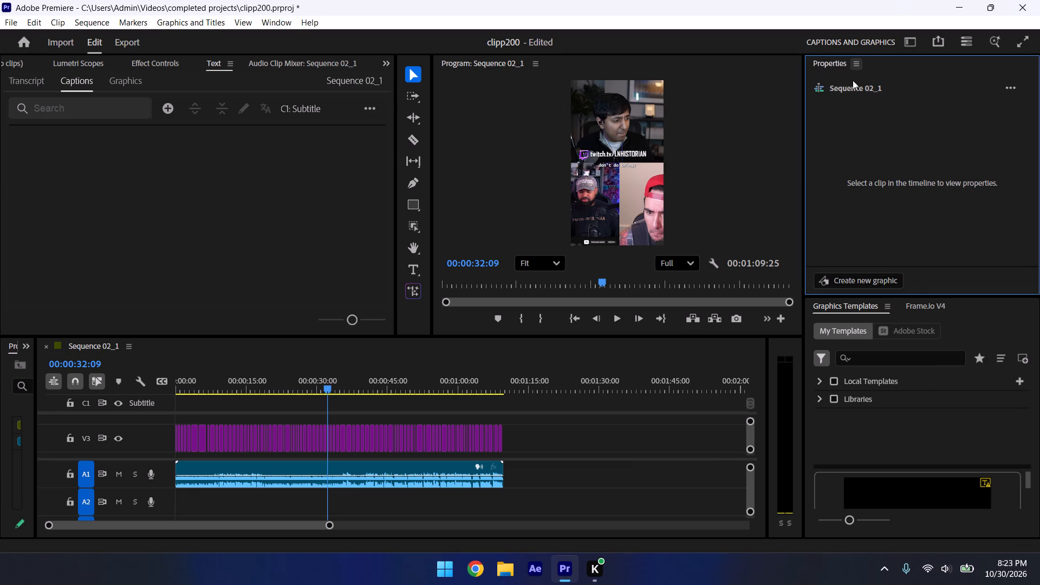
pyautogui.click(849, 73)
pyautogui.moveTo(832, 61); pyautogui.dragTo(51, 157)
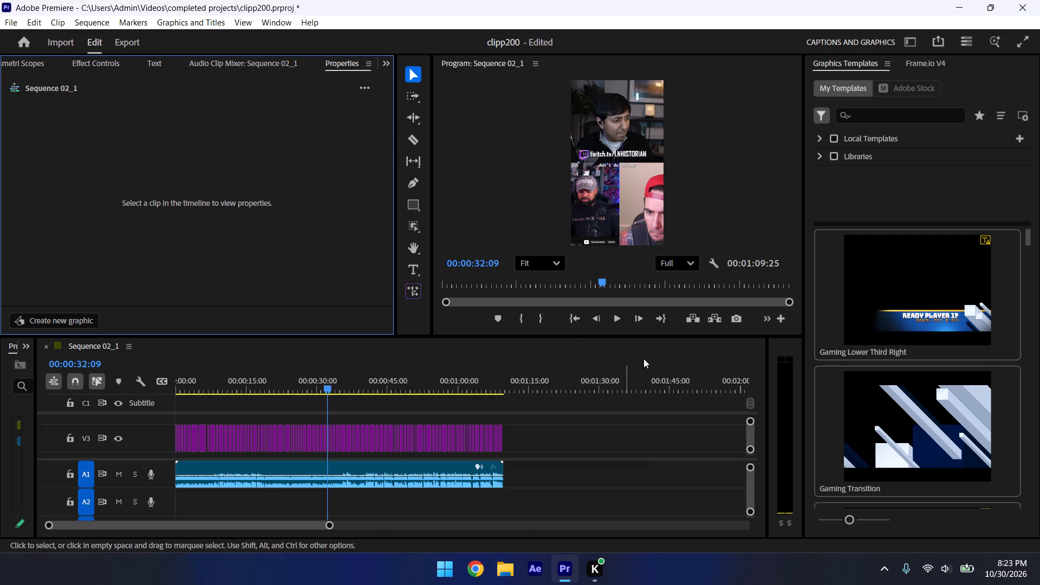
# Reset the Captions and Graphics workspace to its saved layout.
pyautogui.click(905, 45)
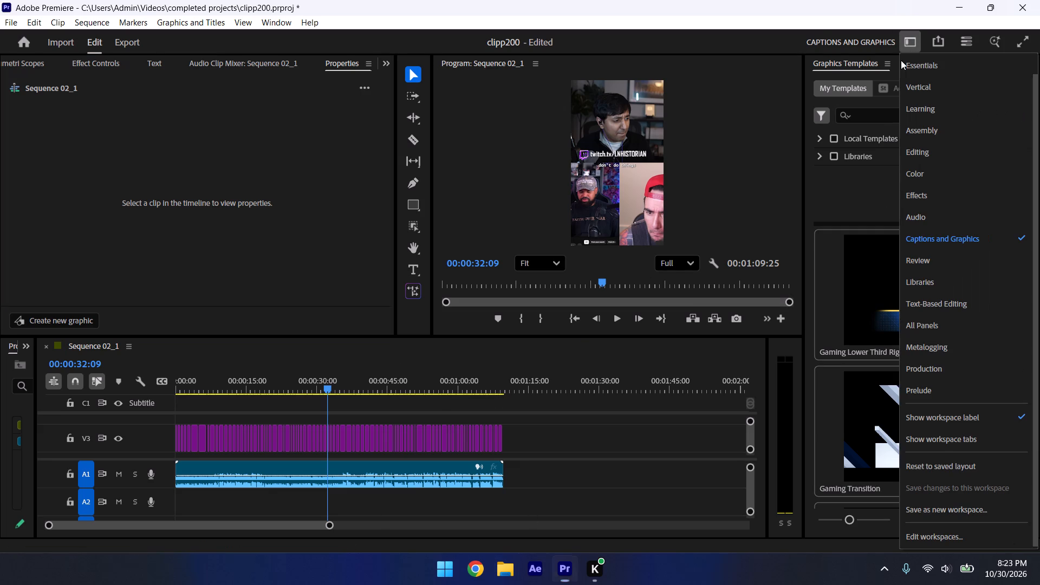
pyautogui.click(947, 470)
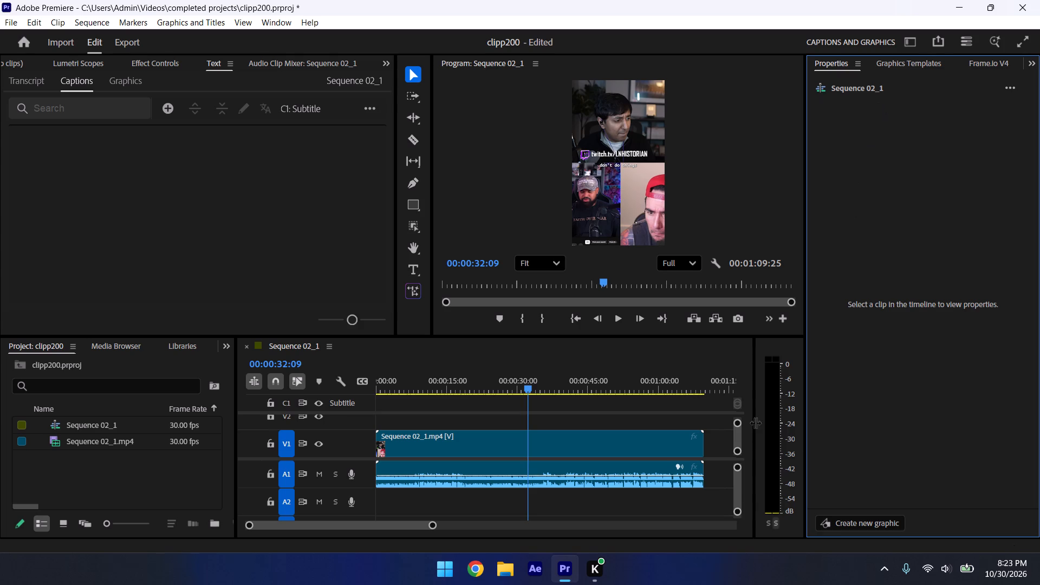
# Browse the text styles from the "don't do things" graphic's text layer on V3 and add the LN historian style to the project bin.
pyautogui.moveTo(740, 440); pyautogui.dragTo(738, 427)
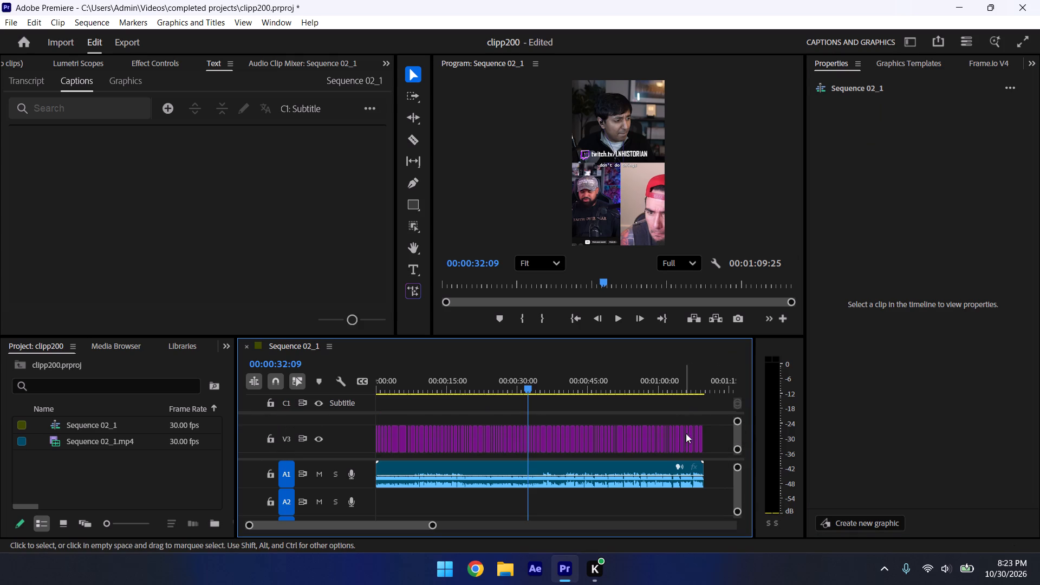
pyautogui.moveTo(703, 412); pyautogui.dragTo(560, 421)
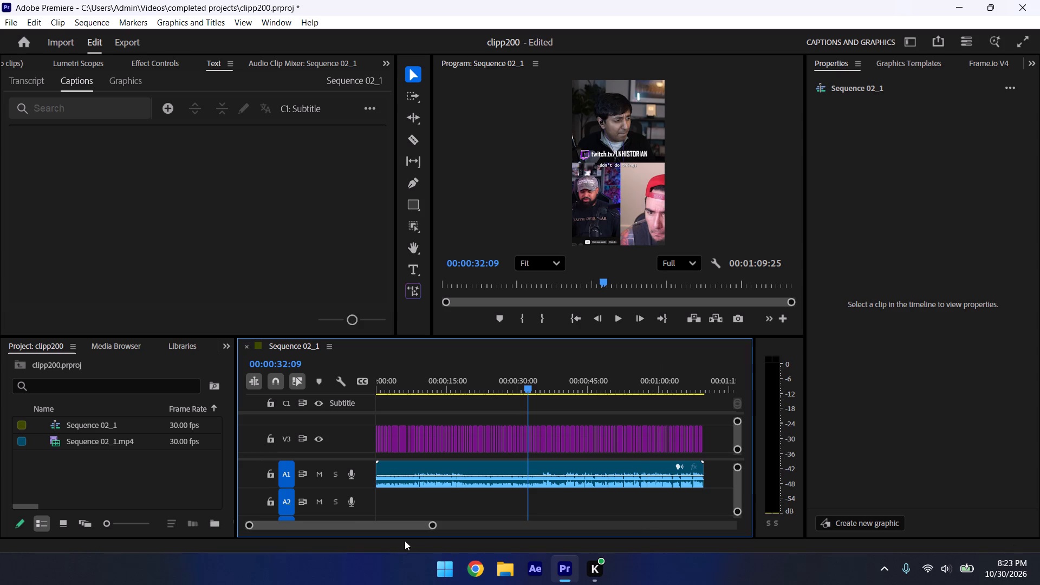
pyautogui.moveTo(431, 524); pyautogui.dragTo(352, 516)
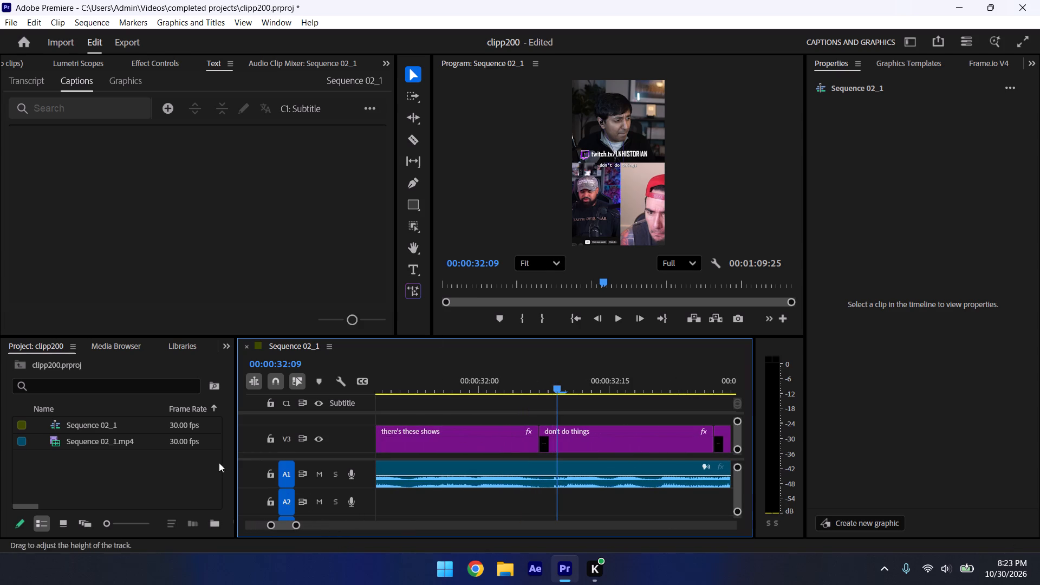
pyautogui.click(586, 433)
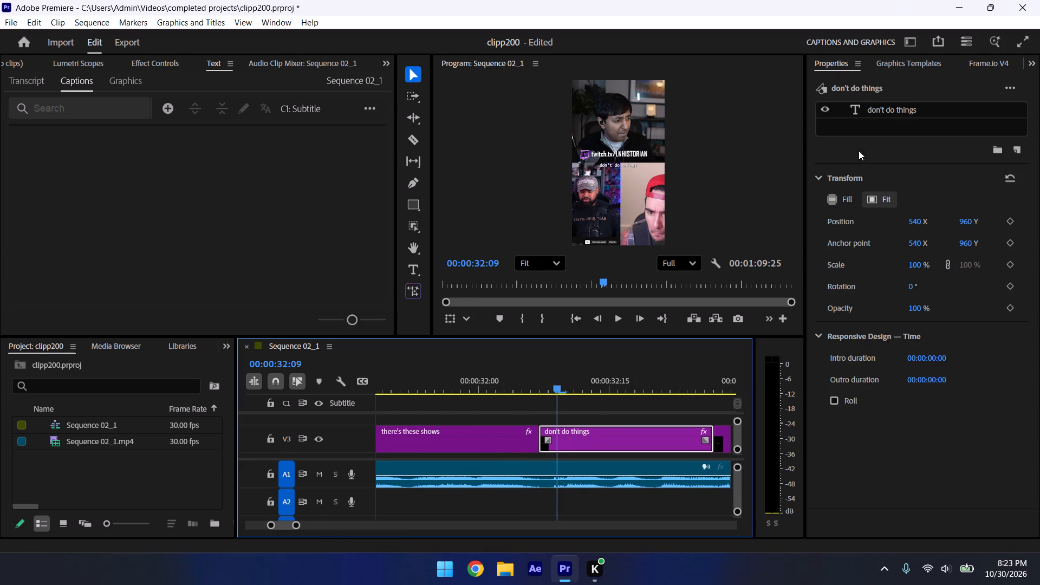
pyautogui.click(879, 109)
pyautogui.moveTo(1033, 266); pyautogui.dragTo(1031, 450)
pyautogui.moveTo(1032, 443); pyautogui.dragTo(1032, 513)
pyautogui.click(1025, 405)
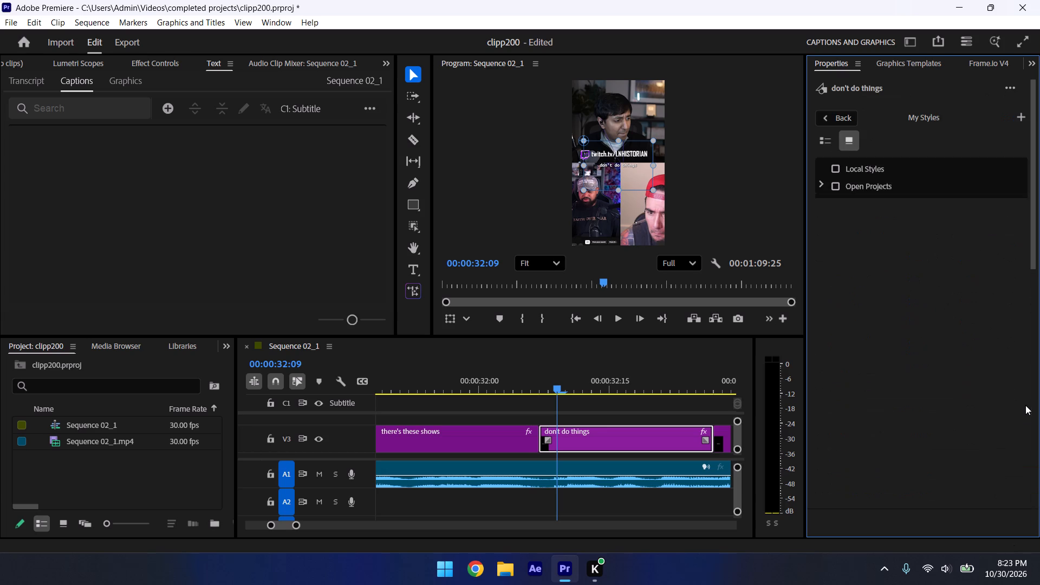
pyautogui.moveTo(846, 248); pyautogui.dragTo(54, 480)
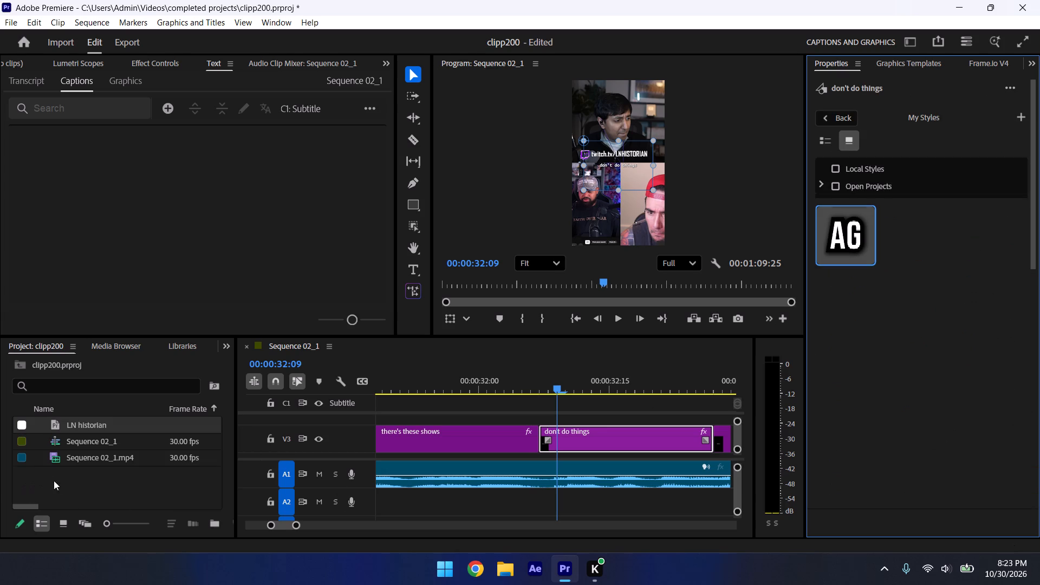
# Select all the caption graphics on track V3 and apply the LN historian style to them.
pyautogui.moveTo(297, 525); pyautogui.dragTo(612, 510)
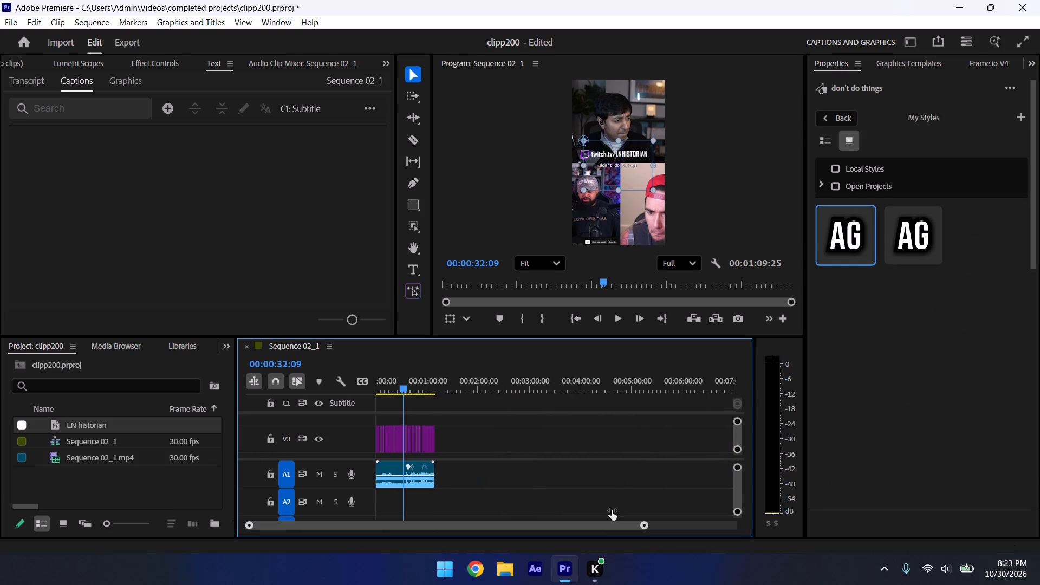
pyautogui.moveTo(612, 510); pyautogui.dragTo(555, 518)
pyautogui.moveTo(511, 408); pyautogui.dragTo(327, 390)
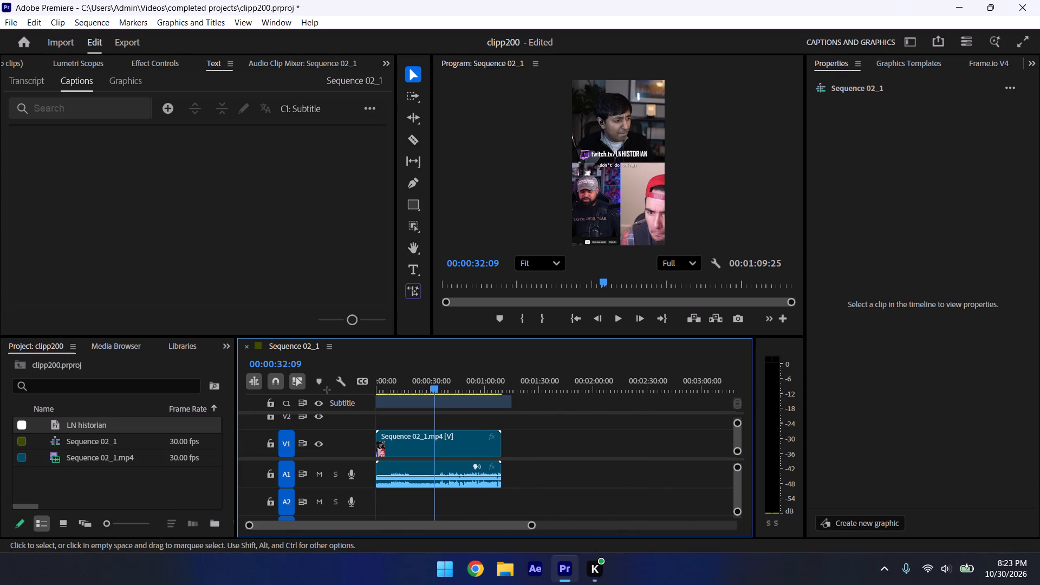
pyautogui.moveTo(327, 390); pyautogui.dragTo(275, 390)
pyautogui.moveTo(733, 433); pyautogui.dragTo(742, 422)
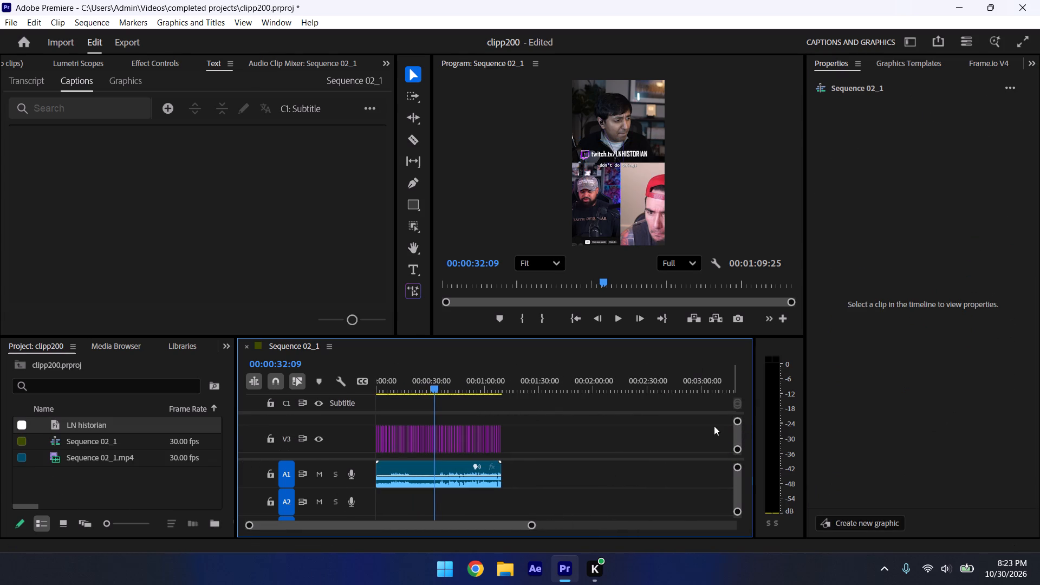
pyautogui.moveTo(515, 420); pyautogui.dragTo(298, 432)
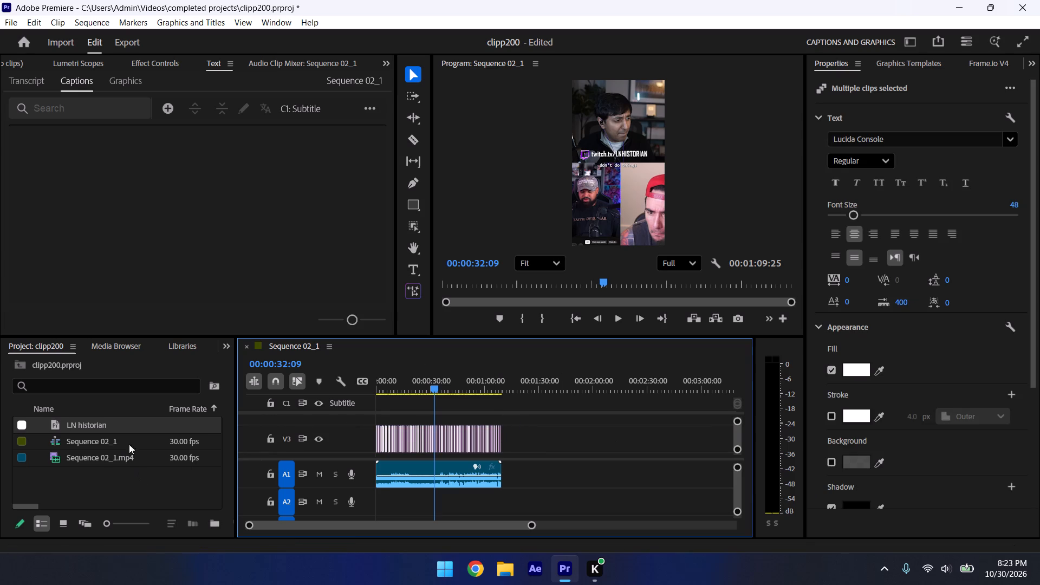
pyautogui.moveTo(81, 424); pyautogui.dragTo(456, 439)
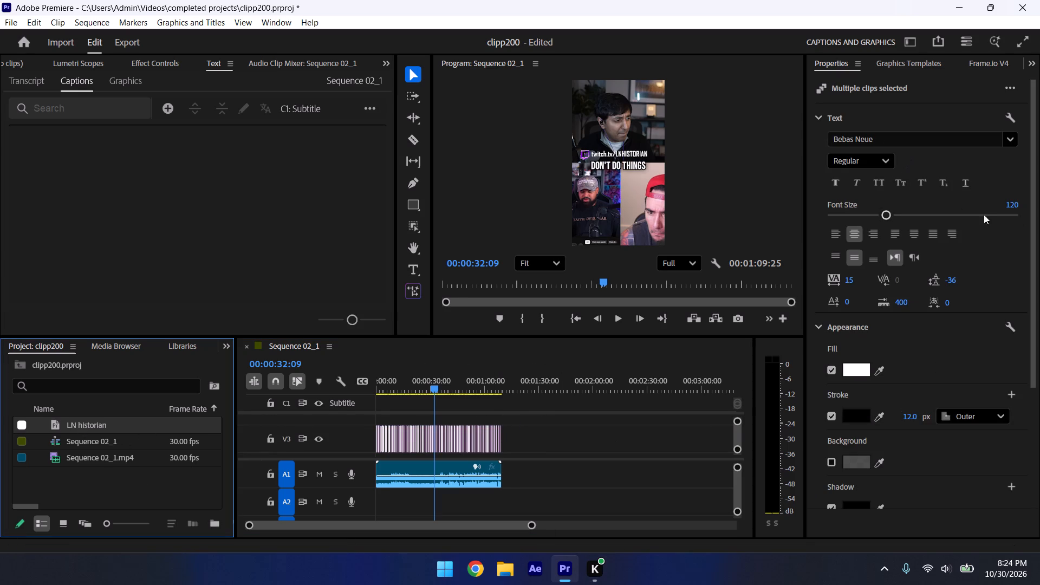
# Set the font size of the selected caption graphics to 100.
pyautogui.doubleClick(1009, 211)
pyautogui.click(1015, 206)
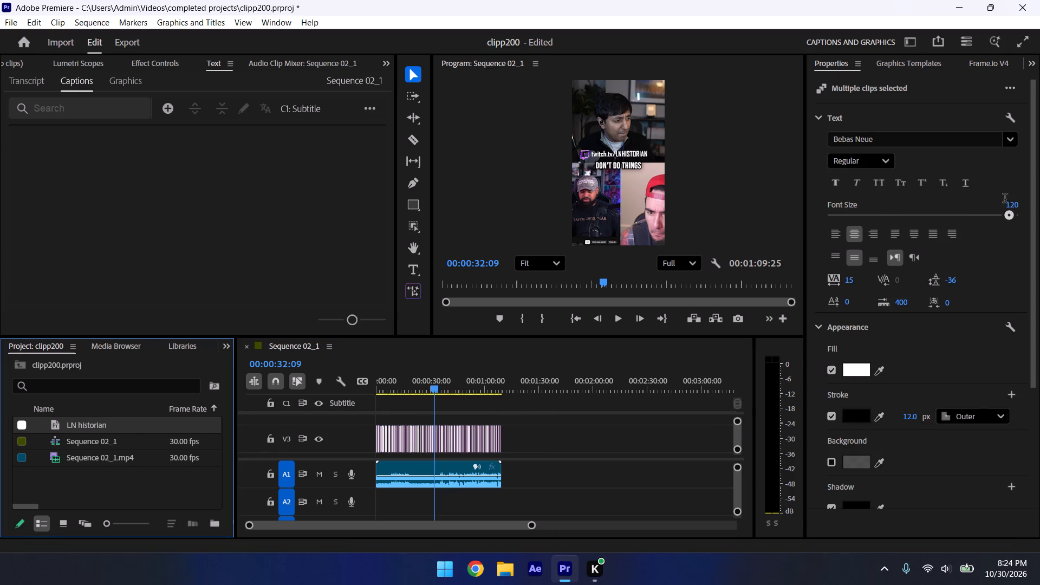
pyautogui.write('10')
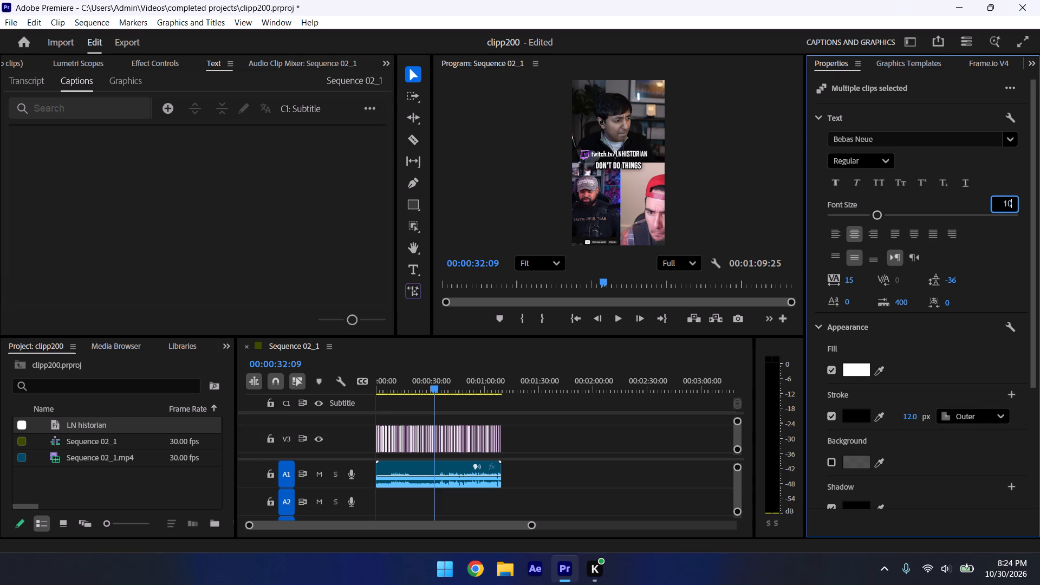
pyautogui.press('0')
pyautogui.press('Return')
# Move the playhead to the start of Sequence 02_1 at 00:00:00:00.
pyautogui.moveTo(425, 382); pyautogui.dragTo(183, 408)
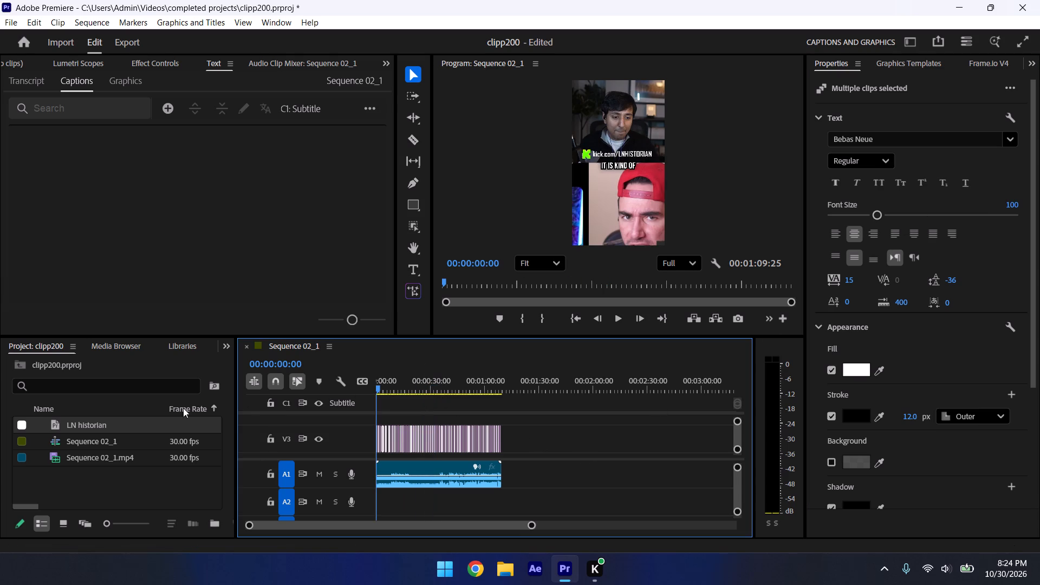
pyautogui.moveTo(183, 408); pyautogui.dragTo(0, 463)
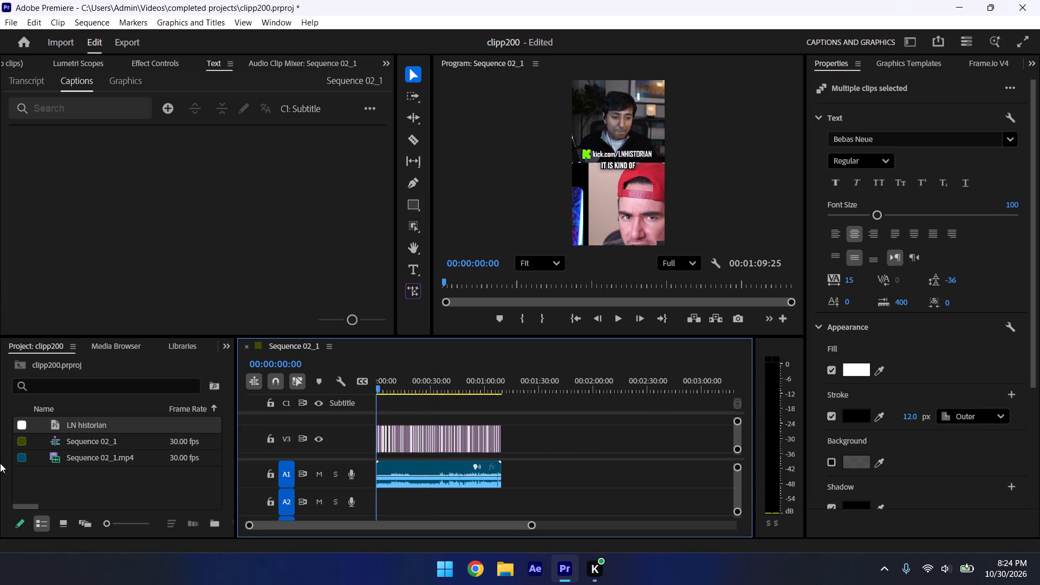
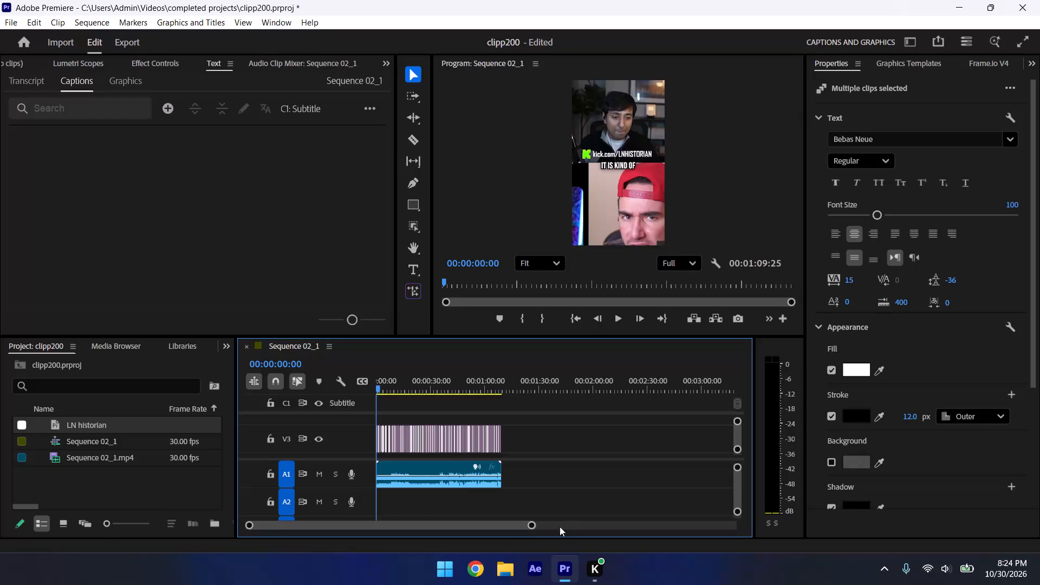
# Play the opening seconds of the sequence and check the first captions on V3 against the speech in a magnified preview.
pyautogui.moveTo(532, 528); pyautogui.dragTo(447, 544)
pyautogui.press('space')
pyautogui.moveTo(336, 525); pyautogui.dragTo(435, 540)
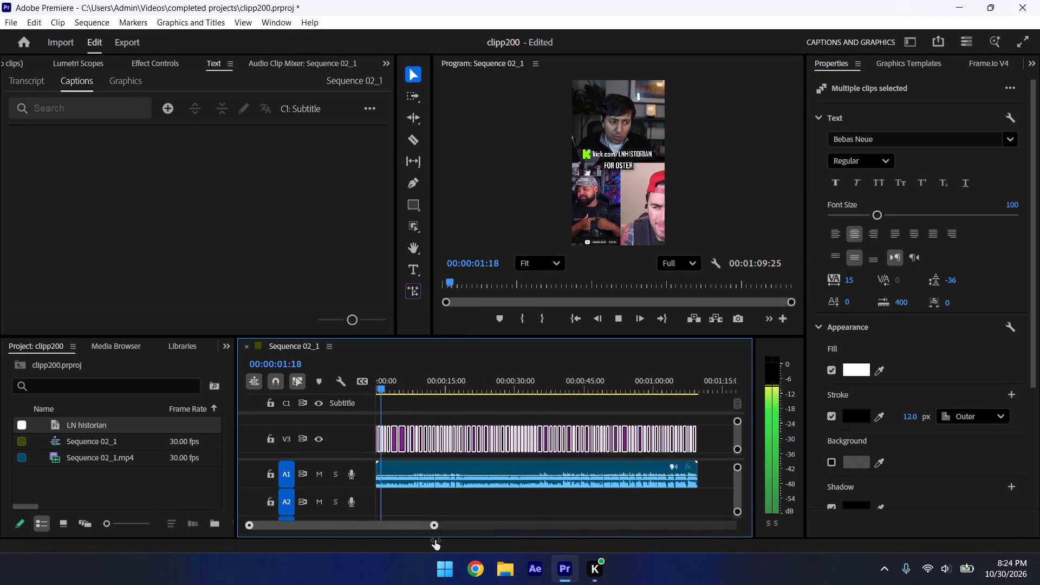
pyautogui.moveTo(435, 540); pyautogui.dragTo(377, 543)
pyautogui.press('space')
pyautogui.click(425, 392)
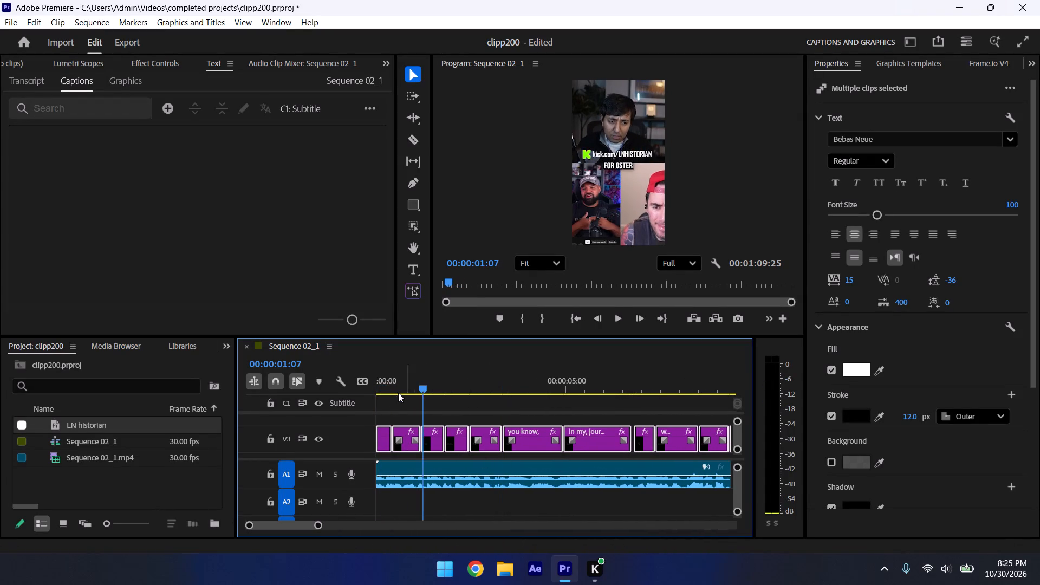
pyautogui.click(395, 389)
pyautogui.moveTo(394, 389); pyautogui.dragTo(360, 385)
pyautogui.press('space')
pyautogui.press('space')
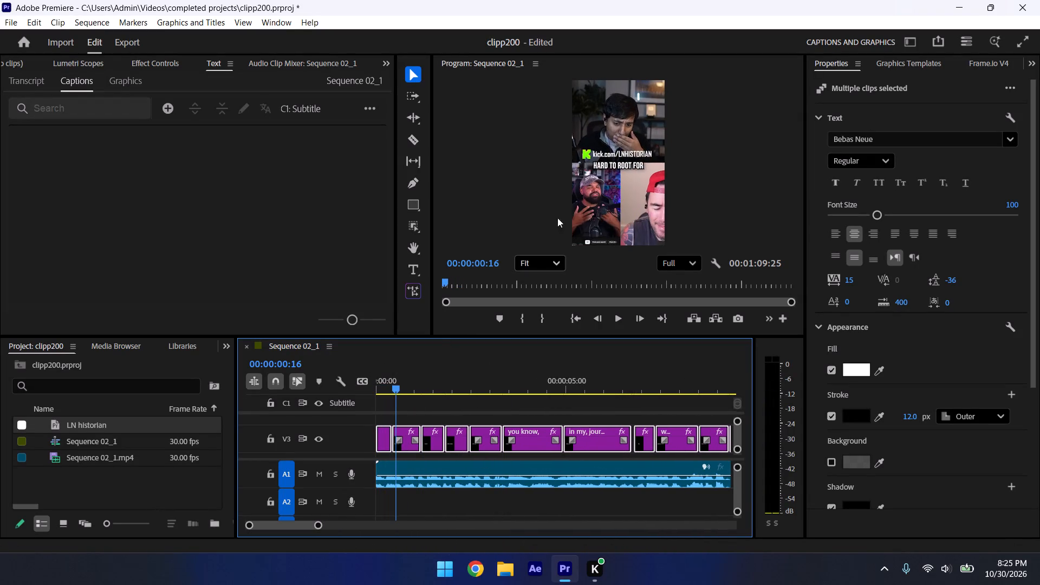
pyautogui.scroll(20, 605, 162)
pyautogui.press('space')
pyautogui.press('space')
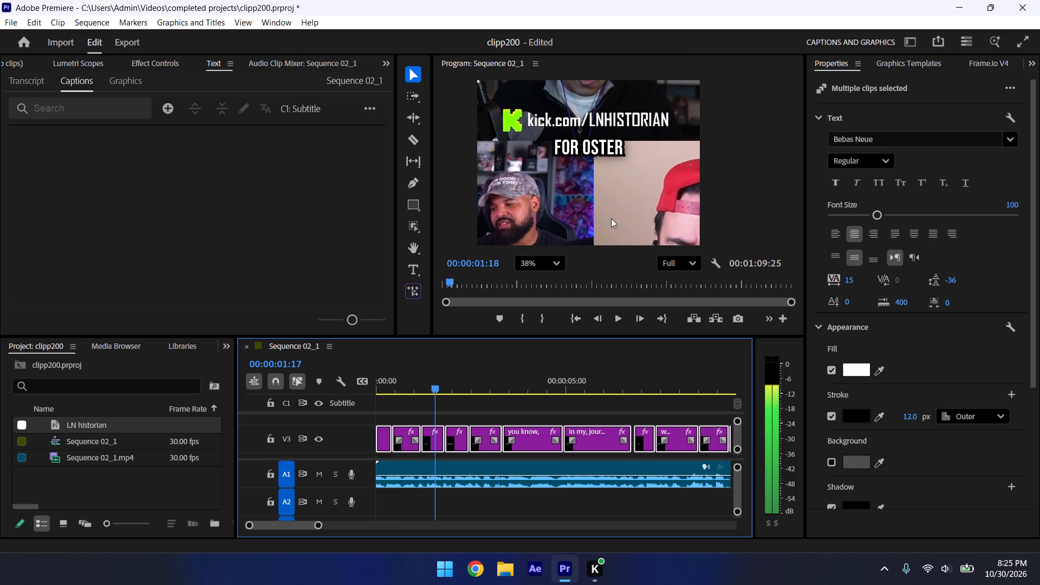
# Correct the caption graphic "for Oster" at 00:00:01:18 on V3 so that it reads "for asta".
pyautogui.click(600, 140)
pyautogui.click(589, 140)
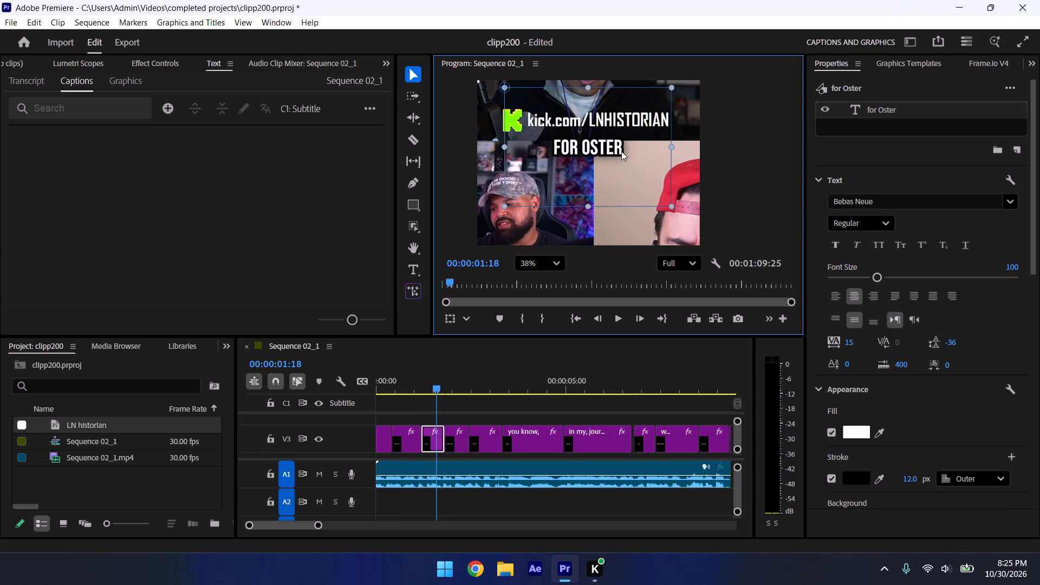
pyautogui.hotkey('ctrl', 'z')
pyautogui.doubleClick(585, 143)
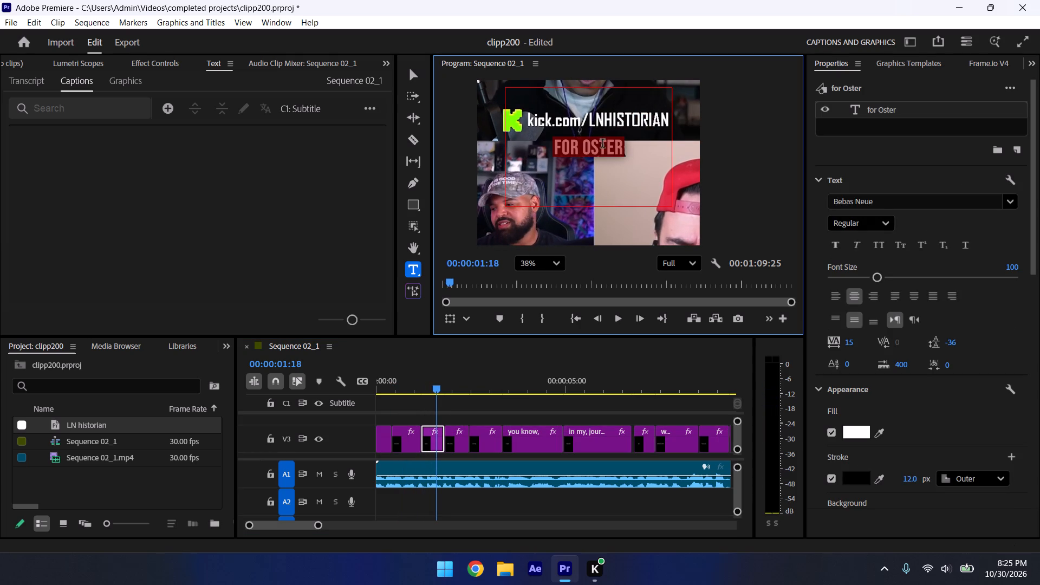
pyautogui.click(602, 145)
pyautogui.press('BackSpace')
pyautogui.press('BackSpace')
pyautogui.hotkey('shift', 's')
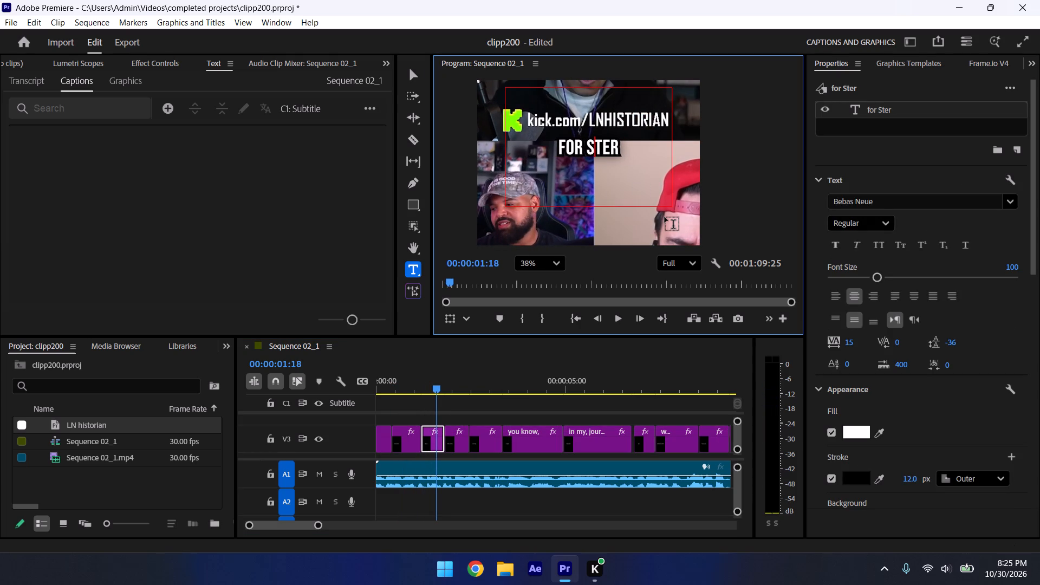
pyautogui.hotkey('shift', 'BackSpace')
pyautogui.write('as')
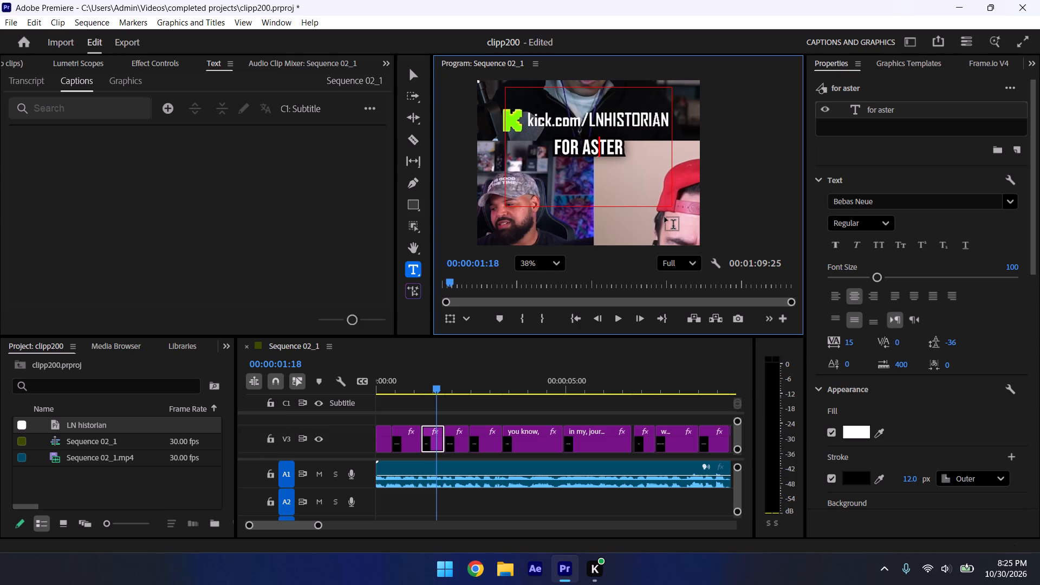
pyautogui.press('Right')
pyautogui.press('Right')
pyautogui.press('Right')
pyautogui.press('BackSpace')
pyautogui.press('BackSpace')
pyautogui.press('a')
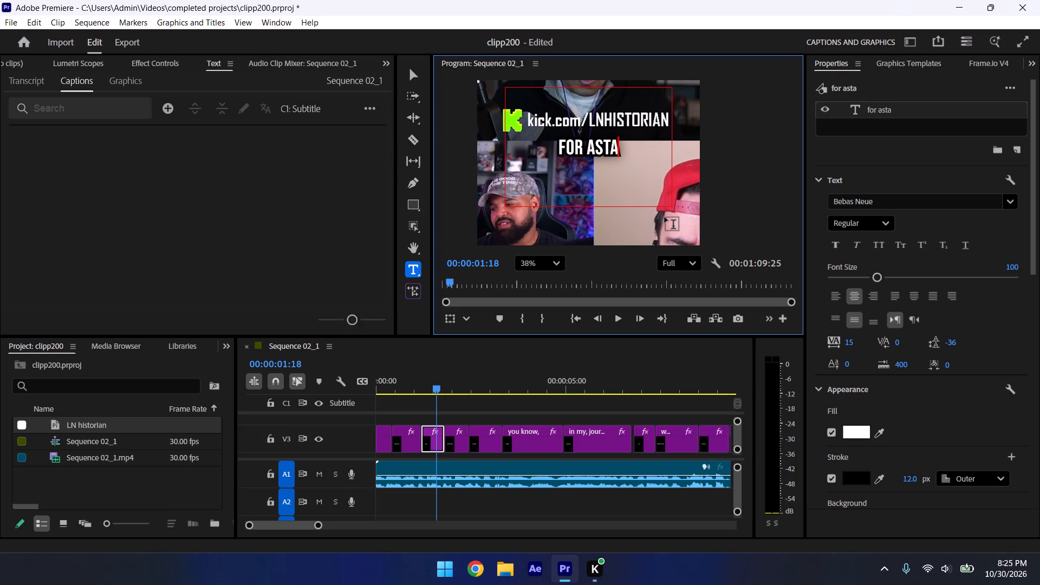
pyautogui.click(497, 415)
# Play on from the corrected caption to about 00:00:06:07 and check the captions through "in my, journey" against the speech.
pyautogui.press('space')
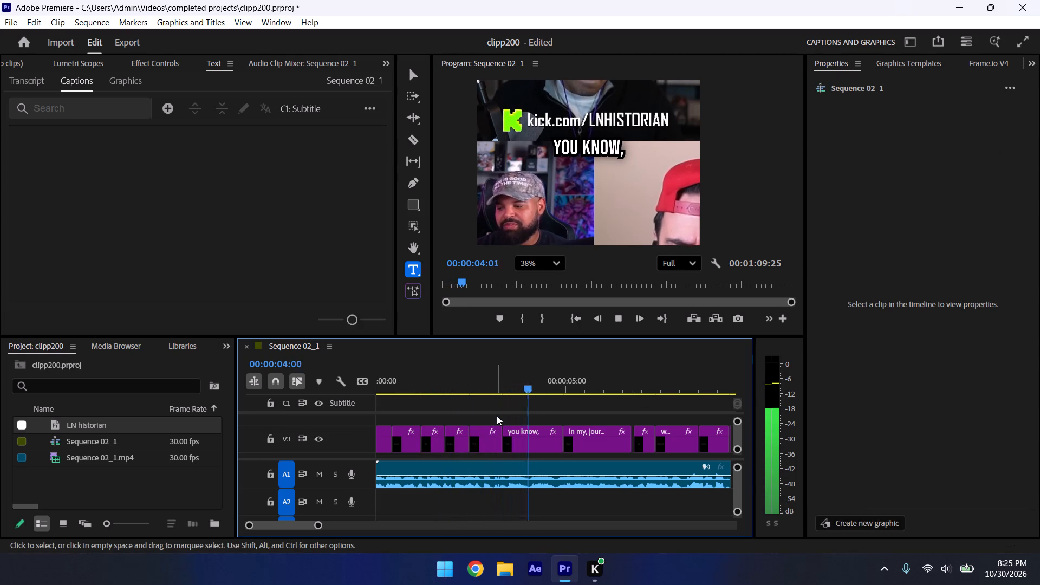
pyautogui.press('space')
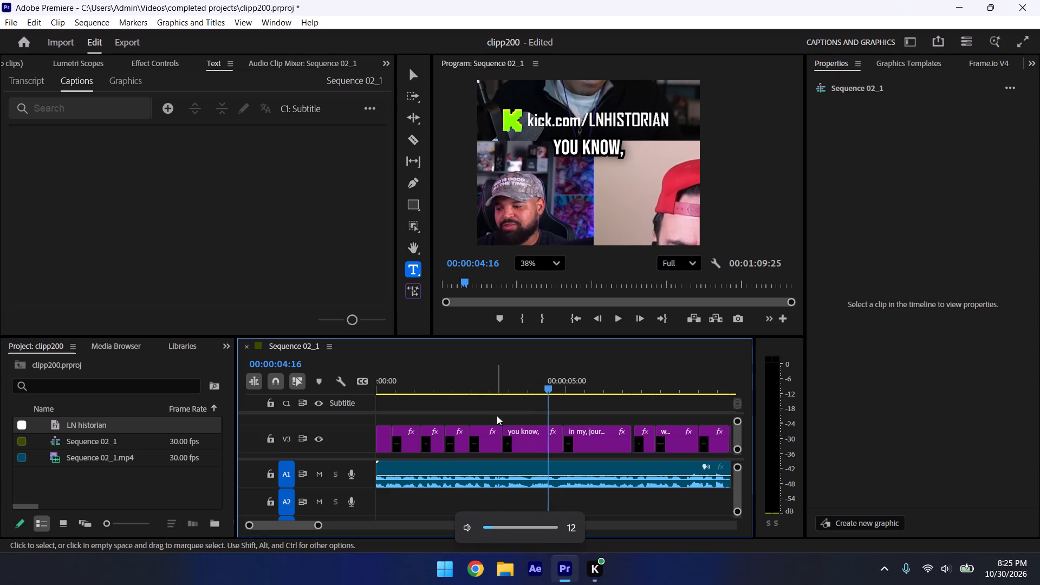
pyautogui.click(588, 398)
pyautogui.press('space')
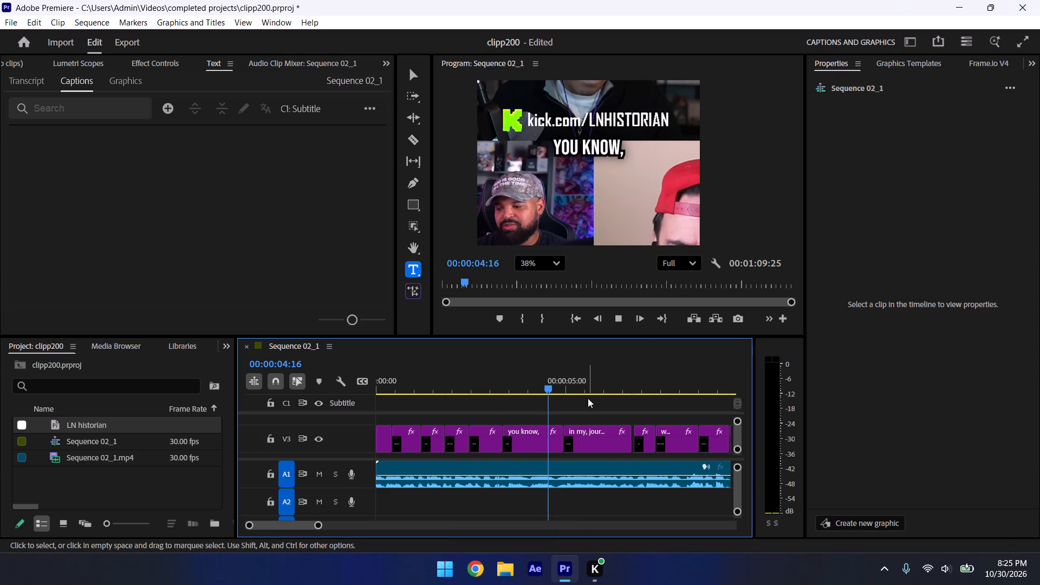
pyautogui.press('space')
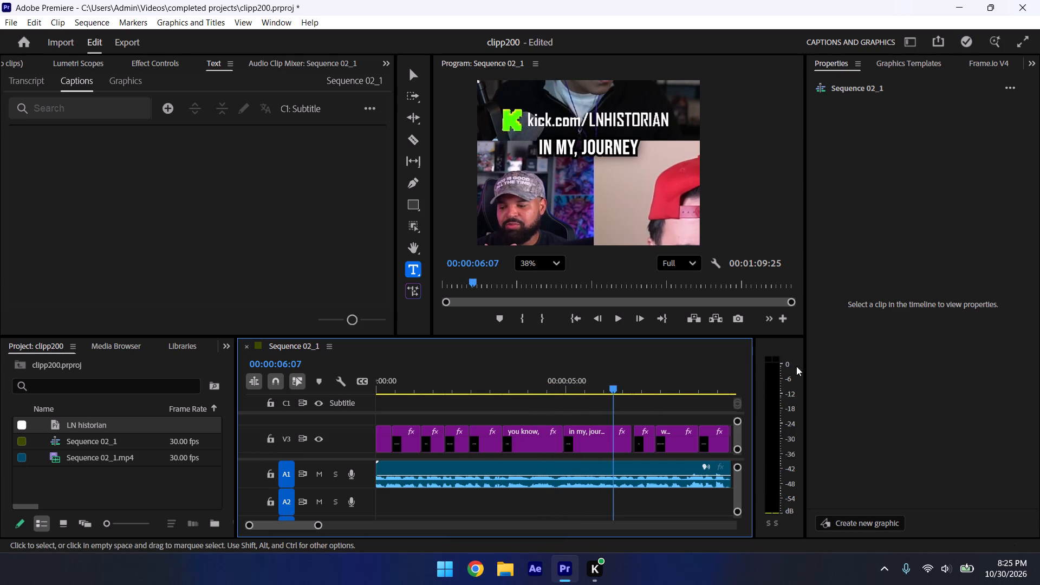
# Show the hidden system tray icons.
pyautogui.click(879, 561)
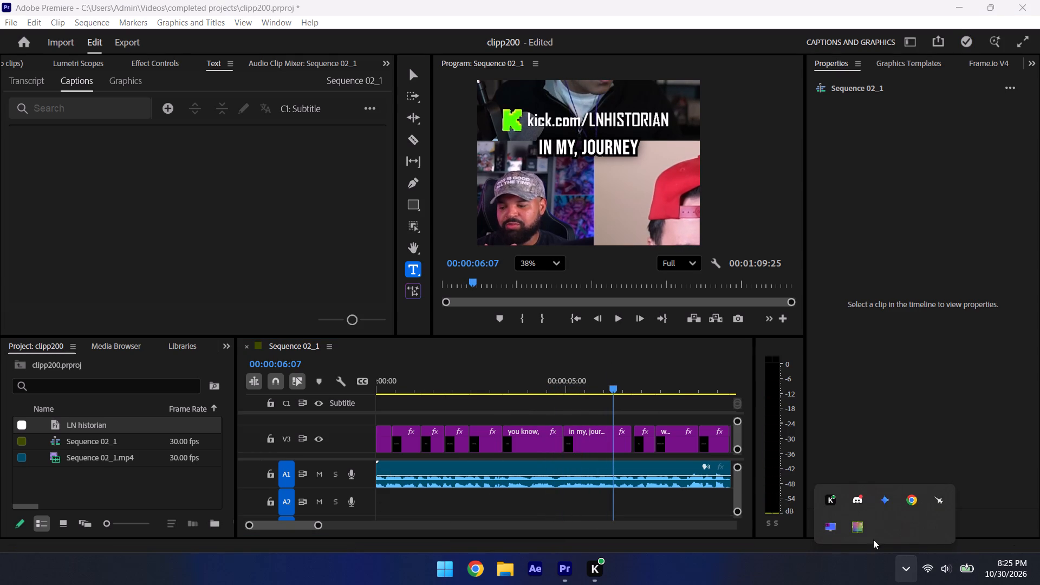
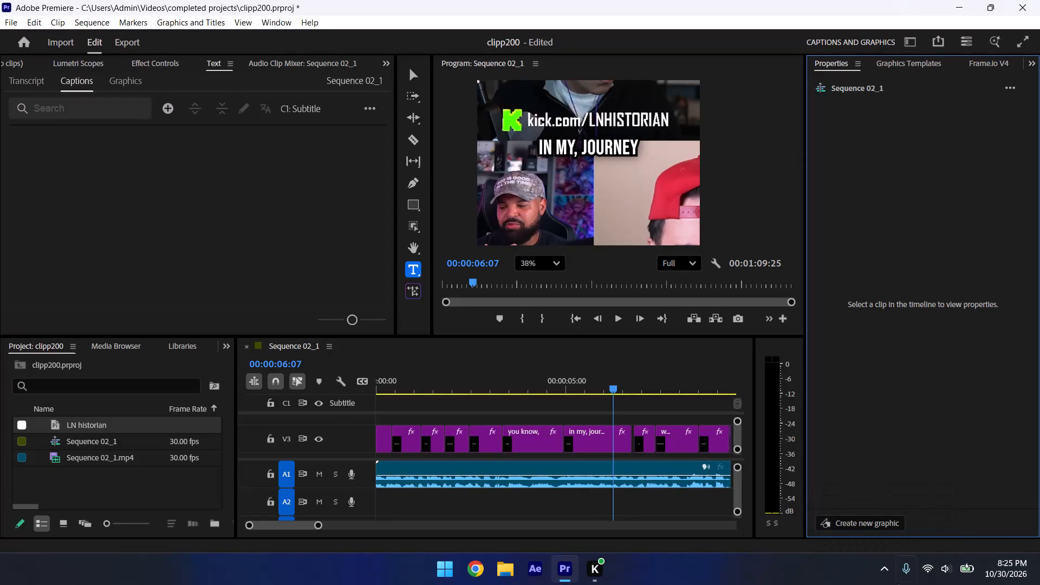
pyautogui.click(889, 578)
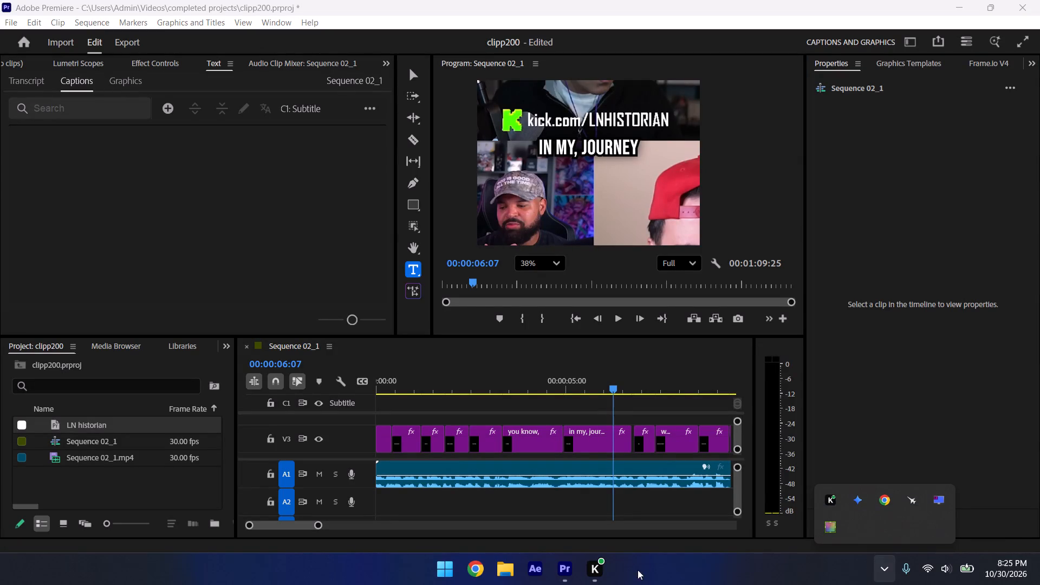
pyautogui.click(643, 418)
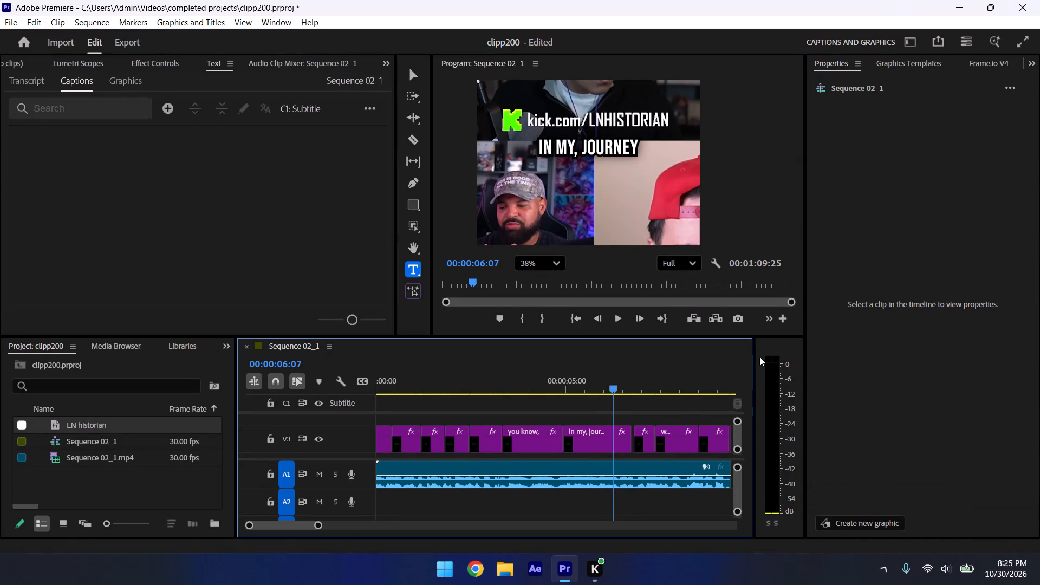
# Widen the program monitor and the timeline by narrowing the properties area and the audio meters.
pyautogui.moveTo(805, 339); pyautogui.dragTo(934, 355)
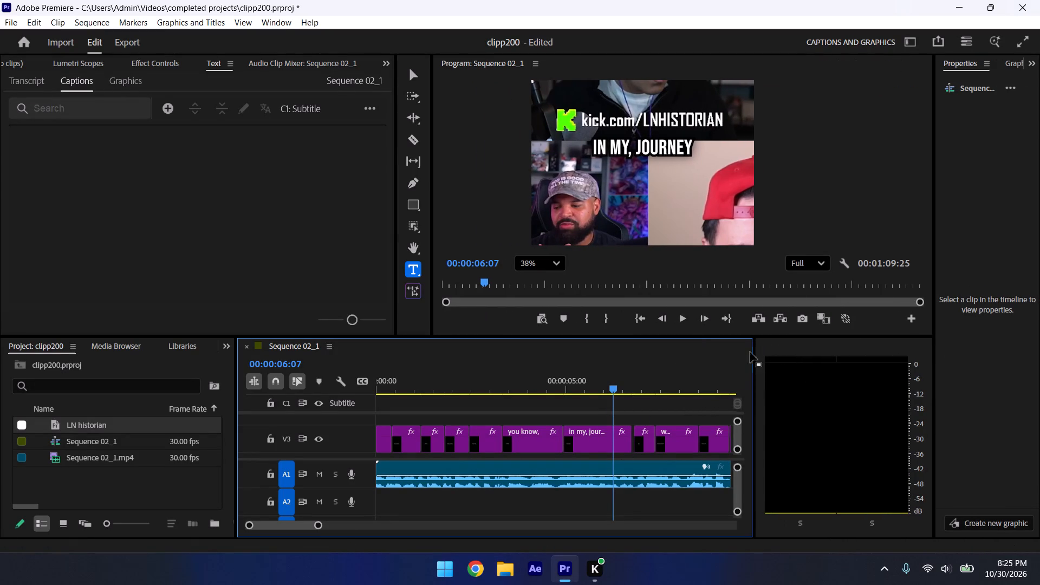
pyautogui.moveTo(755, 348); pyautogui.dragTo(956, 333)
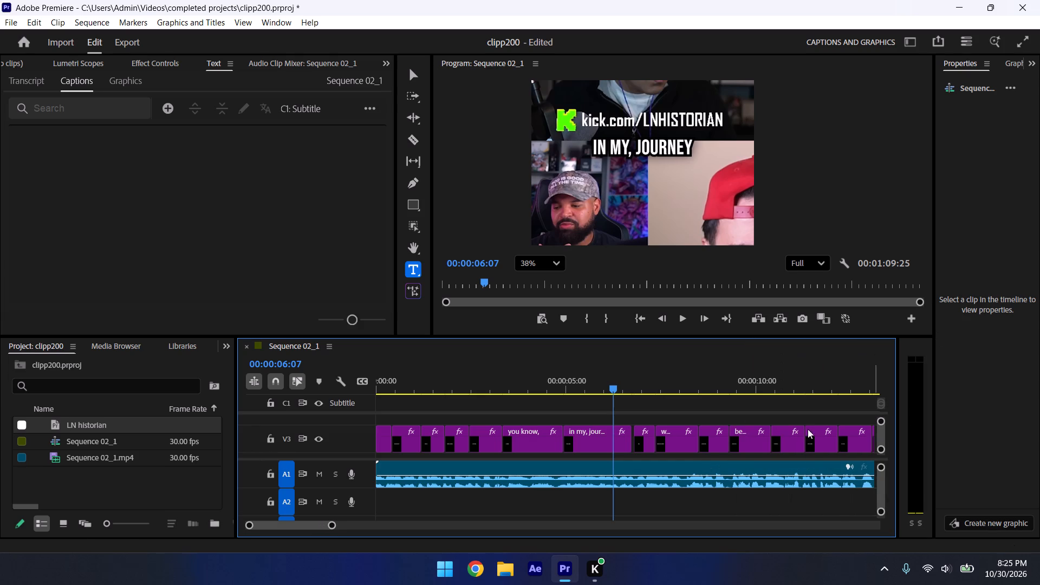
# Correct the caption graphic "when my faith journey" at about 00:00:07:27 on V3 so that it reads "my faith journey".
pyautogui.press('space')
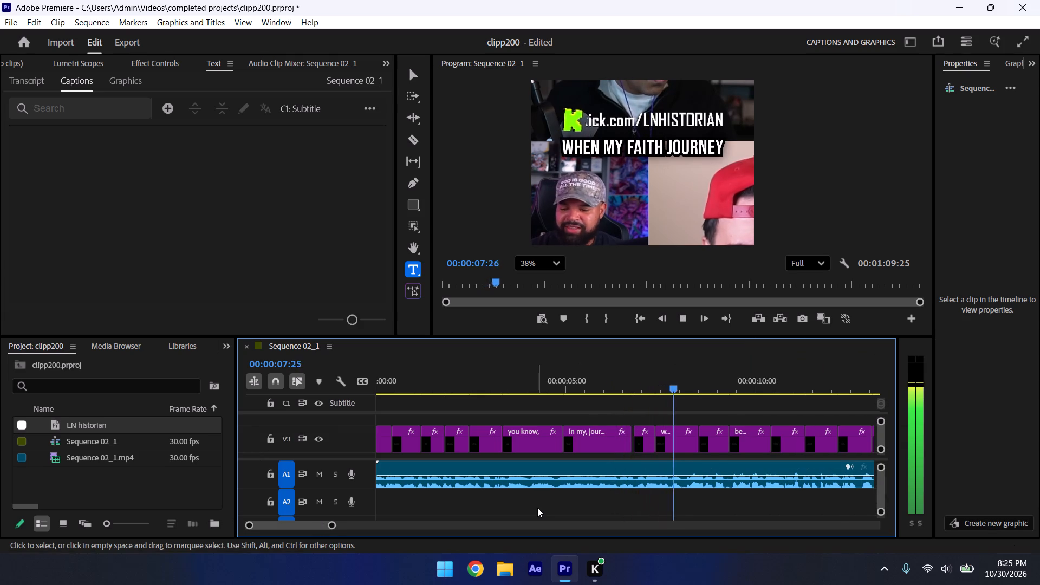
pyautogui.press('space')
pyautogui.click(678, 386)
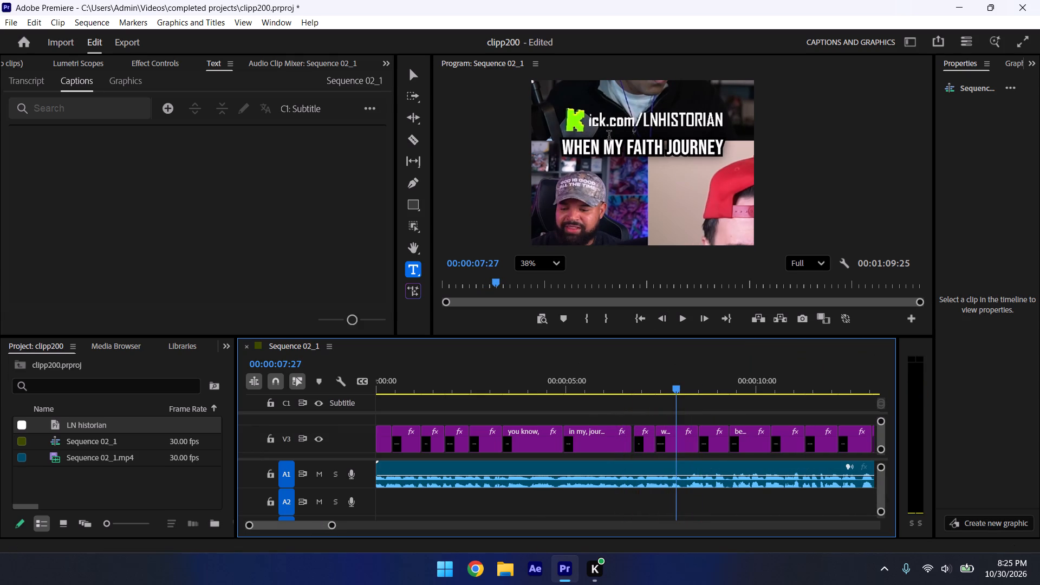
pyautogui.click(596, 144)
pyautogui.press('BackSpace')
pyautogui.press('BackSpace')
pyautogui.press('BackSpace')
pyautogui.press('BackSpace')
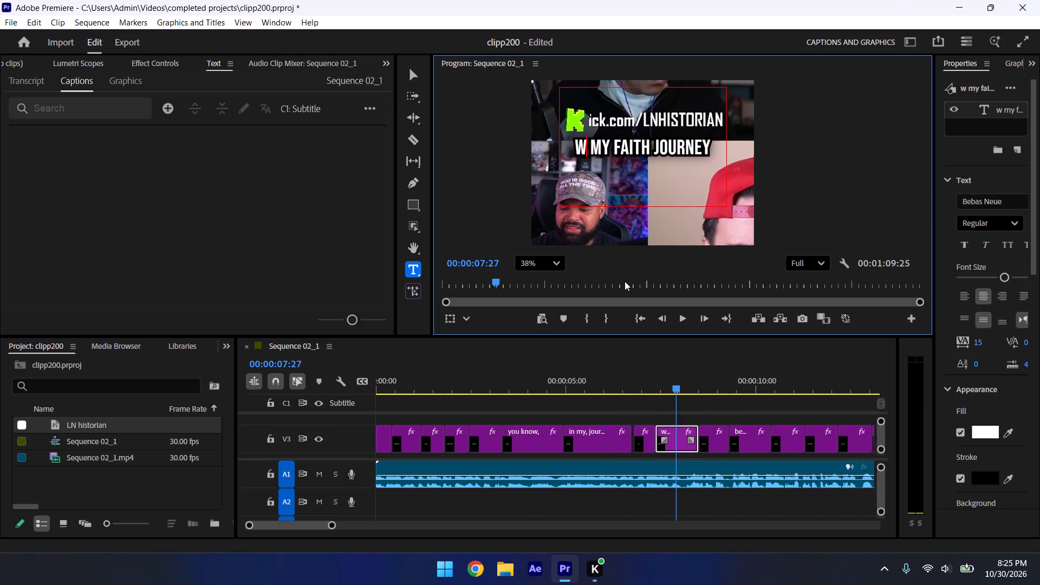
pyautogui.click(691, 408)
# Check the caption "my faith journey" against the speech and shorten it to "my faith".
pyautogui.press('space')
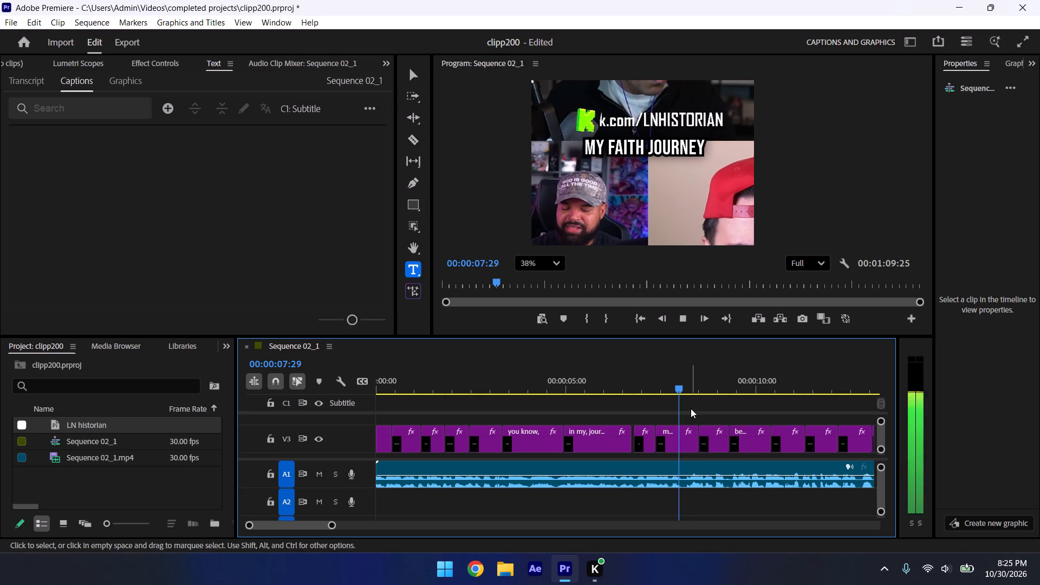
pyautogui.press('space')
pyautogui.press('space')
pyautogui.press('space')
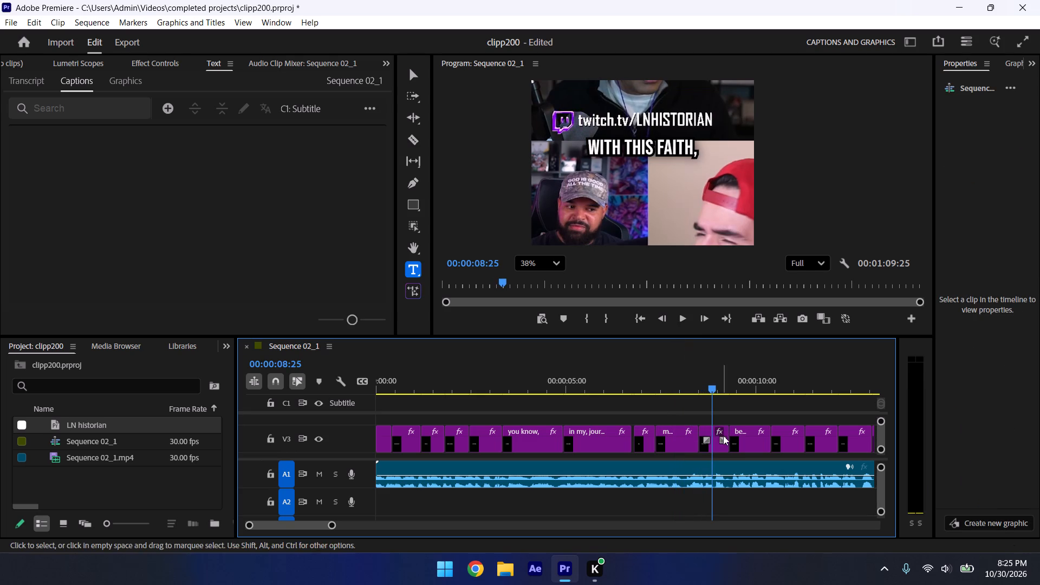
pyautogui.moveTo(674, 379); pyautogui.dragTo(668, 379)
pyautogui.click(646, 381)
pyautogui.press('space')
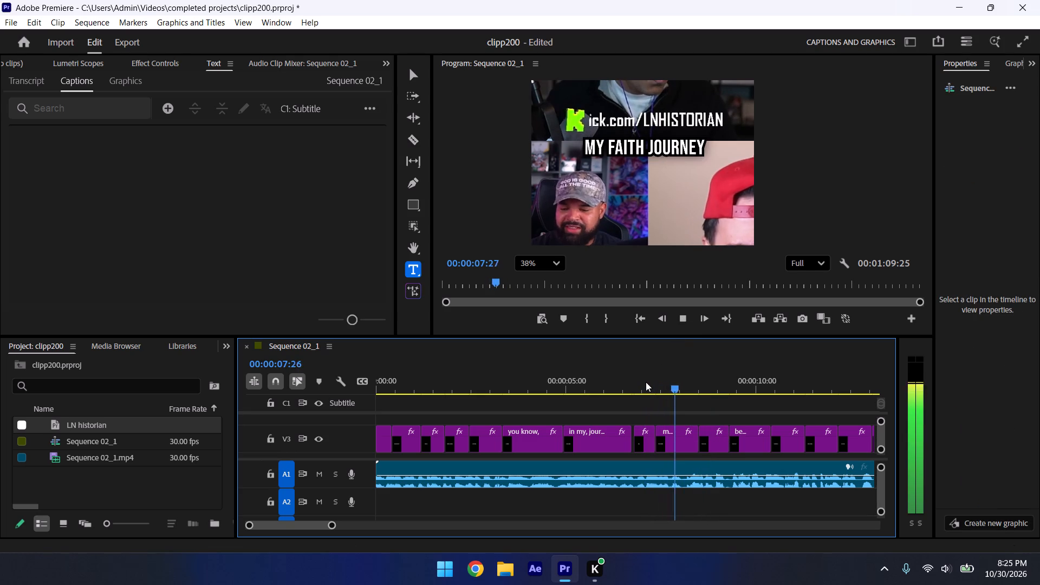
pyautogui.press('space')
pyautogui.click(690, 375)
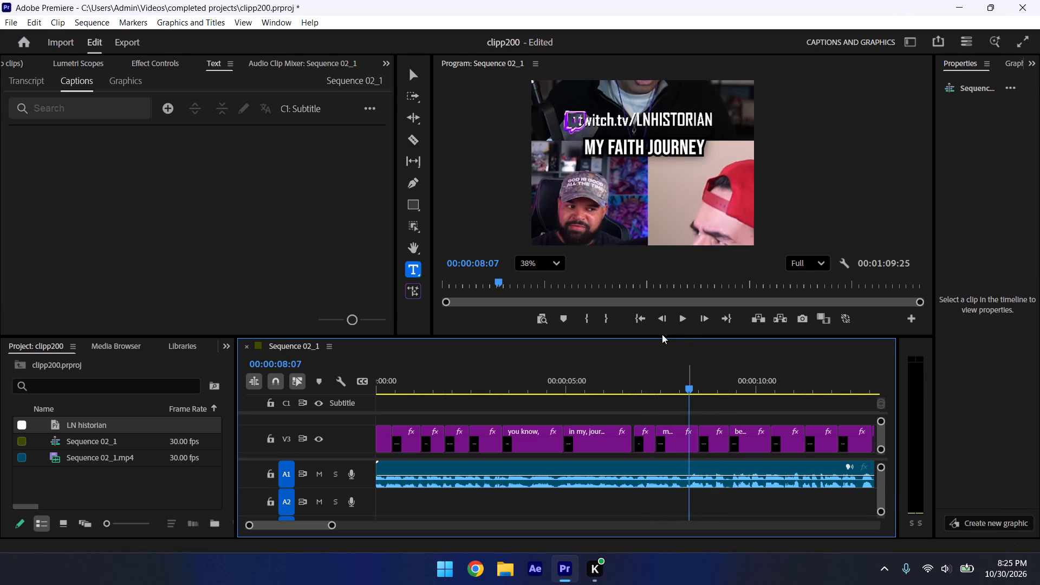
pyautogui.click(675, 377)
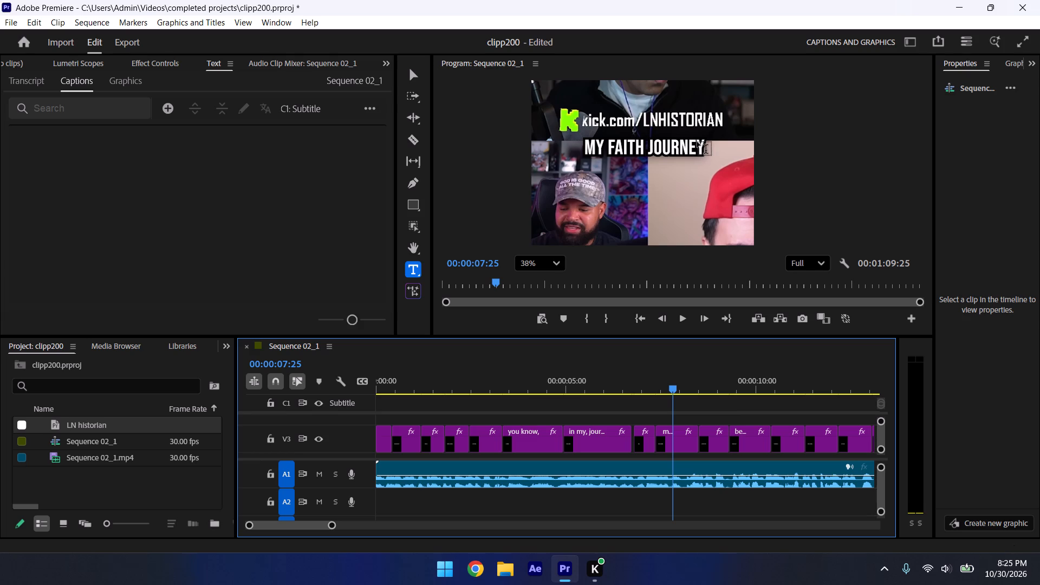
pyautogui.click(697, 142)
pyautogui.press('Right')
pyautogui.press('BackSpace')
pyautogui.press('BackSpace')
pyautogui.press('BackSpace')
pyautogui.press('BackSpace')
pyautogui.press('BackSpace')
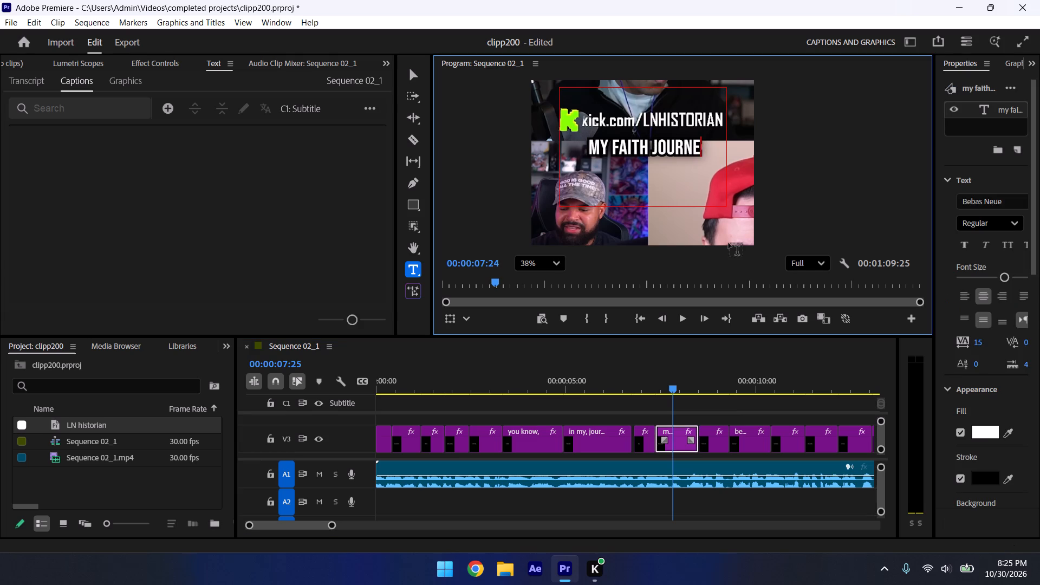
pyautogui.press('BackSpace')
pyautogui.press('BackSpace')
# Replay the shortened "my faith" caption on V3 and split it at 00:00:08:02.
pyautogui.click(688, 386)
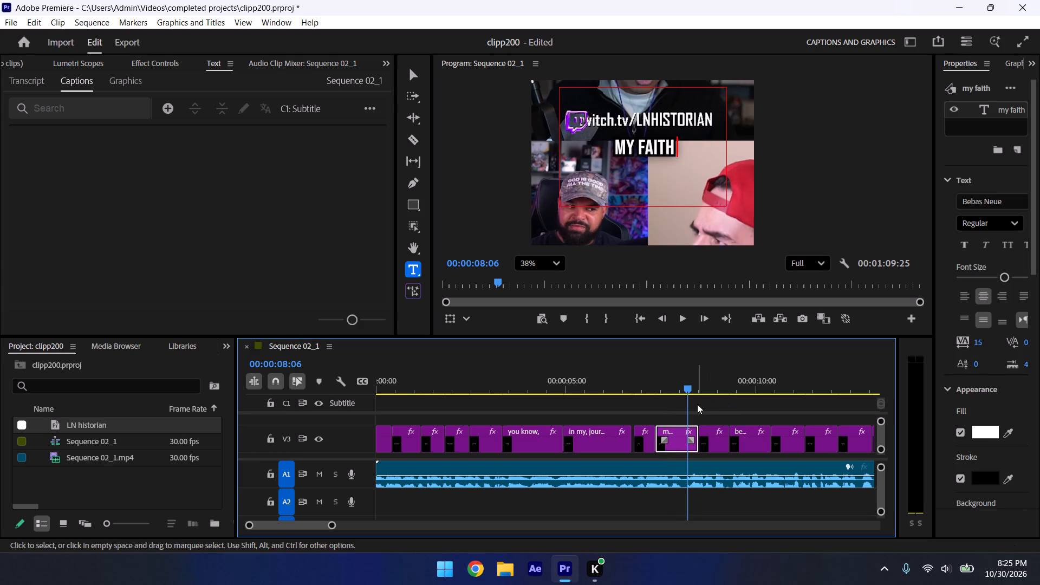
pyautogui.press('space')
pyautogui.press('space')
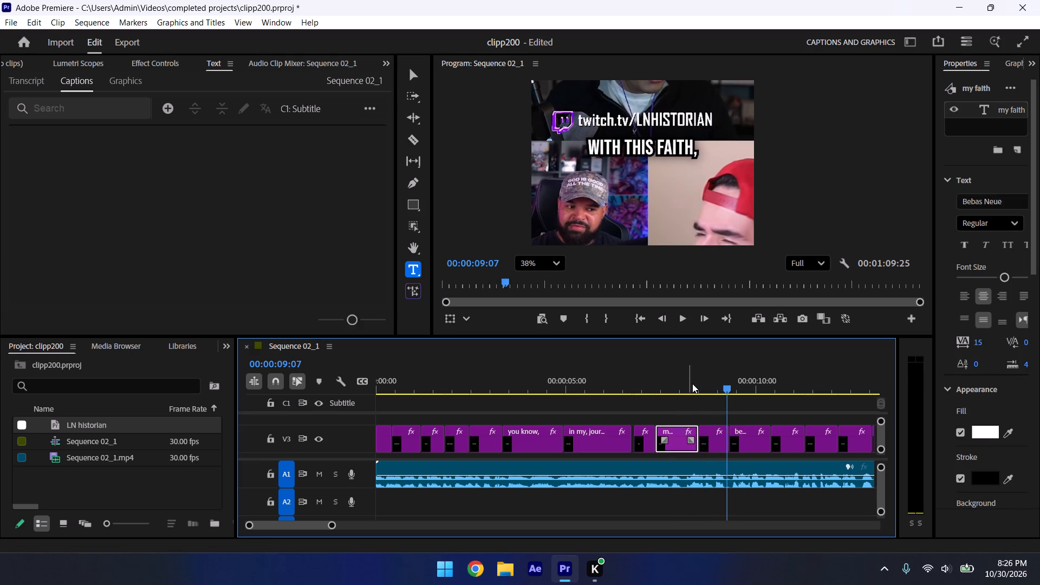
pyautogui.click(692, 383)
pyautogui.click(685, 383)
pyautogui.hotkey('ctrl', 'k')
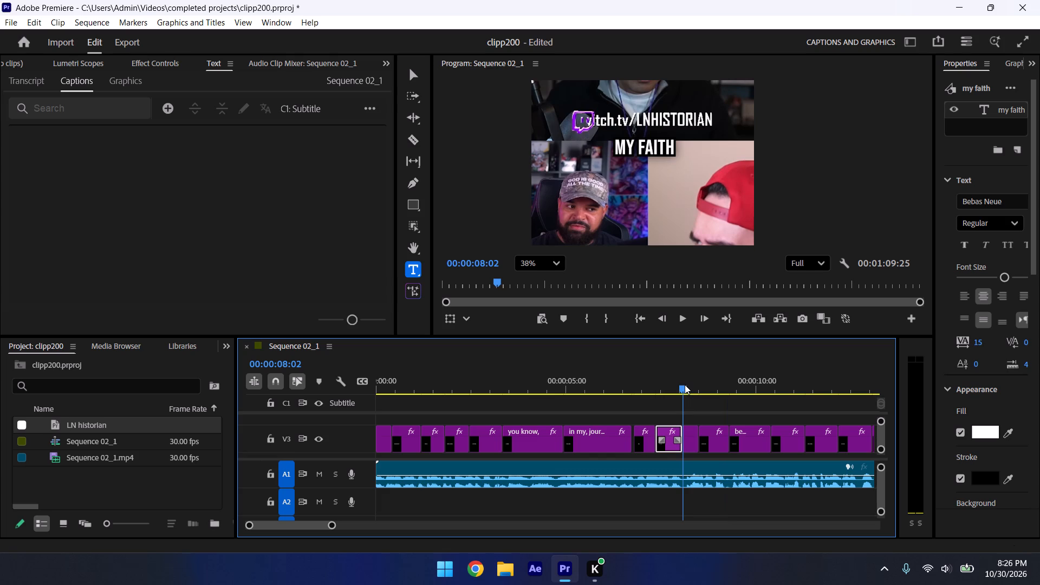
# Replace the text of the second piece of the split "my faith" caption with "journey".
pyautogui.click(688, 437)
pyautogui.click(691, 435)
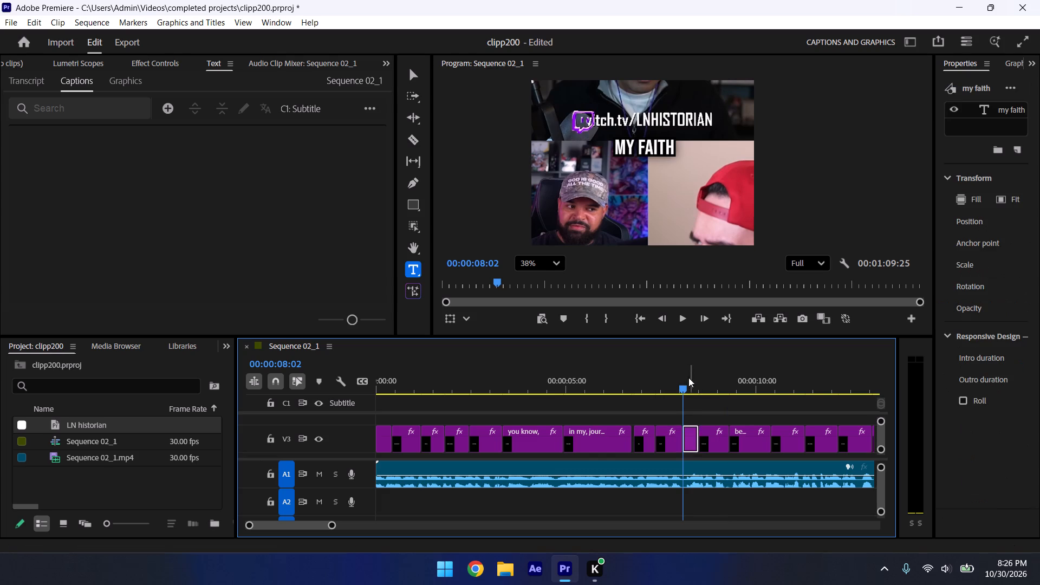
pyautogui.click(684, 387)
pyautogui.click(671, 142)
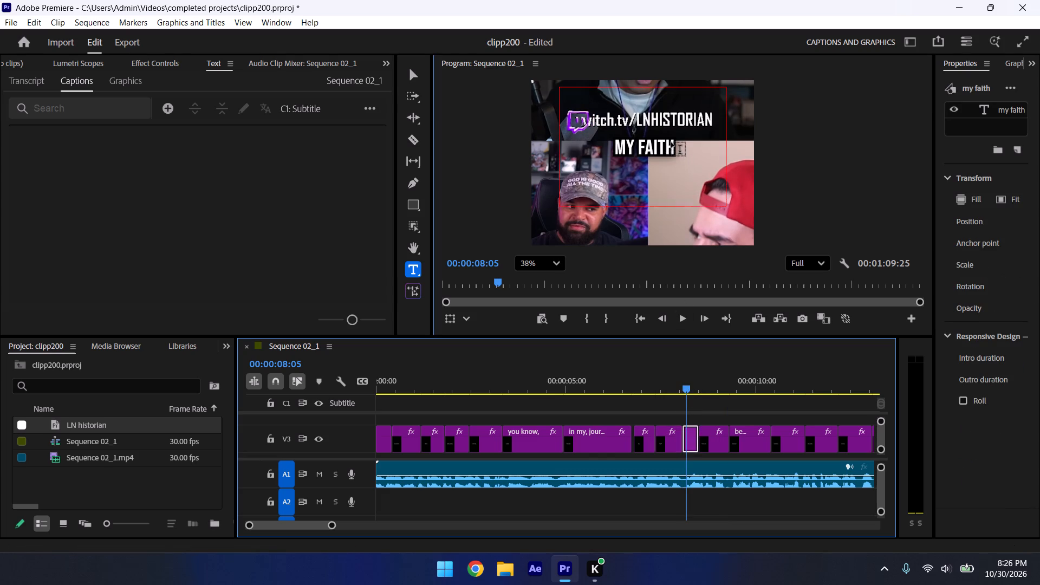
pyautogui.press('BackSpace')
pyautogui.press('BackSpace')
pyautogui.press('BackSpace')
pyautogui.press('BackSpace')
pyautogui.press('BackSpace')
pyautogui.press('BackSpace')
pyautogui.press('BackSpace')
pyautogui.press('BackSpace')
pyautogui.press('BackSpace')
pyautogui.press('BackSpace')
pyautogui.press('BackSpace')
pyautogui.press('BackSpace')
pyautogui.press('BackSpace')
pyautogui.press('BackSpace')
pyautogui.press('BackSpace')
pyautogui.press('BackSpace')
pyautogui.press('BackSpace')
pyautogui.press('BackSpace')
pyautogui.press('BackSpace')
pyautogui.press('BackSpace')
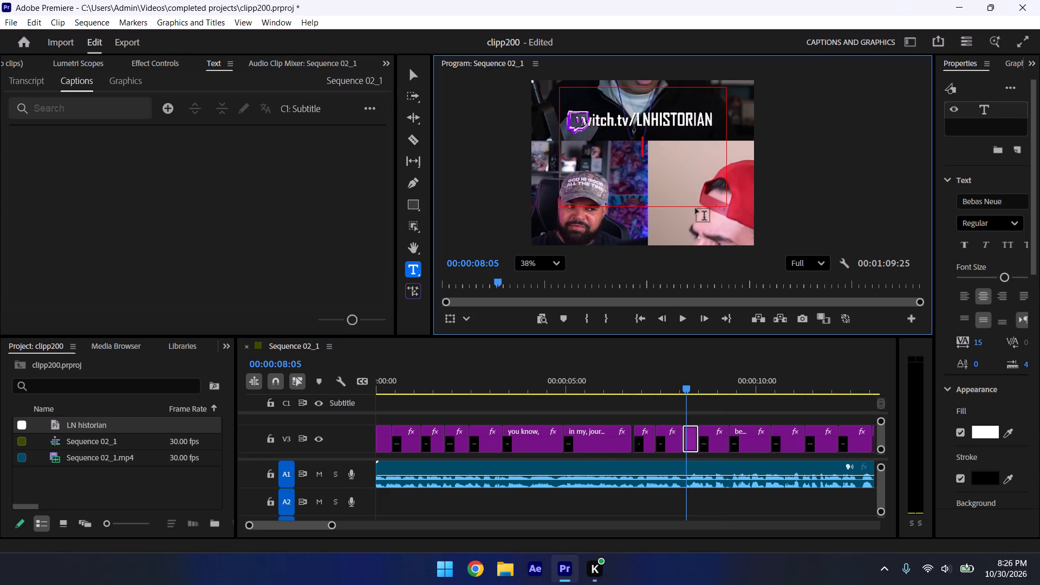
pyautogui.write('jou')
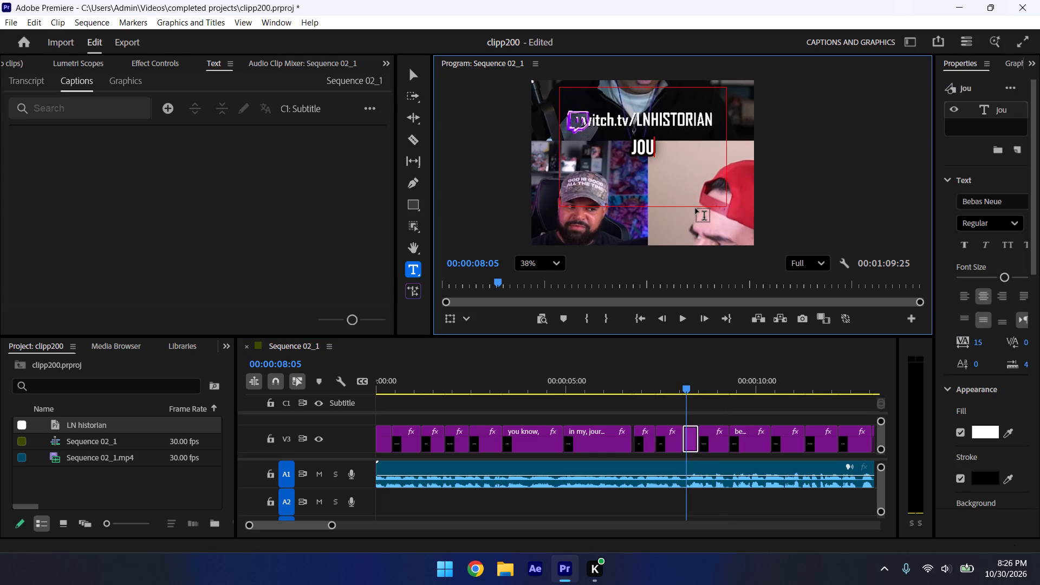
pyautogui.write('rne')
pyautogui.press('y')
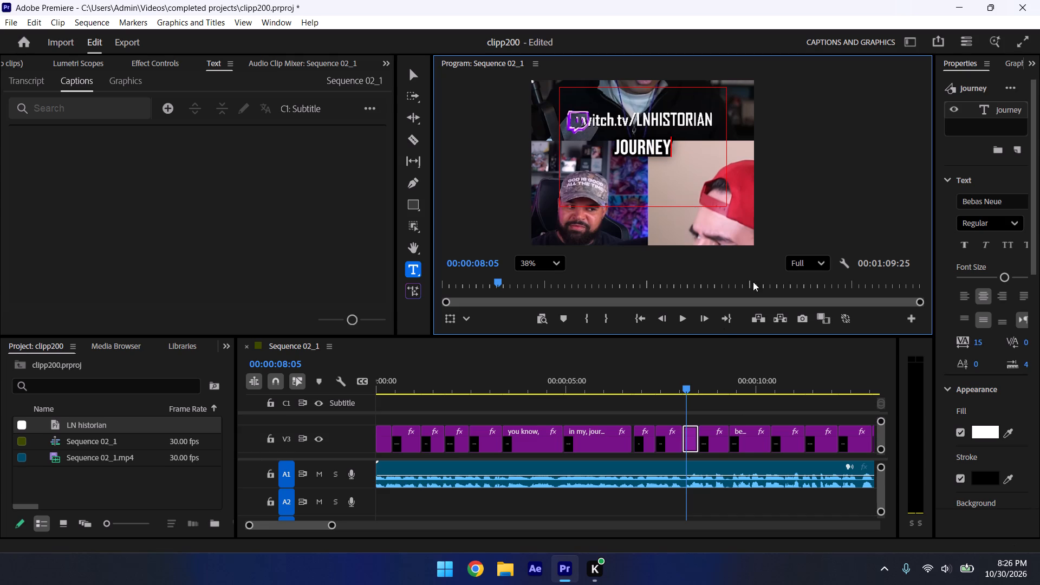
pyautogui.click(703, 401)
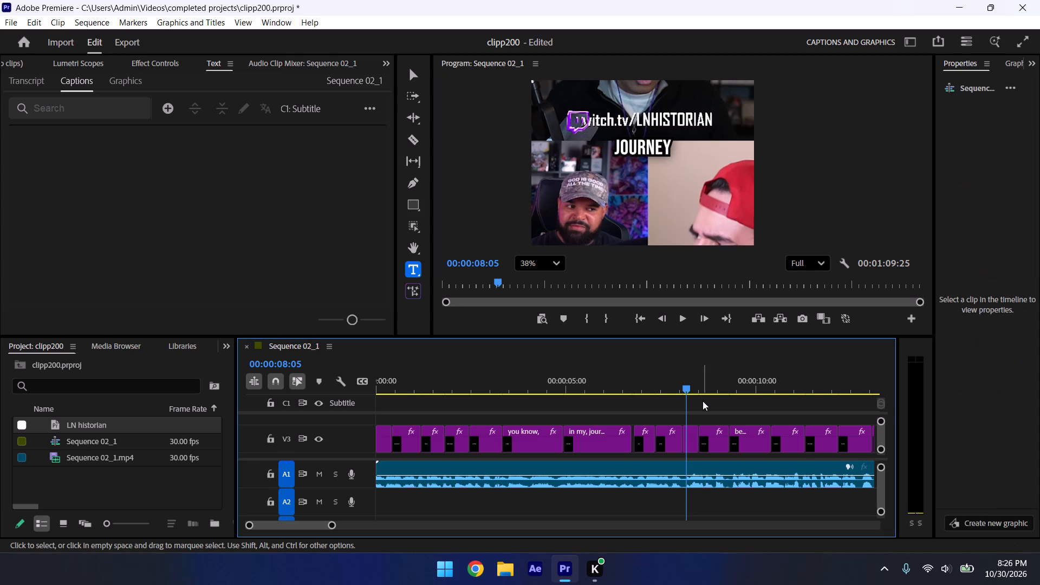
# Play on to the caption "because Oster" at 00:00:10:09 on V3 and correct it to read "because asta".
pyautogui.press('space')
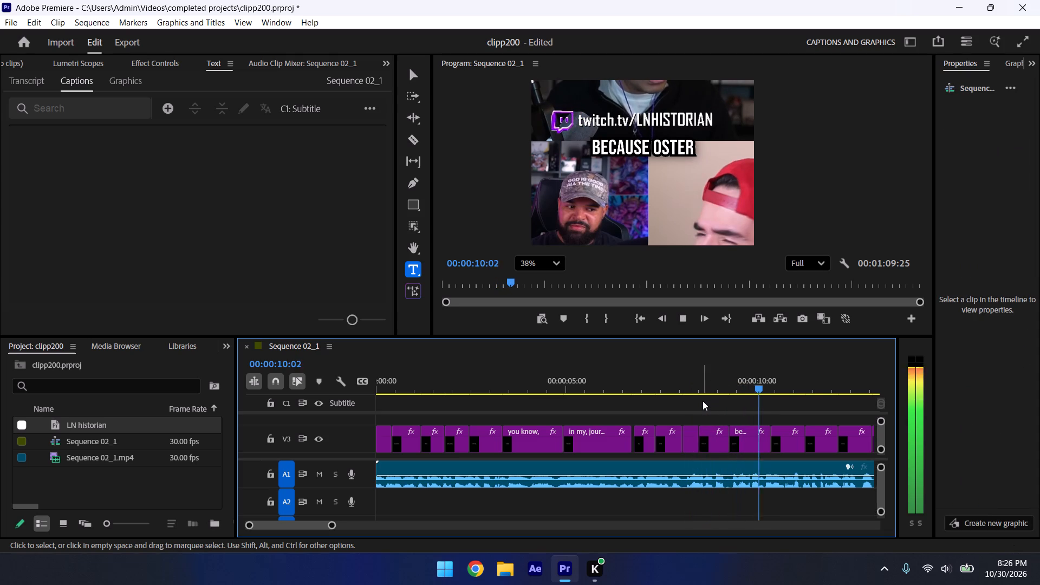
pyautogui.press('space')
pyautogui.click(688, 140)
pyautogui.press('BackSpace')
pyautogui.press('BackSpace')
pyautogui.press('BackSpace')
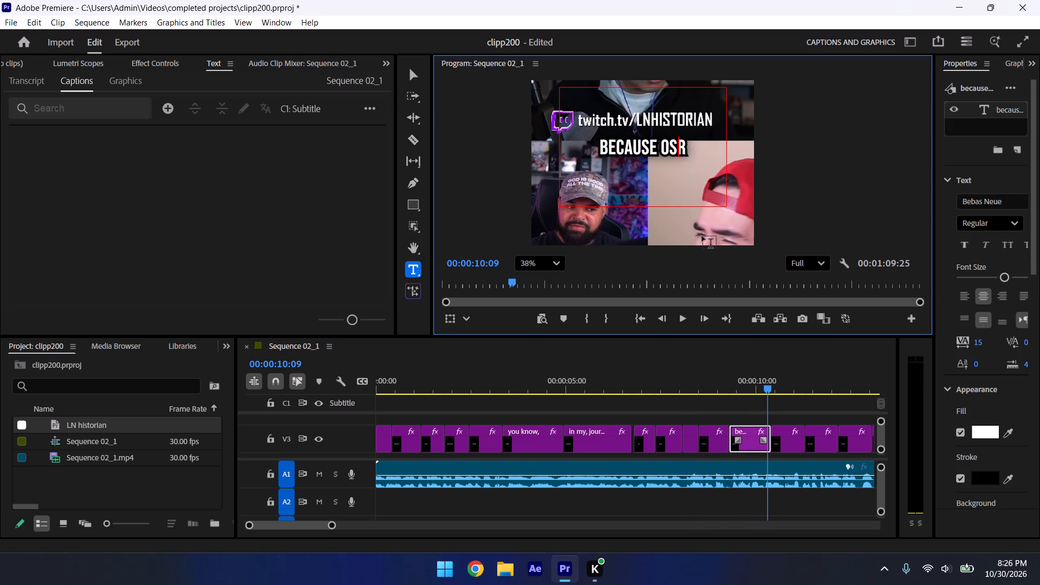
pyautogui.press('BackSpace')
pyautogui.write('asta')
pyautogui.press('Right')
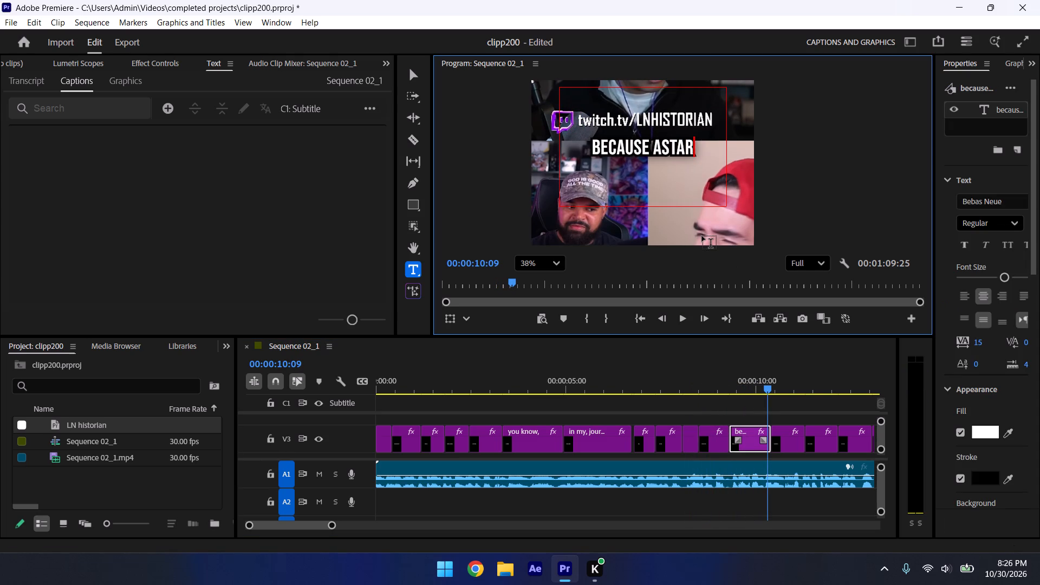
pyautogui.press('Right')
pyautogui.press('BackSpace')
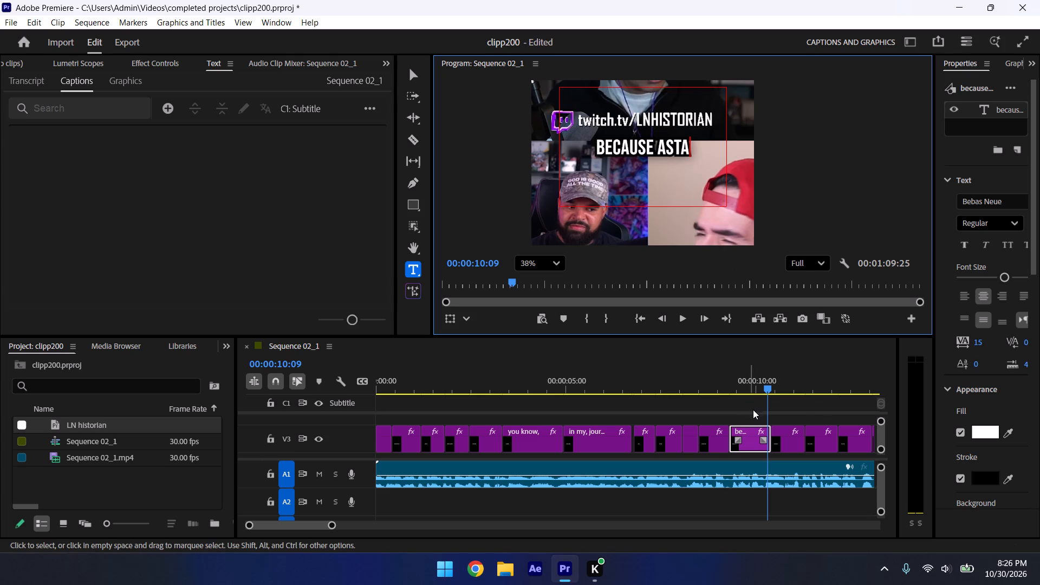
pyautogui.click(755, 407)
pyautogui.press('space')
pyautogui.press('space')
# Switch to Chrome, search Google for "asta" to check the name, and close the browser.
pyautogui.click(472, 581)
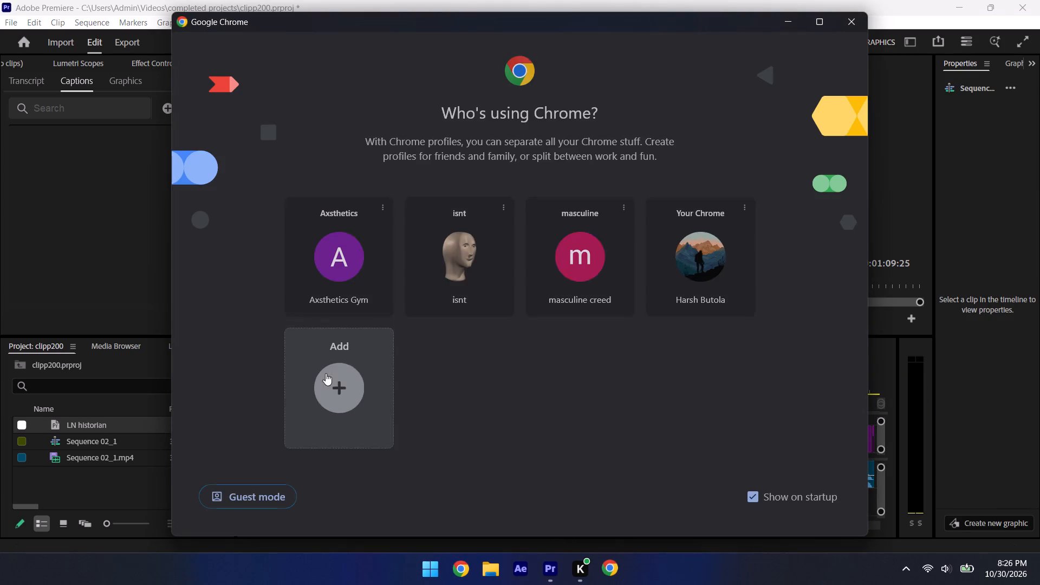
pyautogui.click(690, 293)
pyautogui.write('asta')
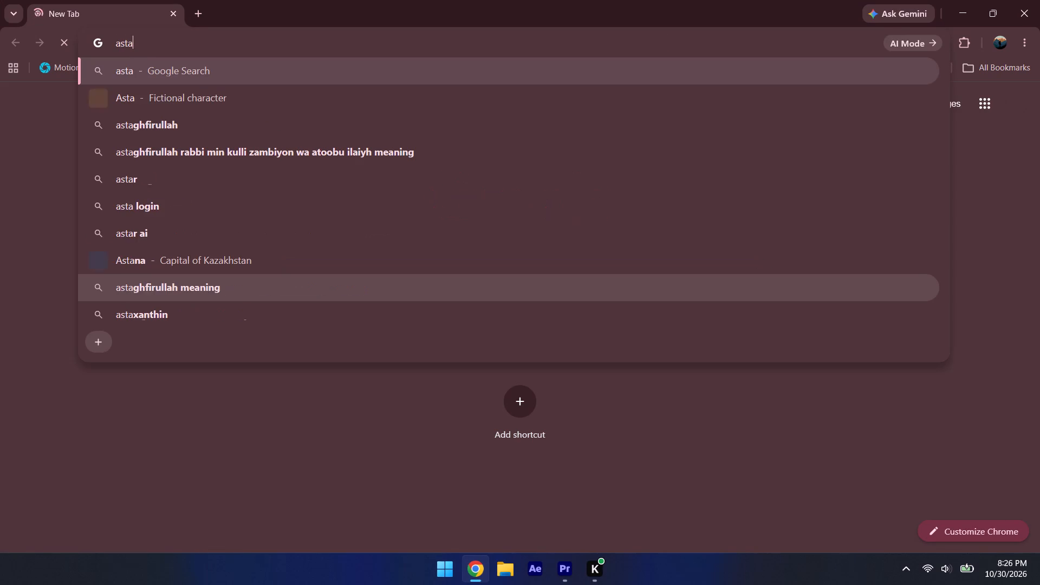
pyautogui.press('space')
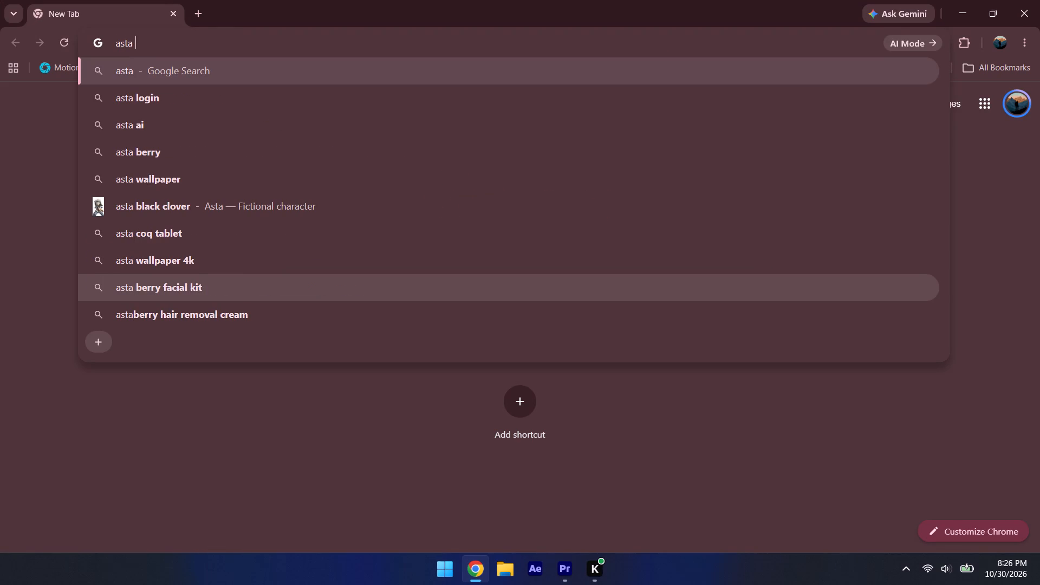
pyautogui.press('BackSpace')
pyautogui.press('Down')
pyautogui.press('Return')
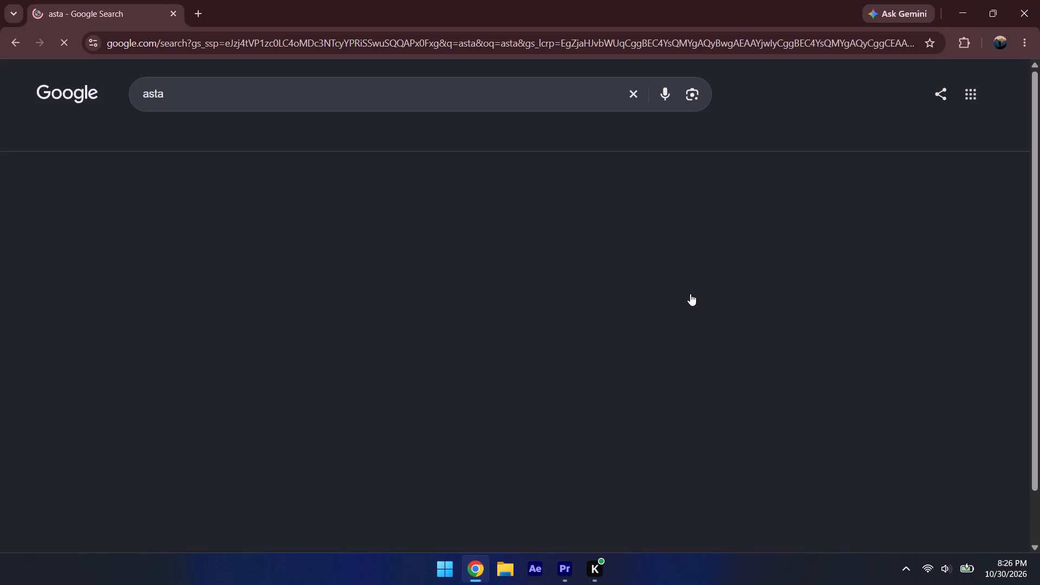
pyautogui.click(1039, 0)
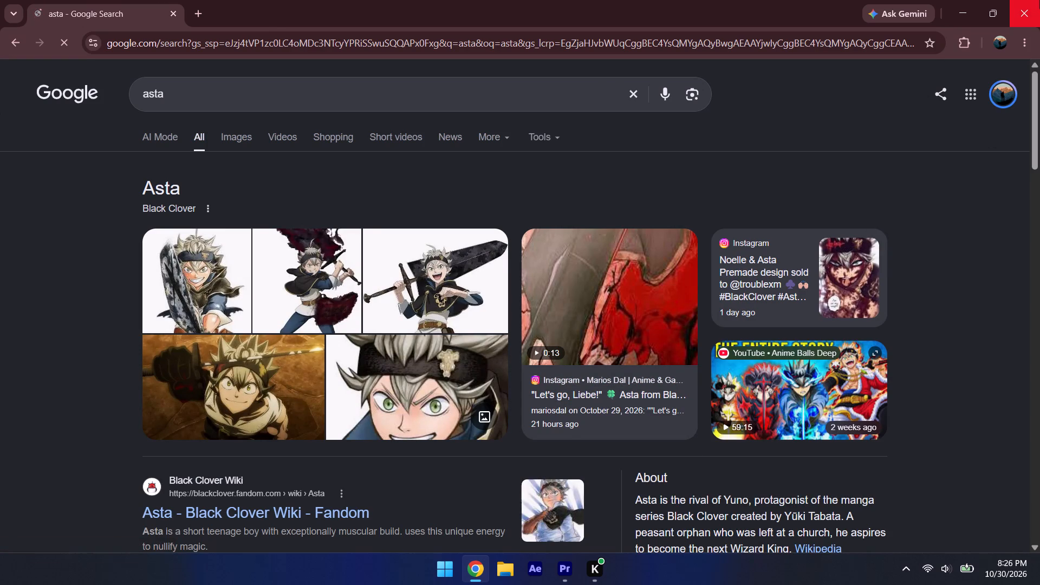
# Play on to about 00:00:18:16 and check the captions through "Christian faith." against the speech.
pyautogui.press('space')
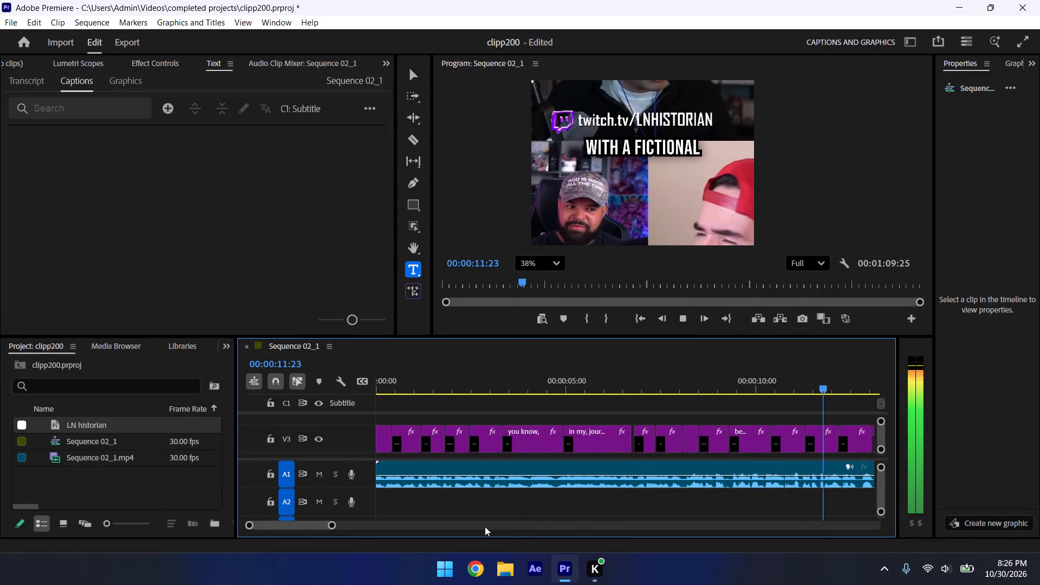
pyautogui.press('space')
pyautogui.press('space')
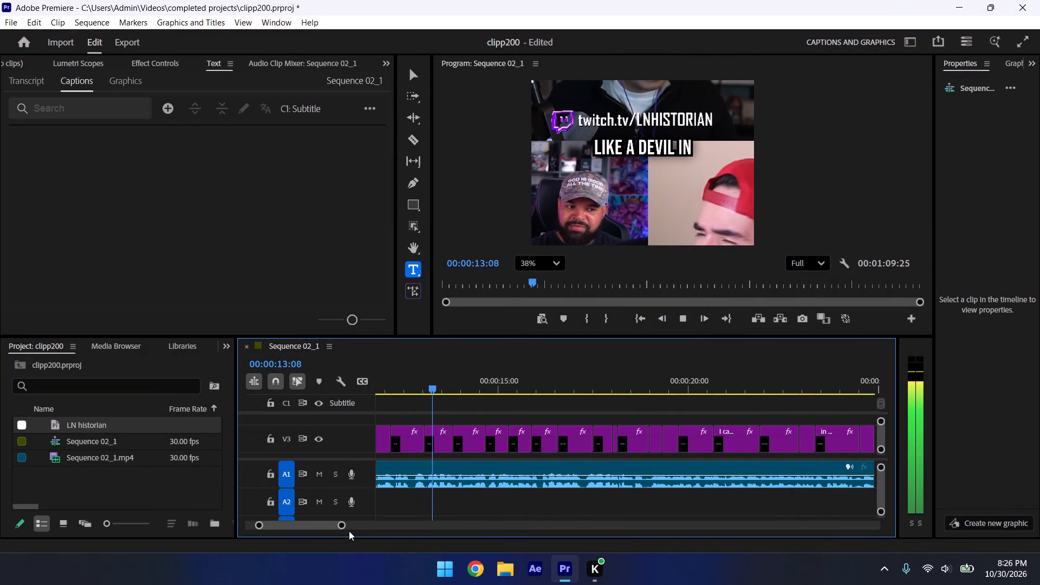
pyautogui.moveTo(342, 526); pyautogui.dragTo(381, 531)
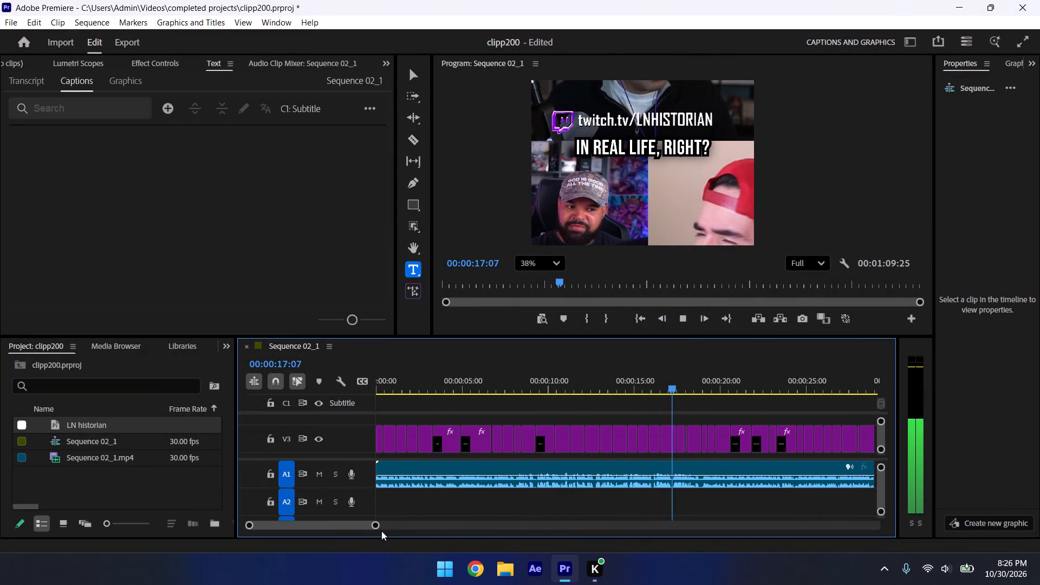
pyautogui.press('space')
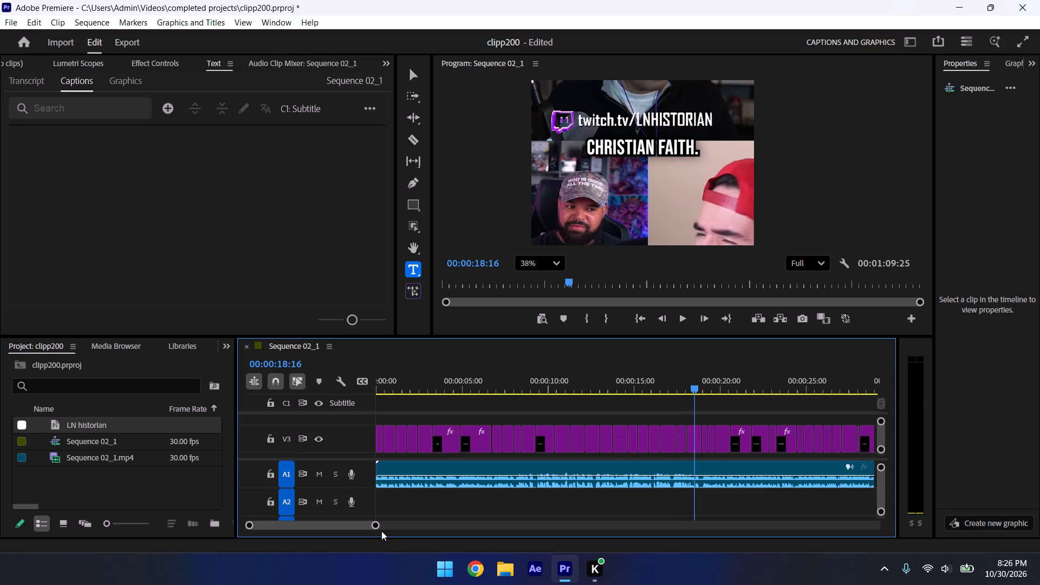
# Play on to the caption "I can't rule for us" around 00:00:21:23 on V3 and correct it to read "I can't rute for asta".
pyautogui.moveTo(376, 524); pyautogui.dragTo(341, 509)
pyautogui.press('space')
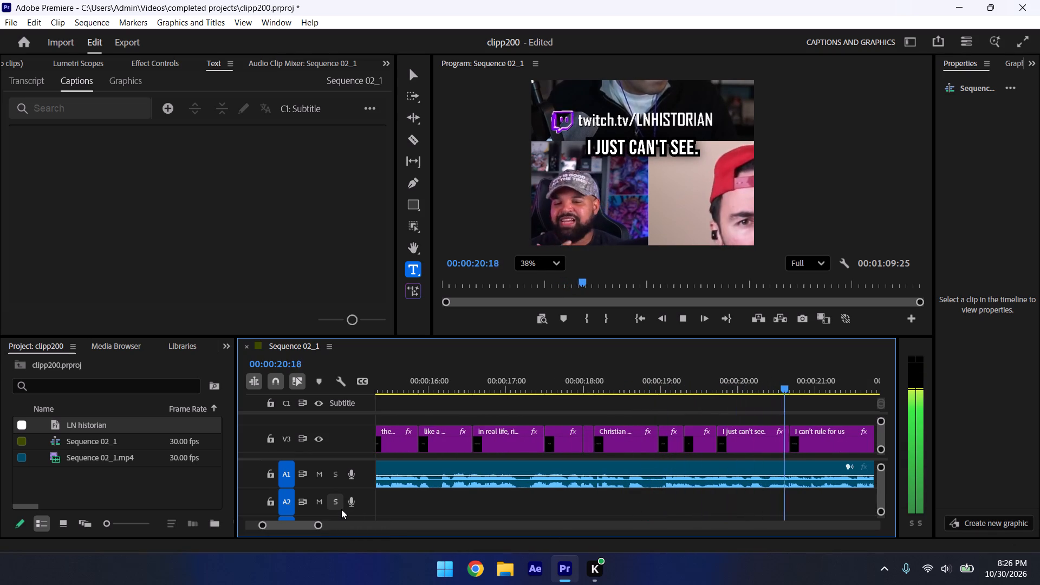
pyautogui.press('space')
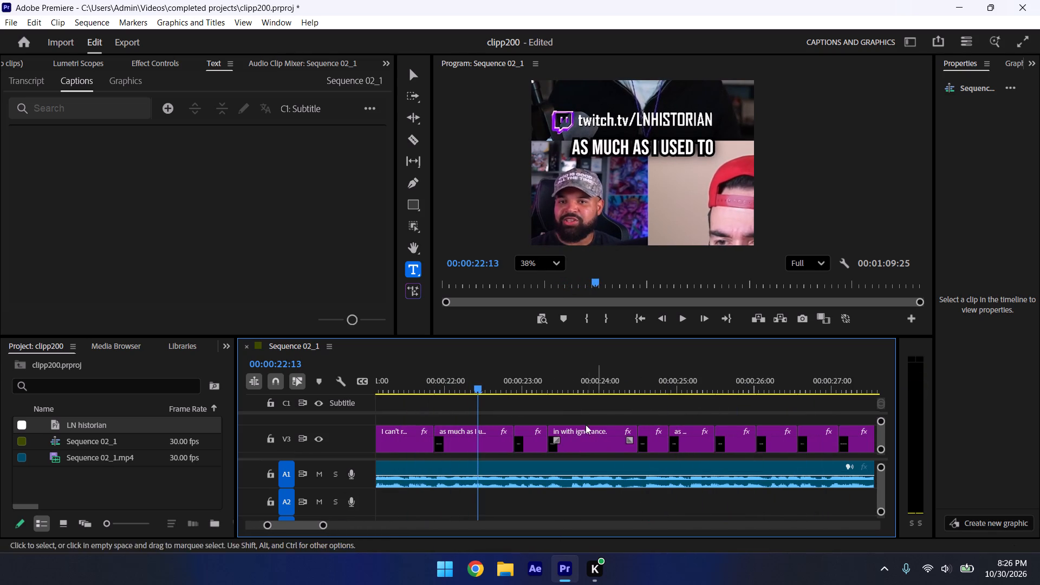
pyautogui.click(441, 382)
pyautogui.moveTo(439, 386); pyautogui.dragTo(427, 381)
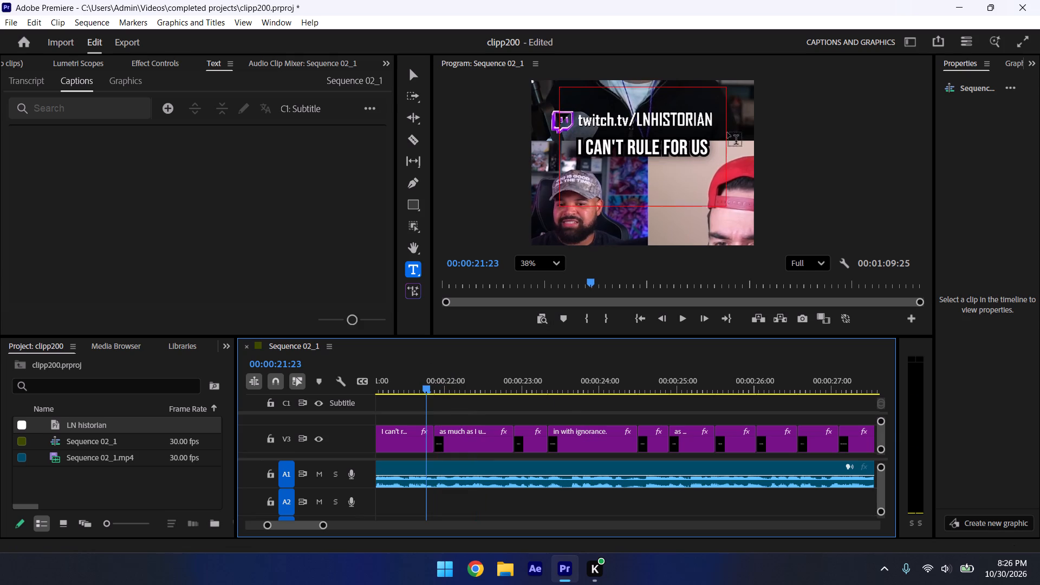
pyautogui.click(706, 144)
pyautogui.press('BackSpace')
pyautogui.press('BackSpace')
pyautogui.press('BackSpace')
pyautogui.press('BackSpace')
pyautogui.press('BackSpace')
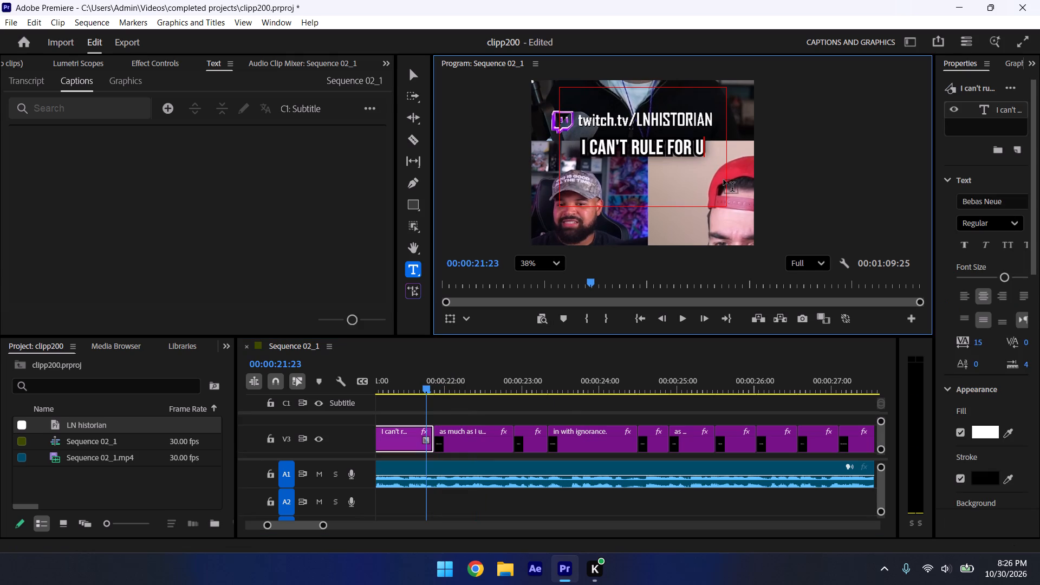
pyautogui.press('BackSpace')
pyautogui.press('BackSpace')
pyautogui.press('BackSpace')
pyautogui.press('BackSpace')
pyautogui.write('te for ads')
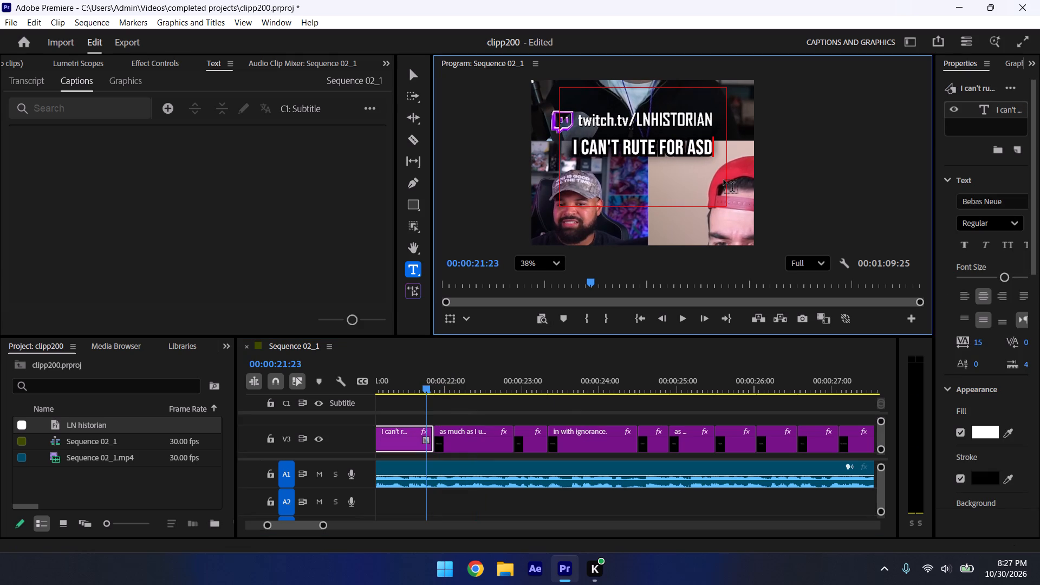
pyautogui.press('BackSpace')
pyautogui.write('ta')
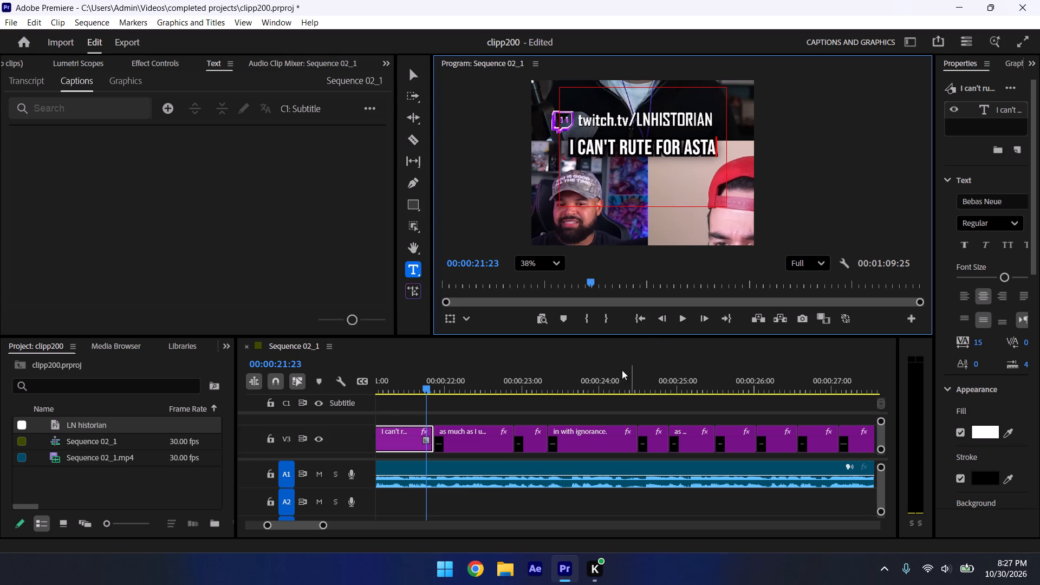
# Play through the following captions and correct "because I'm" at about 00:00:23:09 on V3 to read "because of".
pyautogui.click(396, 379)
pyautogui.press('space')
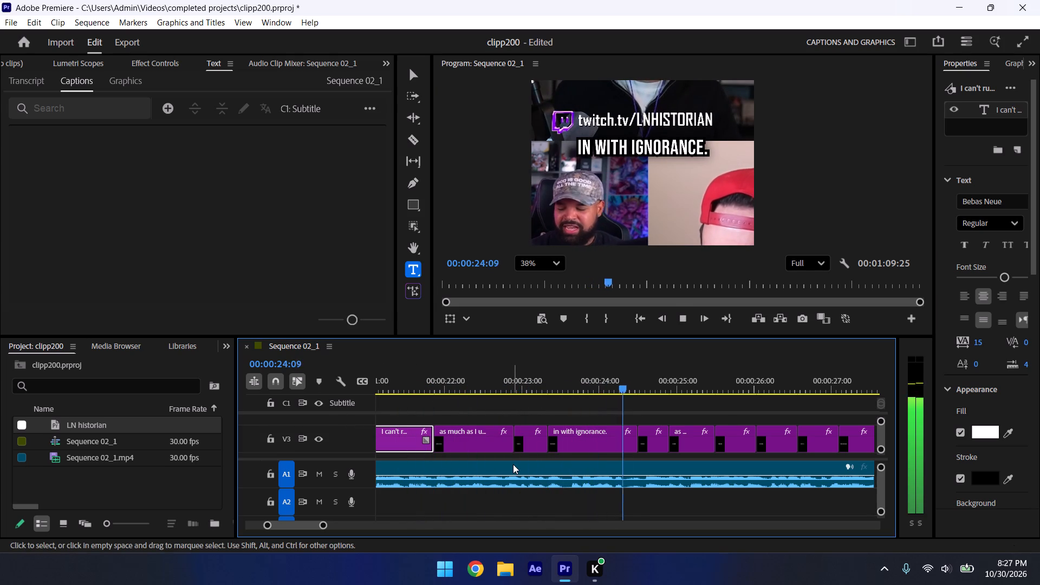
pyautogui.press('space')
pyautogui.click(525, 396)
pyautogui.click(548, 387)
pyautogui.click(512, 386)
pyautogui.press('space')
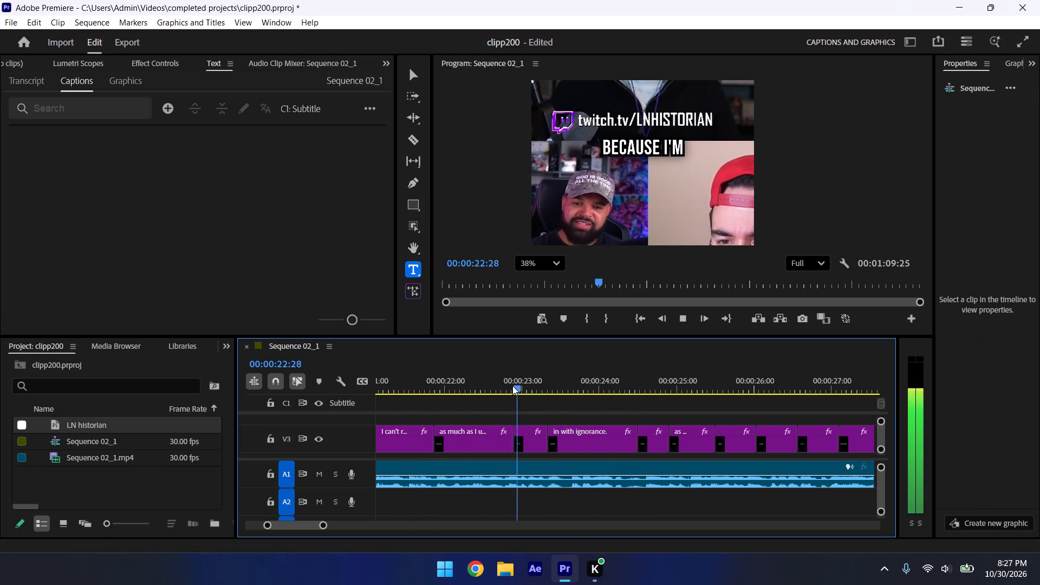
pyautogui.press('space')
pyautogui.click(683, 141)
pyautogui.press('BackSpace')
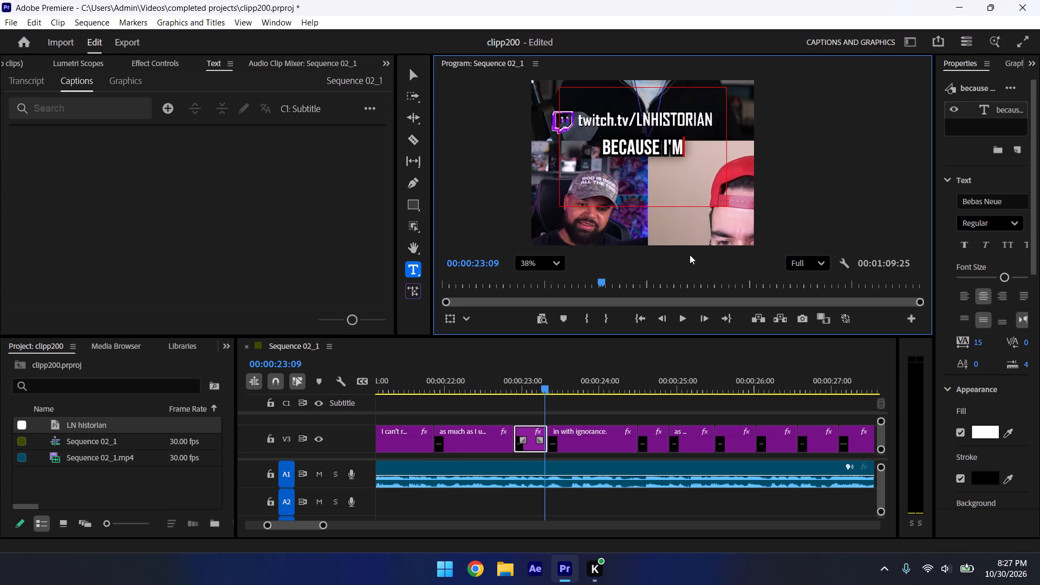
pyautogui.press('BackSpace')
pyautogui.press('BackSpace')
pyautogui.write('of')
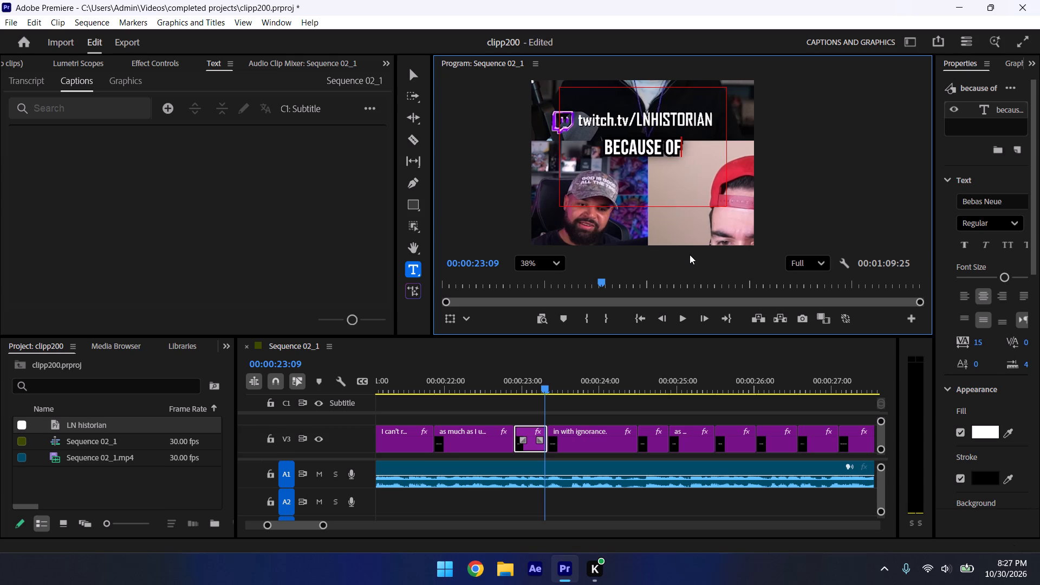
# Remove the word "in" from the caption "in with ignorance." so that it reads "with ignorance.".
pyautogui.click(579, 396)
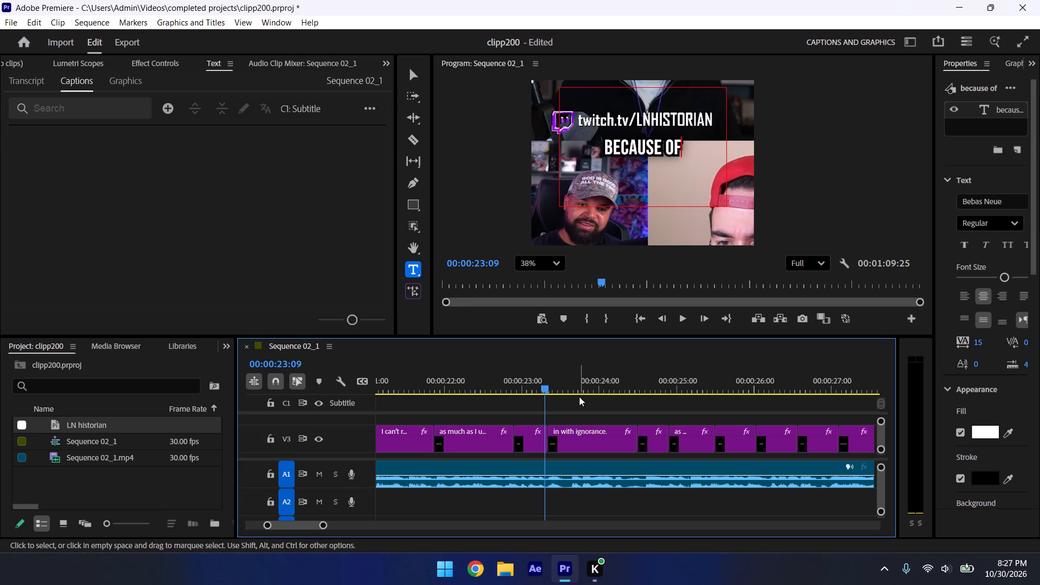
pyautogui.press('space')
pyautogui.press('space')
pyautogui.click(616, 145)
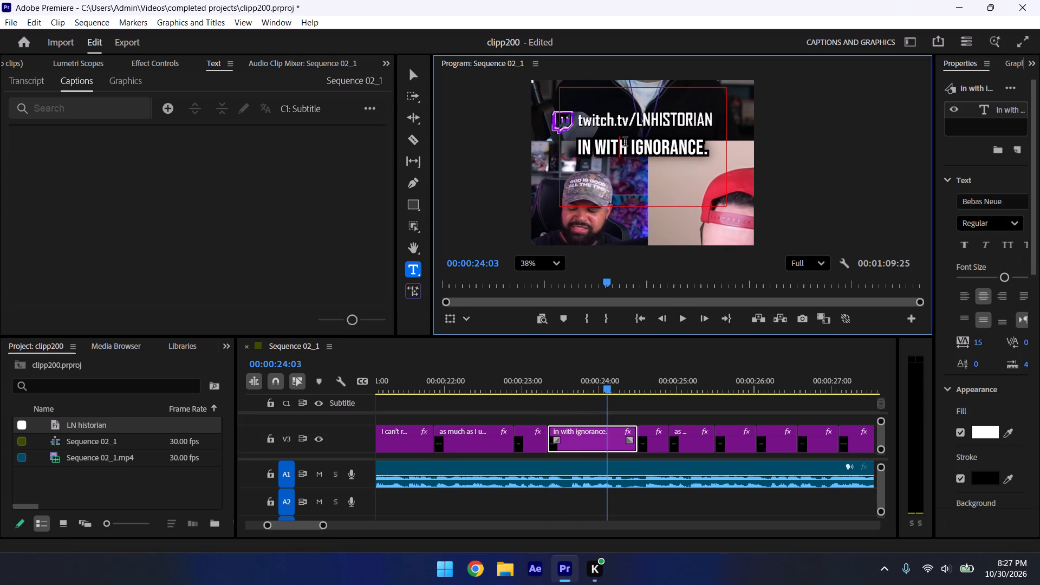
pyautogui.press('Left')
pyautogui.press('Left')
pyautogui.press('Left')
pyautogui.press('Left')
pyautogui.press('Left')
pyautogui.press('Left')
pyautogui.press('Left')
pyautogui.press('Right')
pyautogui.press('Right')
pyautogui.press('BackSpace')
pyautogui.press('BackSpace')
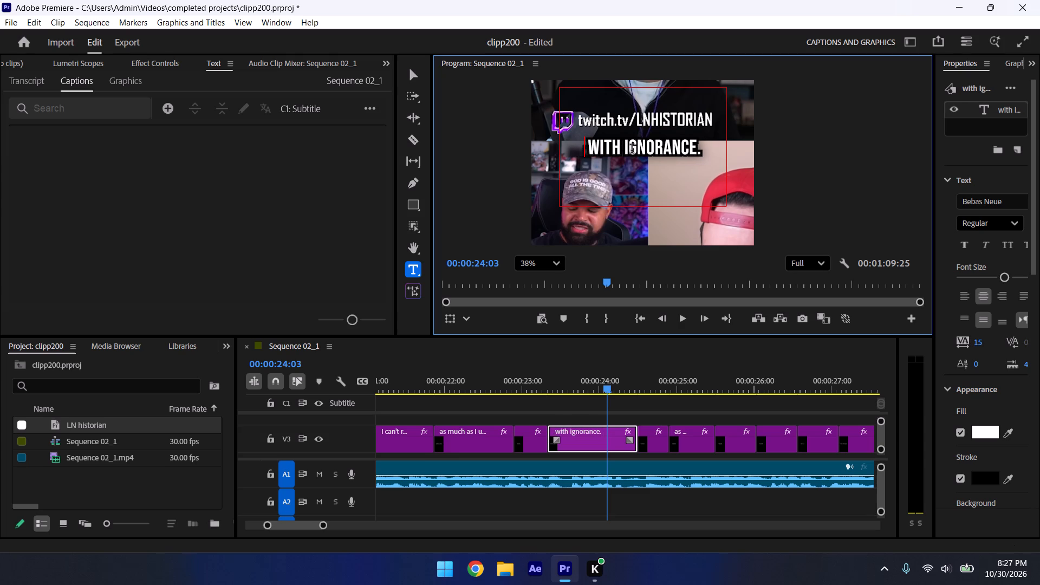
# Play from the "with ignorance." caption to about 00:00:36:17 and check the captions through "When was that action?" against the speech.
pyautogui.click(523, 382)
pyautogui.click(549, 404)
pyautogui.press('space')
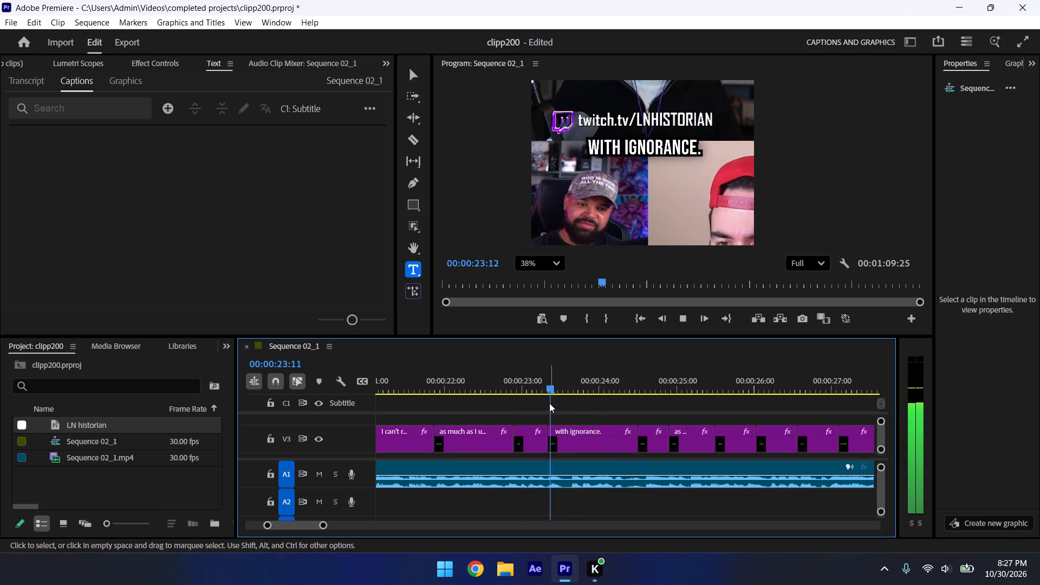
pyautogui.press('space')
pyautogui.click(610, 149)
pyautogui.click(637, 404)
pyautogui.press('space')
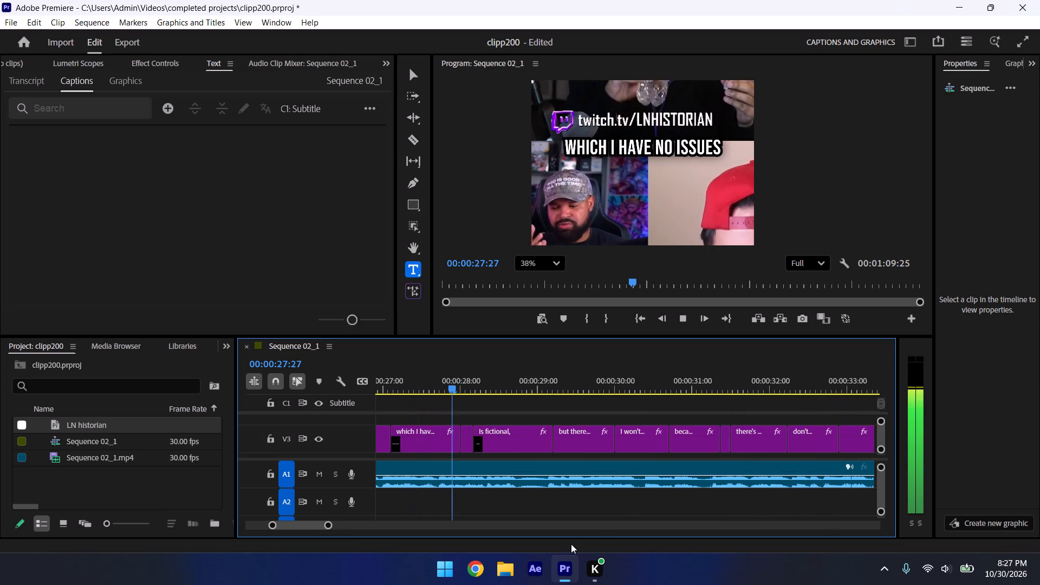
pyautogui.press('space')
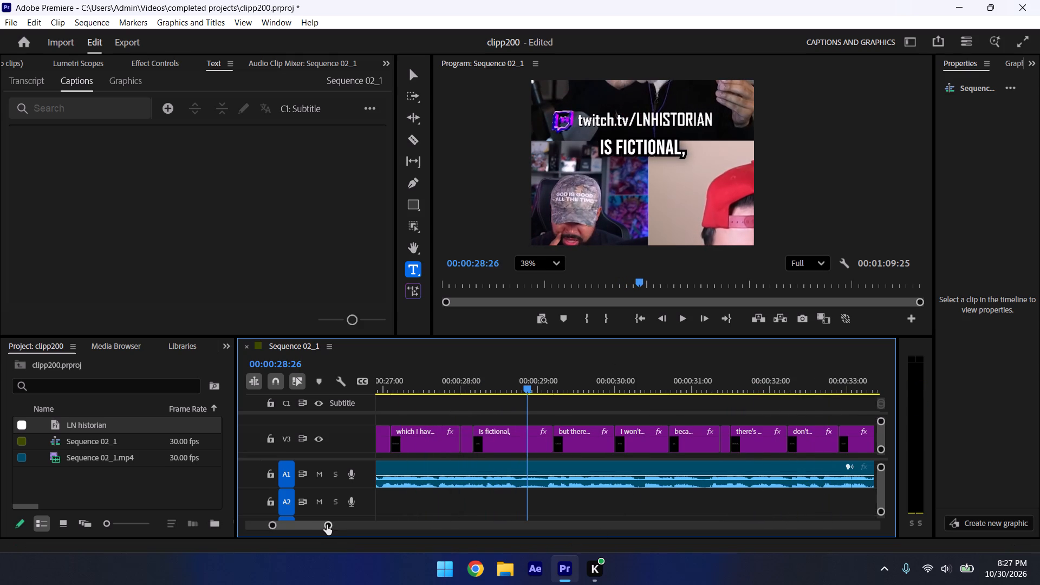
pyautogui.click(327, 525)
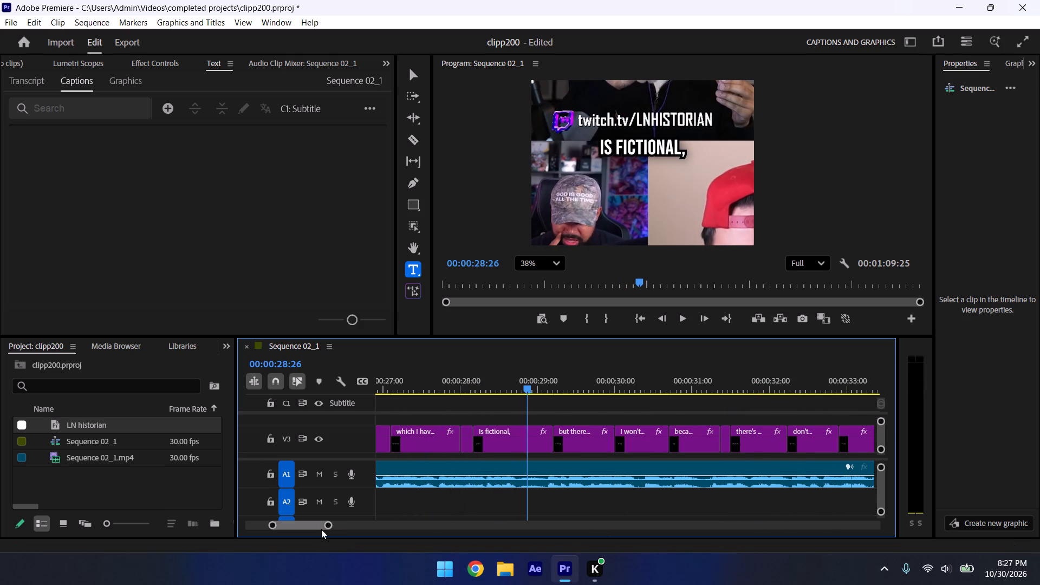
pyautogui.moveTo(330, 526); pyautogui.dragTo(356, 538)
pyautogui.press('space')
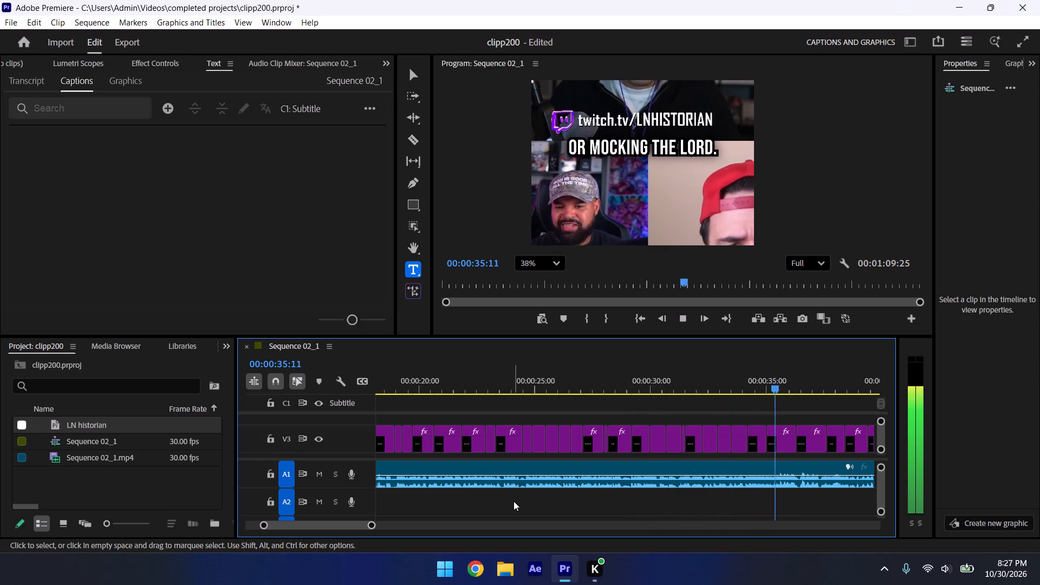
pyautogui.press('space')
pyautogui.press('space')
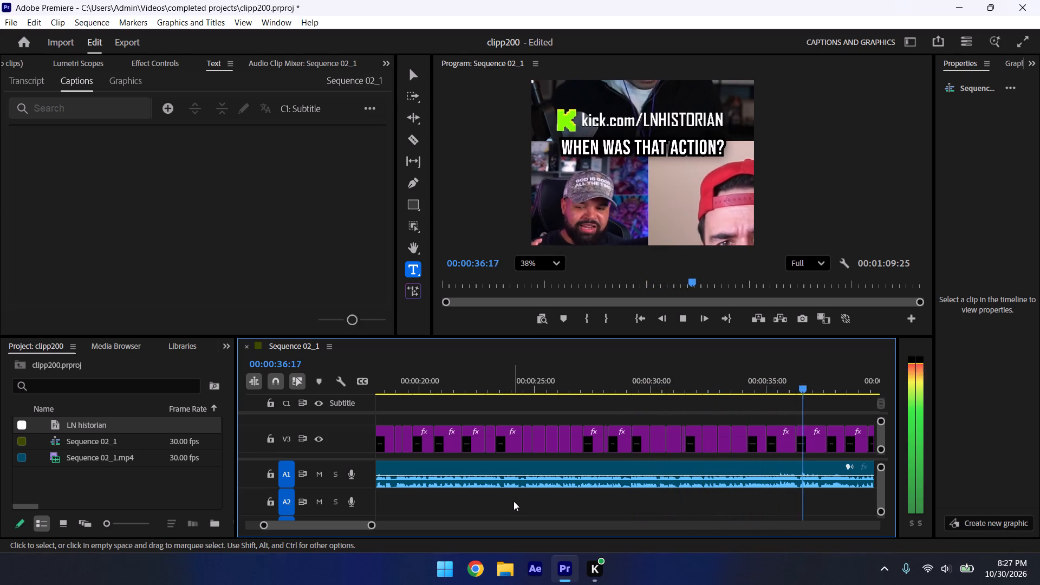
pyautogui.press('space')
# Replay the passage between about 00:00:31 and 00:00:36 and compare the captions through "or mocking the Lord." with the speech.
pyautogui.click(717, 384)
pyautogui.press('space')
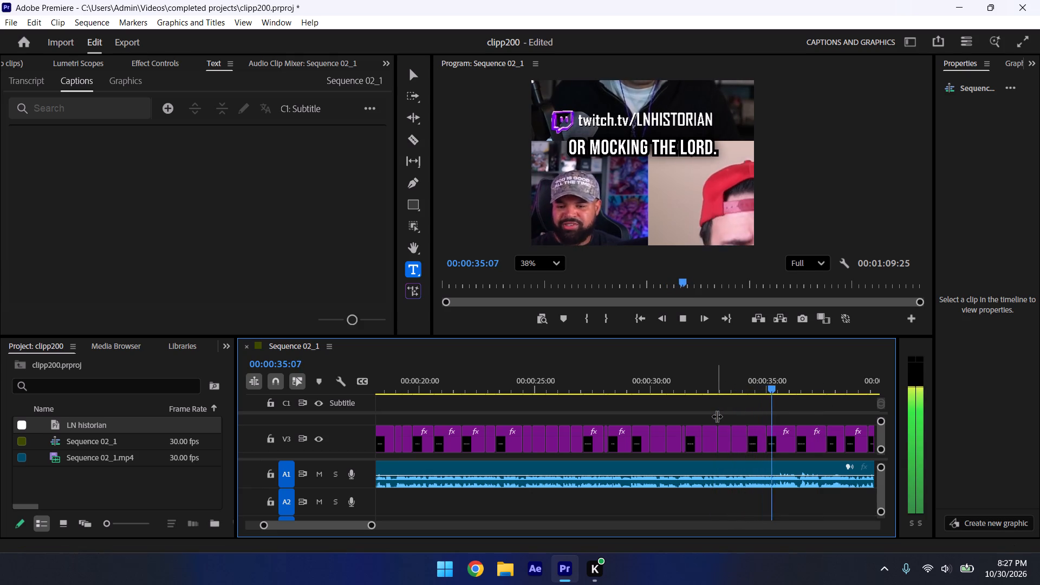
pyautogui.press('space')
pyautogui.press('space')
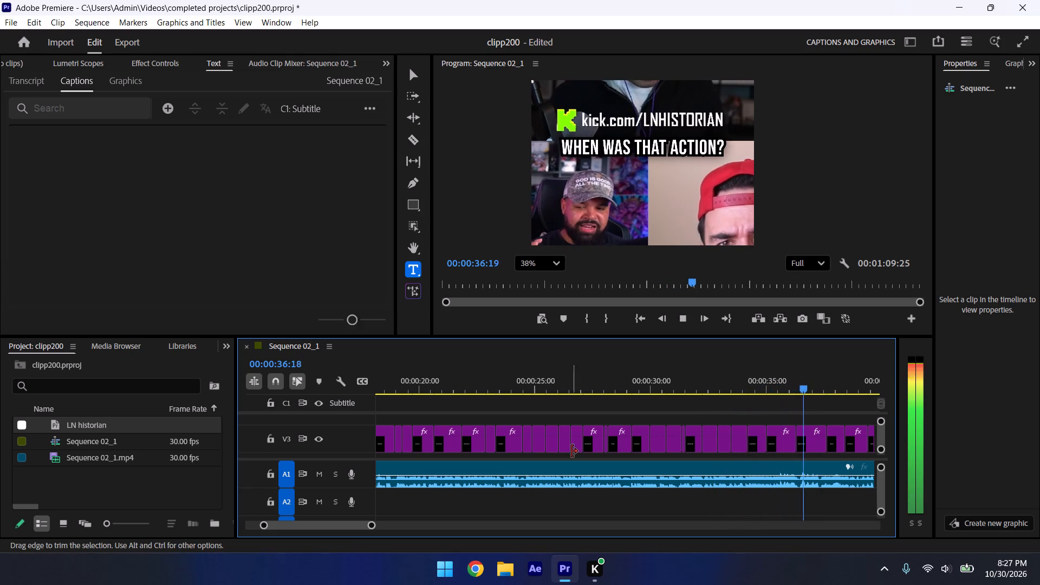
pyautogui.press('space')
pyautogui.click(734, 377)
pyautogui.click(726, 379)
pyautogui.press('space')
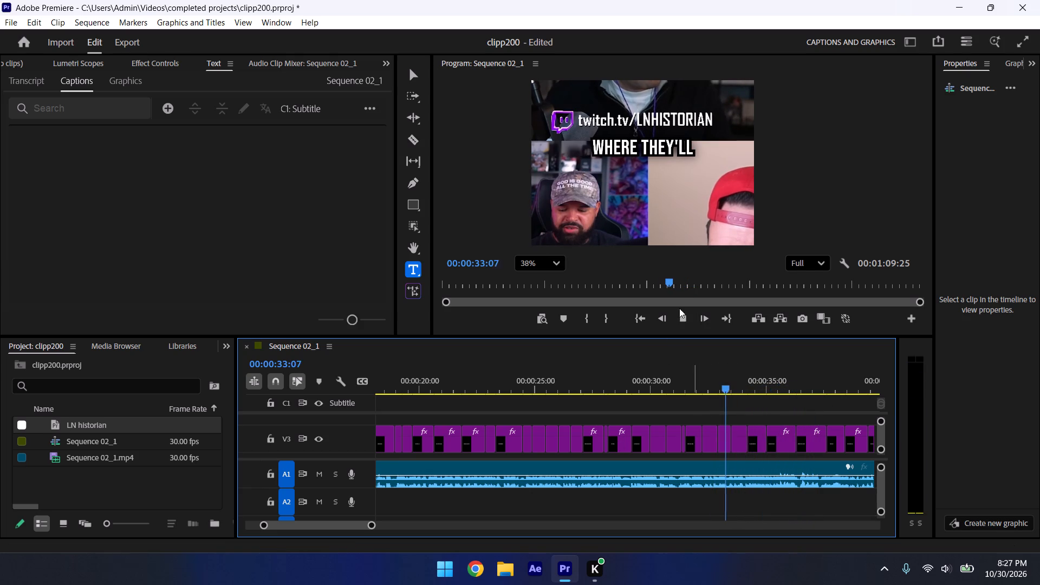
pyautogui.press('space')
pyautogui.moveTo(698, 373); pyautogui.dragTo(698, 380)
pyautogui.press('space')
pyautogui.press('space')
pyautogui.click(688, 387)
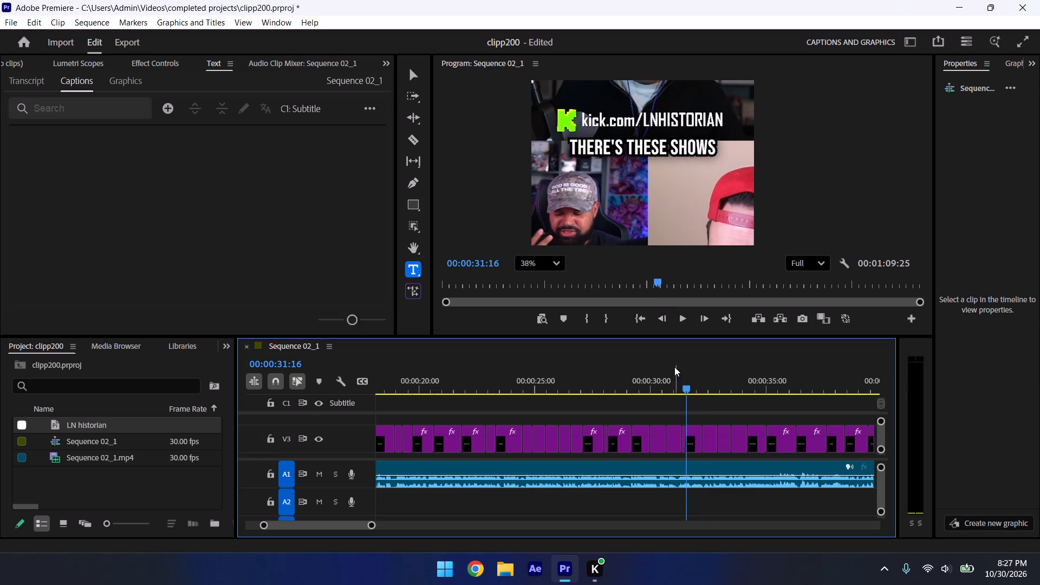
pyautogui.click(674, 367)
pyautogui.press('space')
pyautogui.press('space')
pyautogui.press('space')
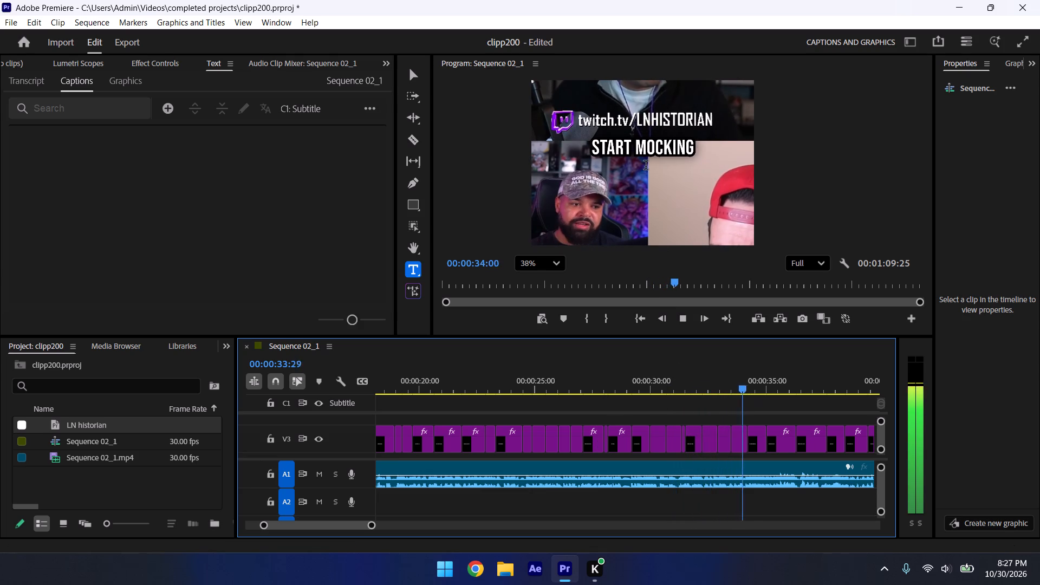
pyautogui.press('space')
pyautogui.press('space')
pyautogui.press('space')
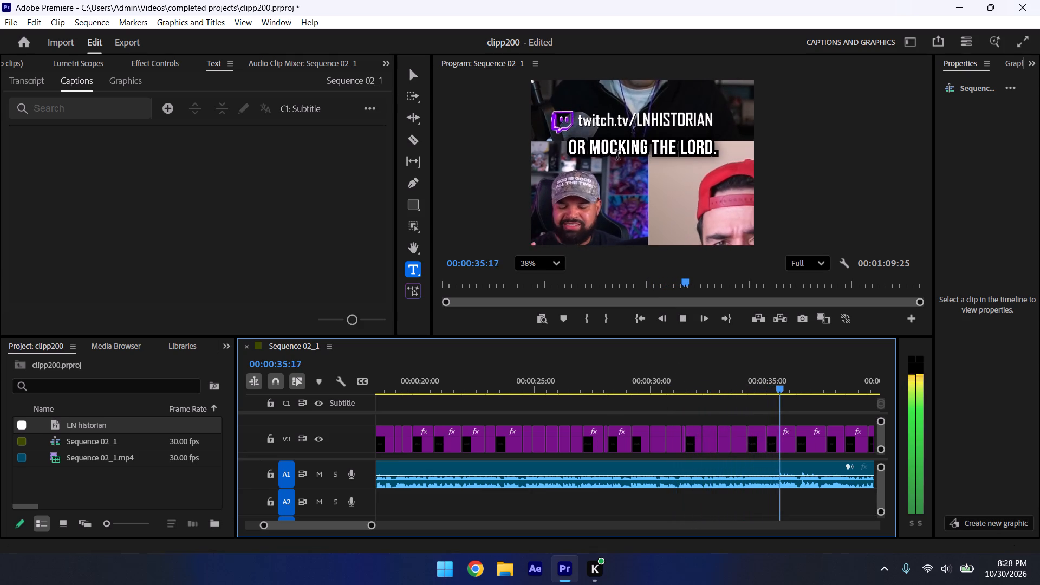
# Change the caption "or mocking the Lord." at 00:00:35:18 on V3 to read "mocking the Lord?".
pyautogui.click(588, 144)
pyautogui.press('BackSpace')
pyautogui.press('BackSpace')
pyautogui.press('BackSpace')
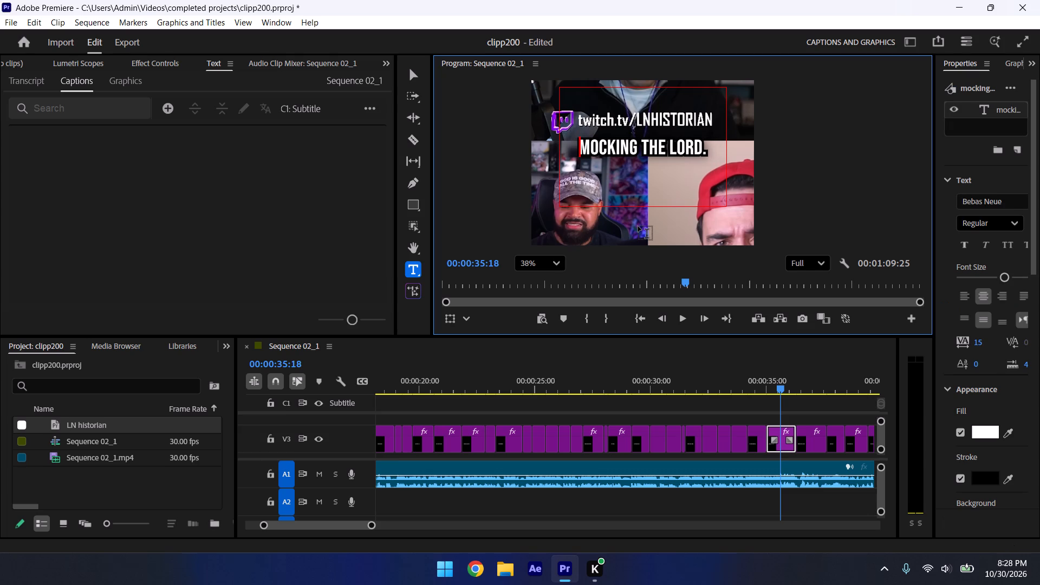
pyautogui.click(709, 136)
pyautogui.press('BackSpace')
pyautogui.hotkey('shift', '?')
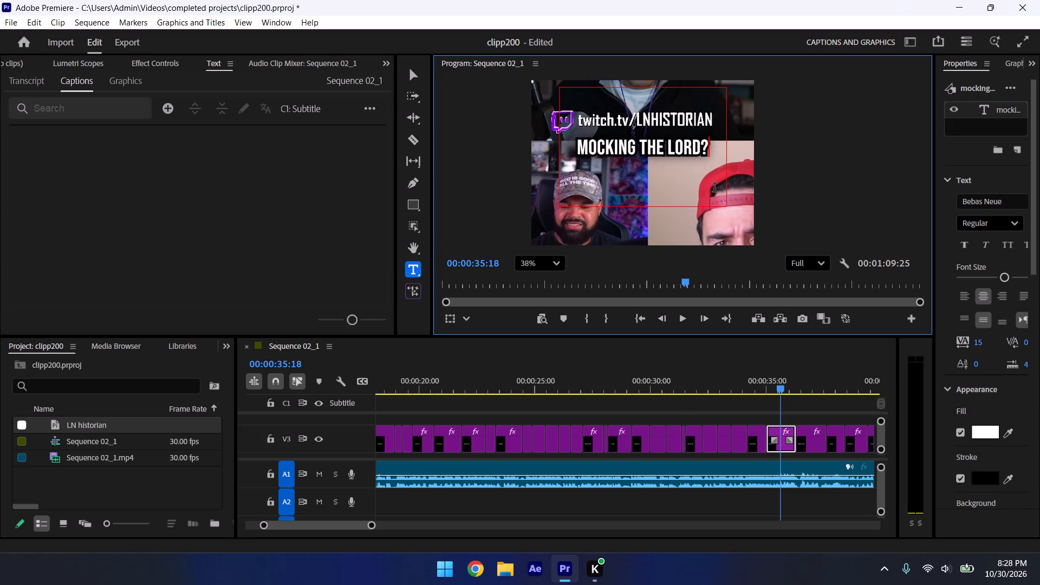
# Replay the following lines and shorten the caption "When was that action?" at 00:00:36:21 on V3 to "When was that?".
pyautogui.click(761, 417)
pyautogui.press('space')
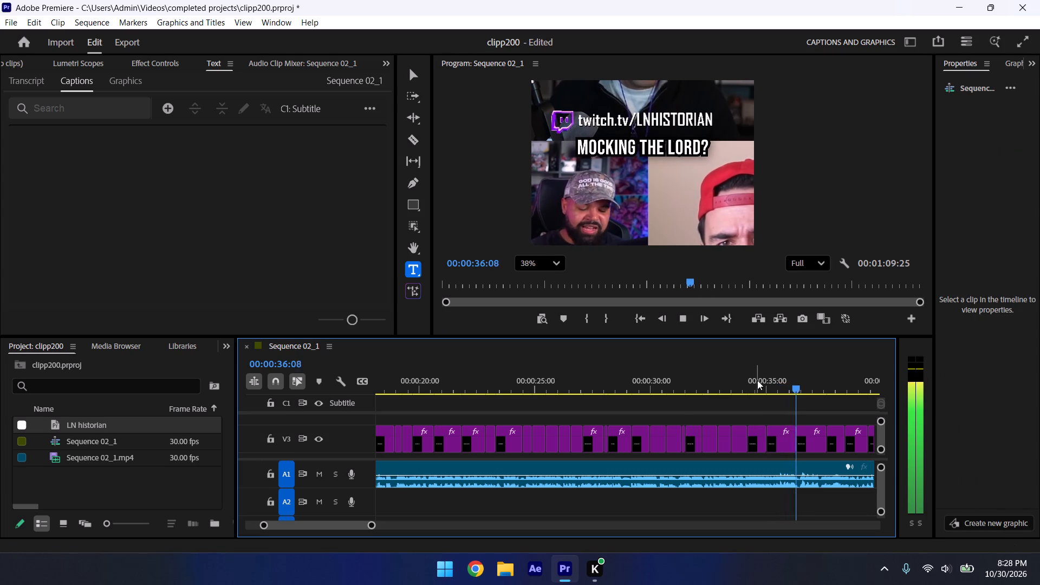
pyautogui.press('space')
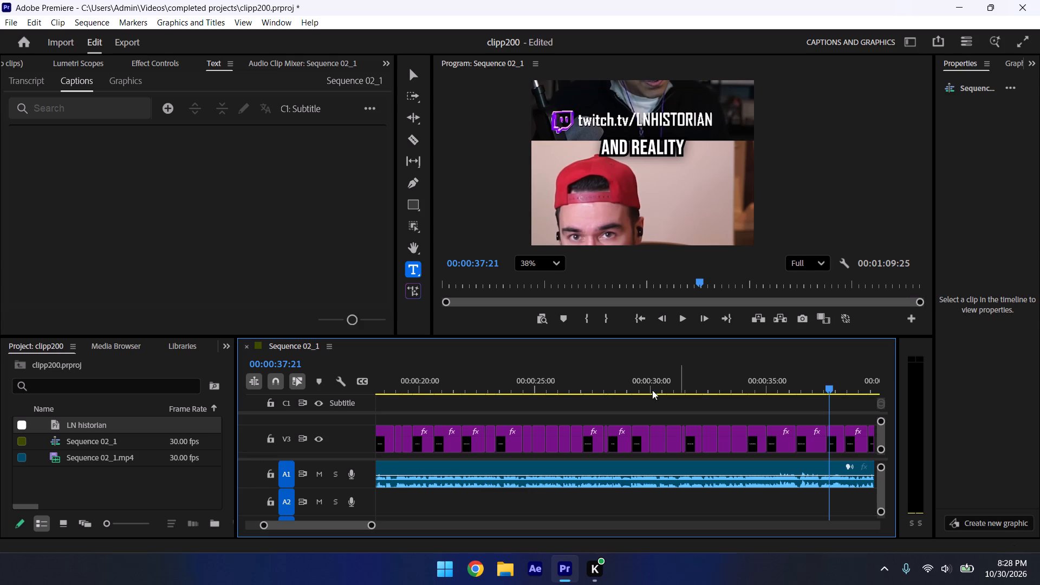
pyautogui.click(787, 378)
pyautogui.press('space')
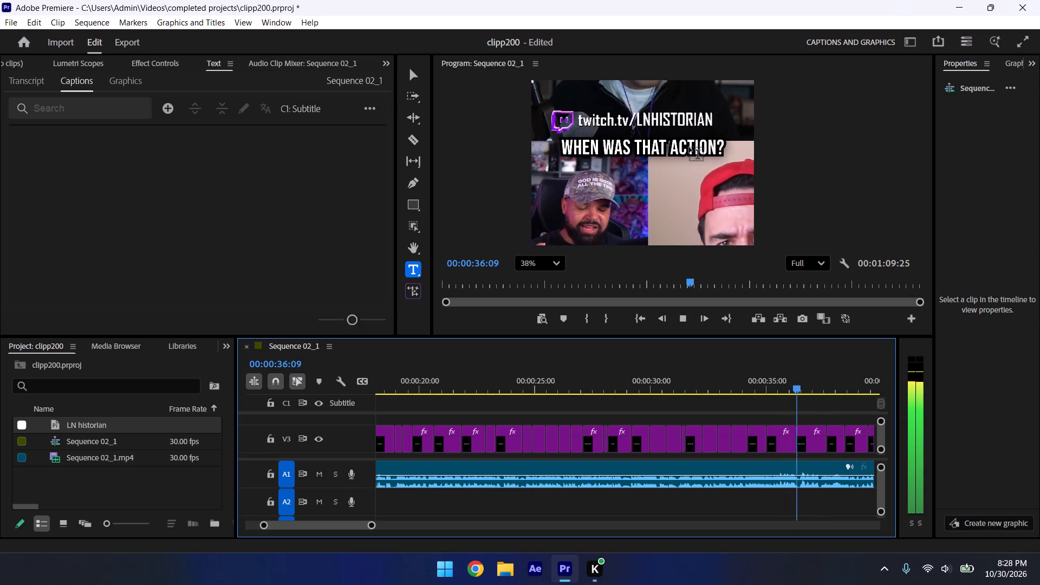
pyautogui.press('space')
pyautogui.click(717, 140)
pyautogui.press('BackSpace')
pyautogui.press('BackSpace')
pyautogui.press('BackSpace')
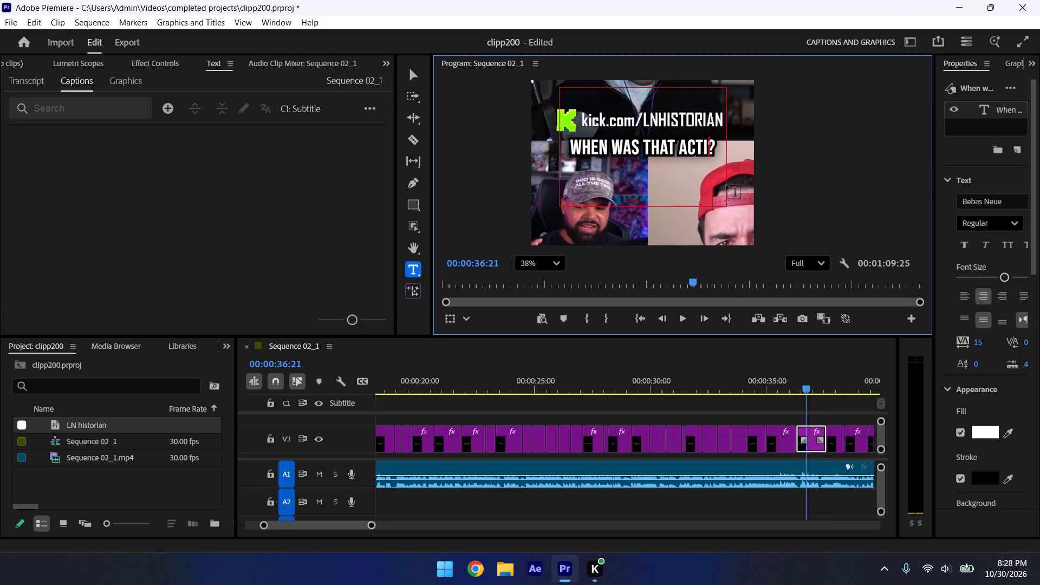
pyautogui.press('BackSpace')
pyautogui.press('BackSpace')
pyautogui.press('BackSpace')
pyautogui.press('BackSpace')
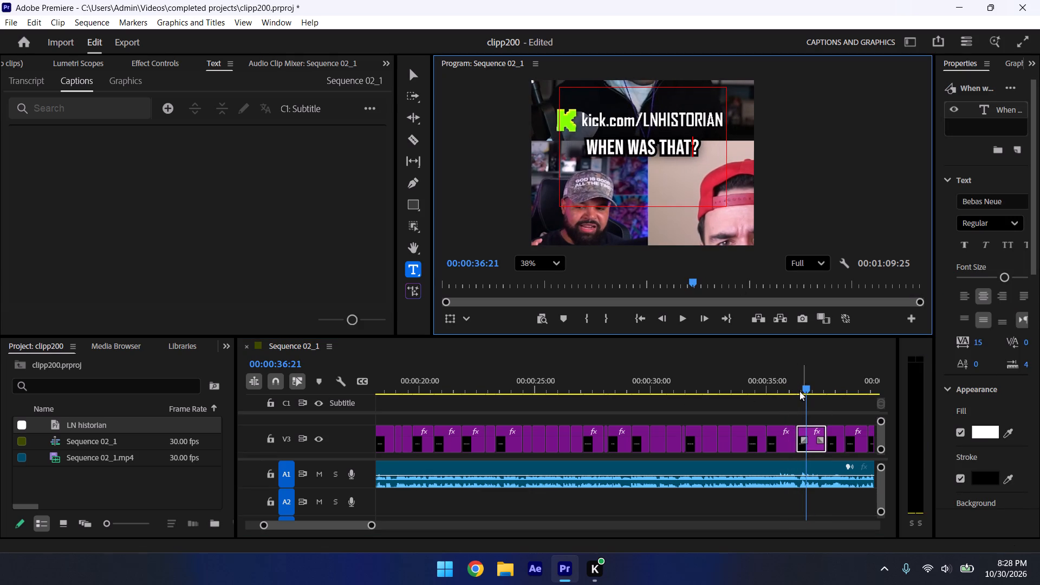
# Replay the passage between about 00:00:35 and 00:00:37:26 and check the captions from "mocking the Lord?" to "and reality" against the speech.
pyautogui.click(791, 406)
pyautogui.press('space')
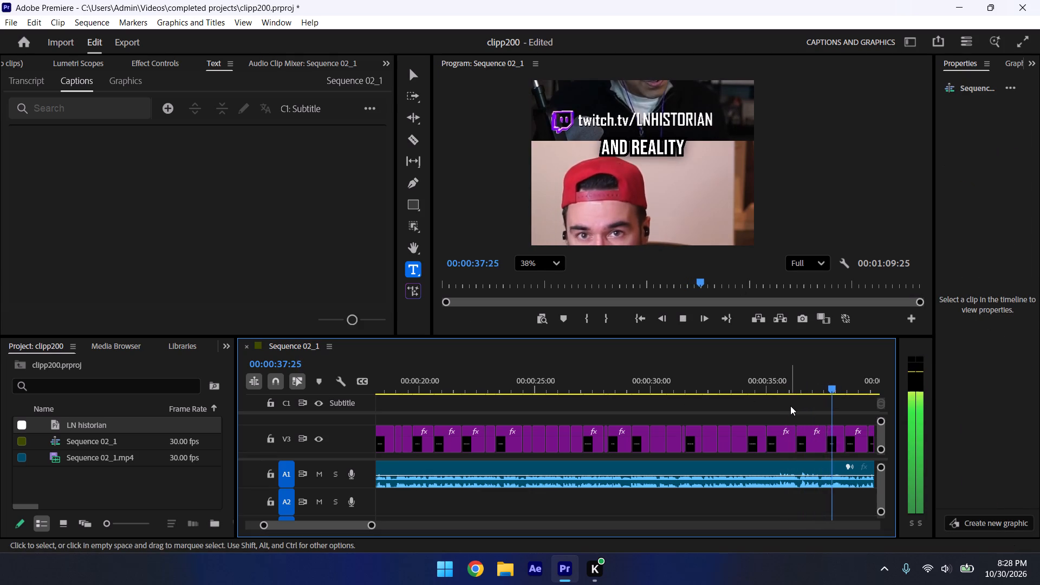
pyautogui.press('space')
pyautogui.click(791, 376)
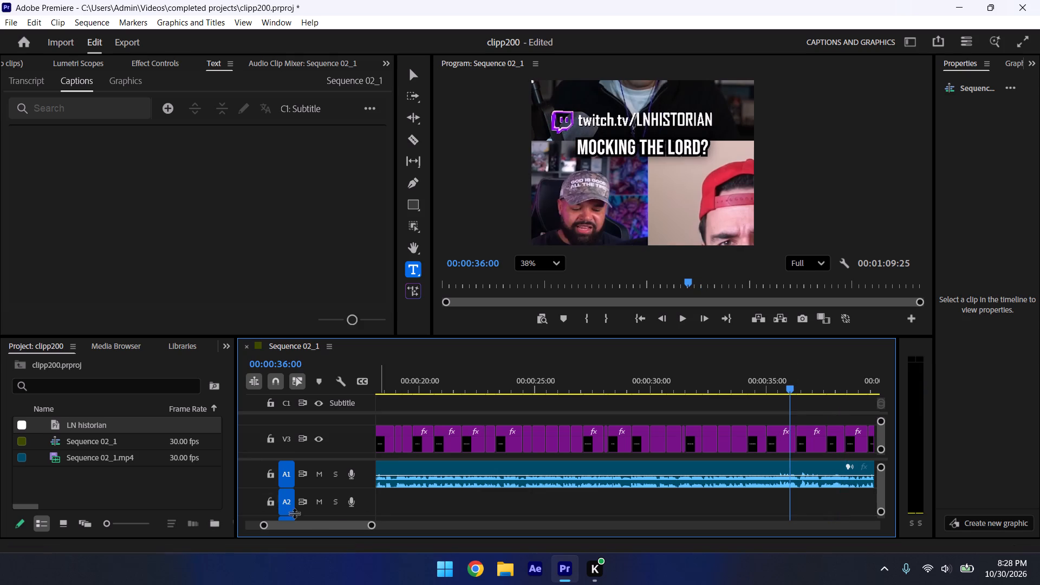
pyautogui.moveTo(368, 526); pyautogui.dragTo(349, 528)
pyautogui.click(593, 390)
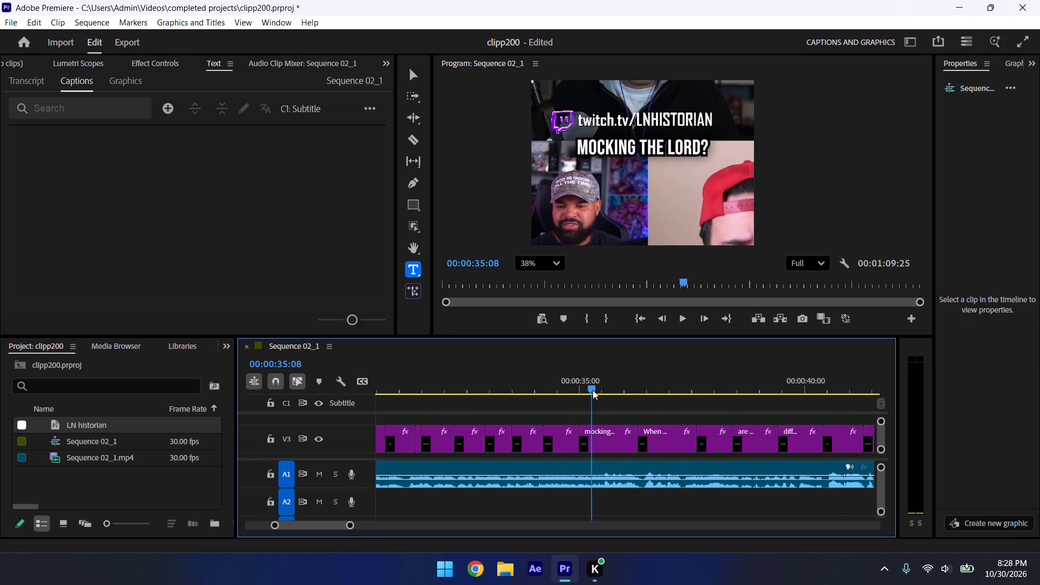
pyautogui.click(574, 387)
pyautogui.press('space')
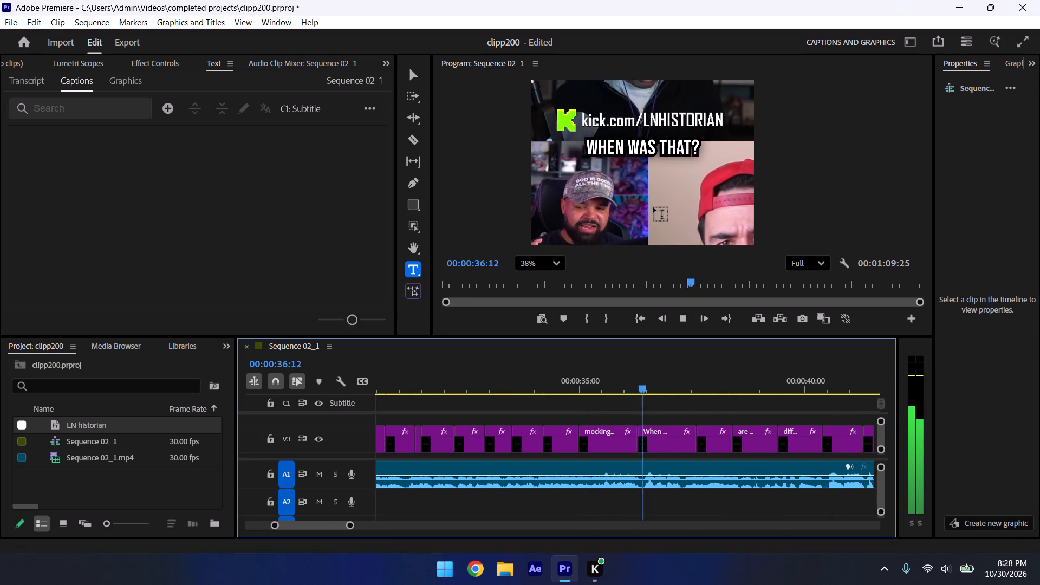
pyautogui.press('space')
# Change the caption "and reality" at 00:00:37:26 on V3 to read "fiction and reality".
pyautogui.click(602, 149)
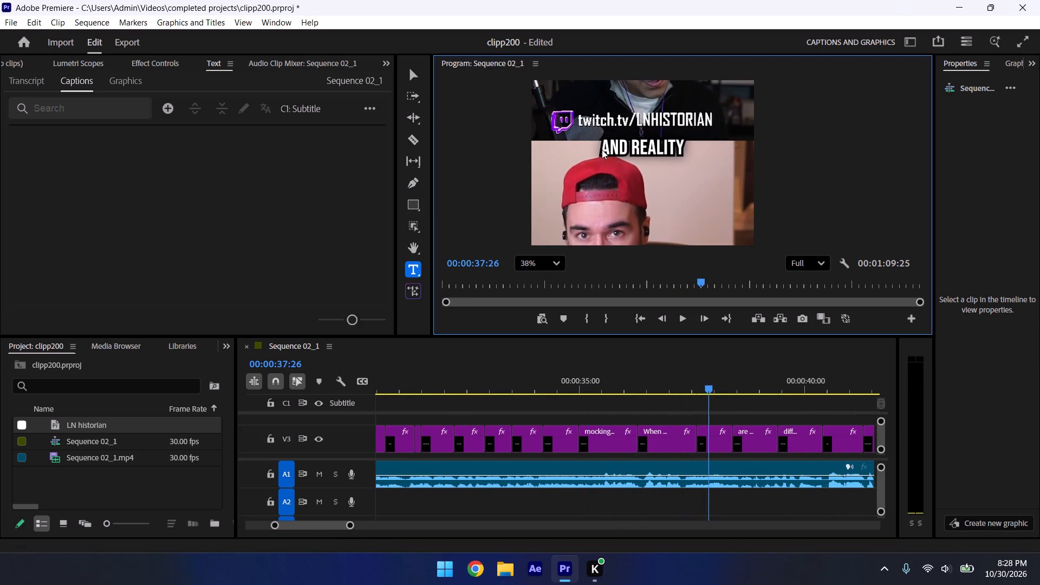
pyautogui.write('fict')
pyautogui.write('ion')
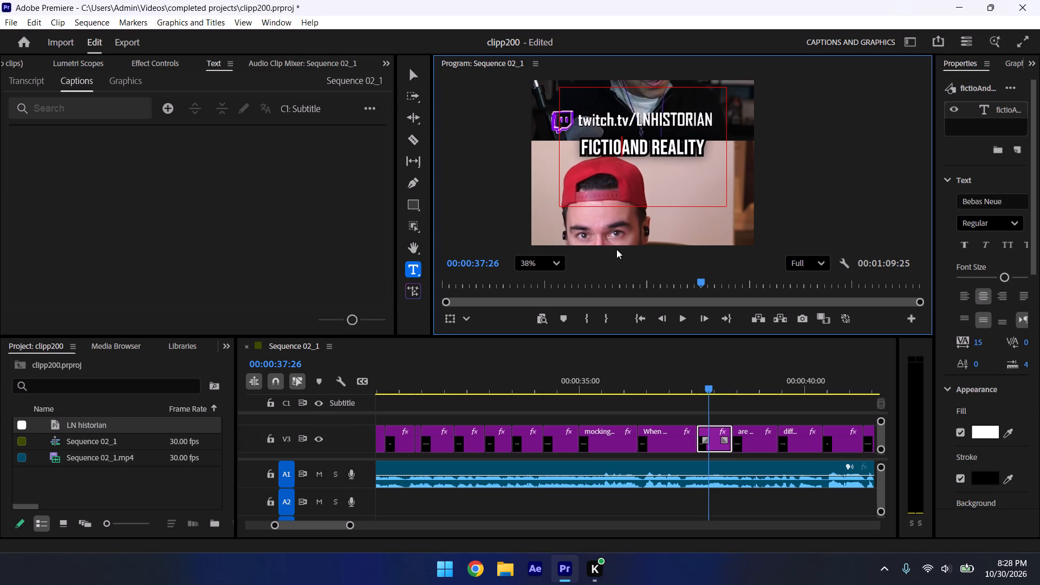
pyautogui.press('space')
# Play on from the "fiction and reality" caption to 00:00:46:05 and check the captions through "Rudy's actions?" against the speech.
pyautogui.click(698, 407)
pyautogui.press('space')
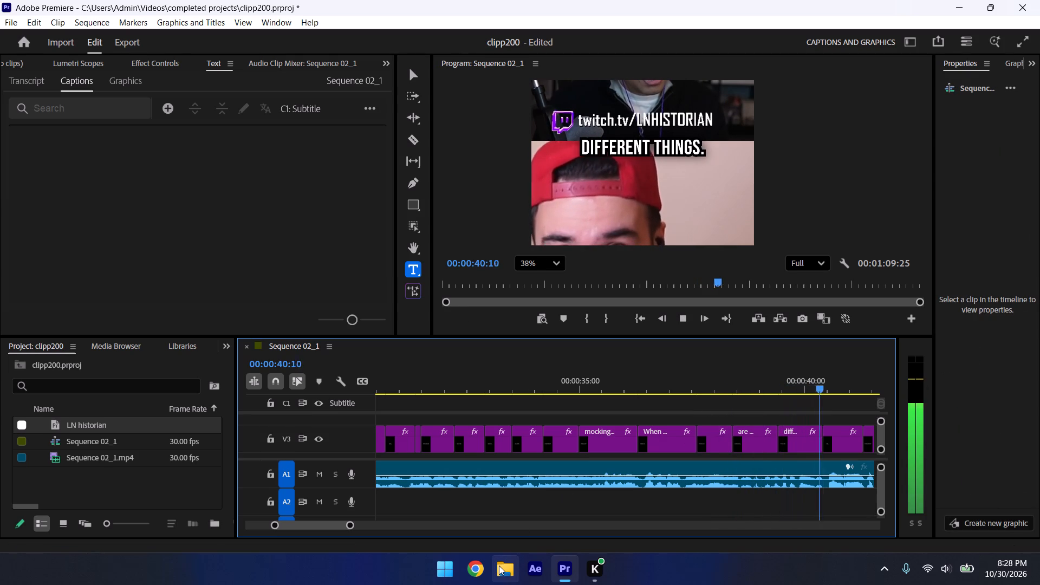
pyautogui.moveTo(360, 525); pyautogui.dragTo(387, 545)
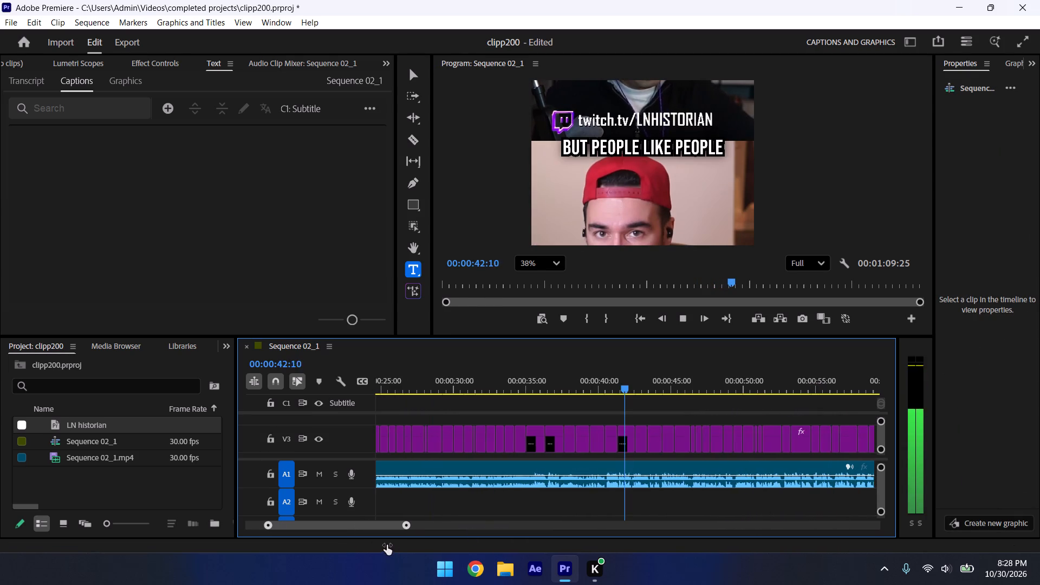
pyautogui.moveTo(387, 545); pyautogui.dragTo(379, 537)
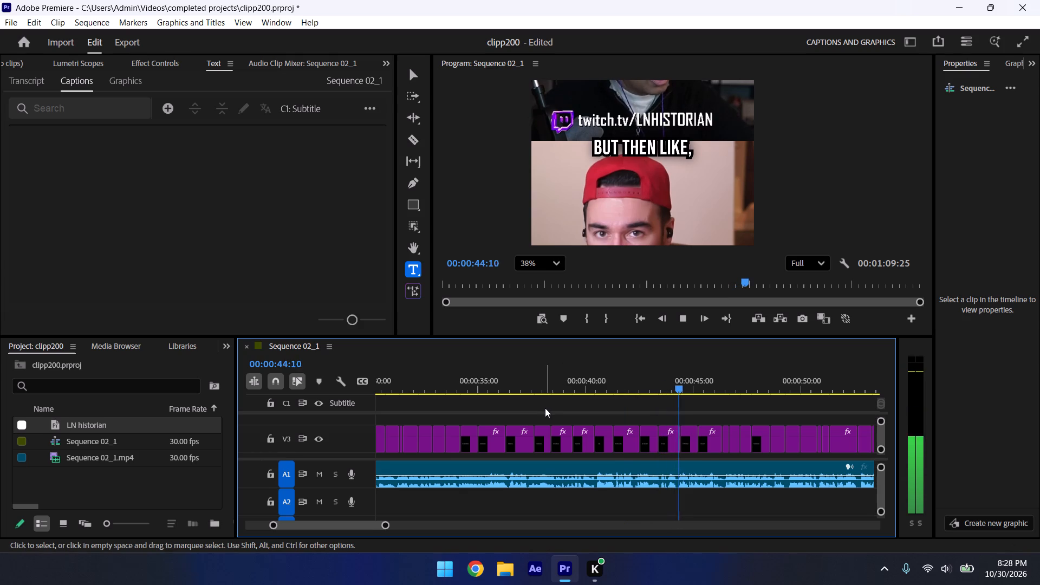
pyautogui.press('space')
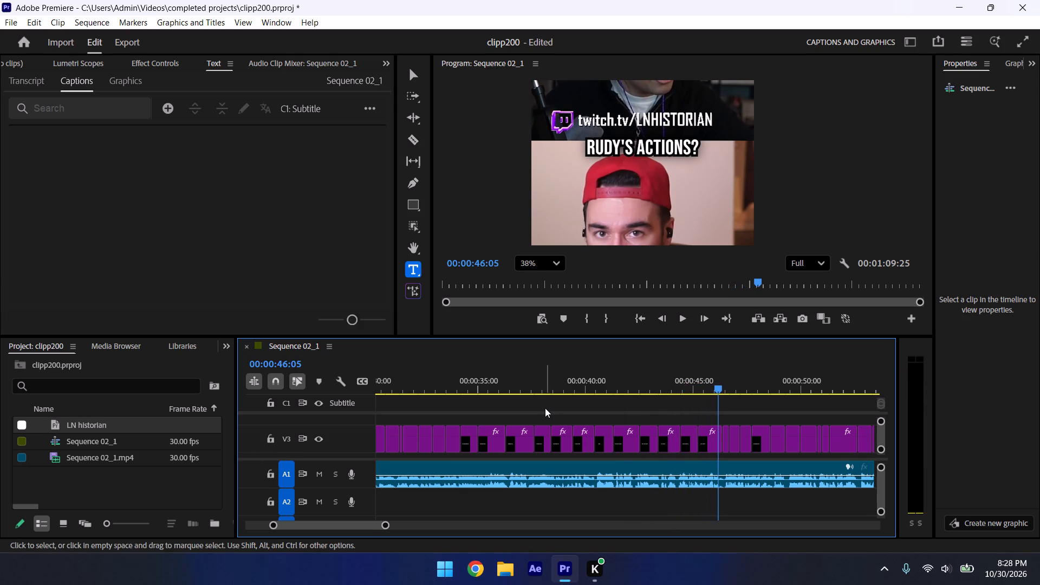
# Search Google in Chrome for "rudeus" to check the character name's spelling, and close the browser.
pyautogui.click(484, 573)
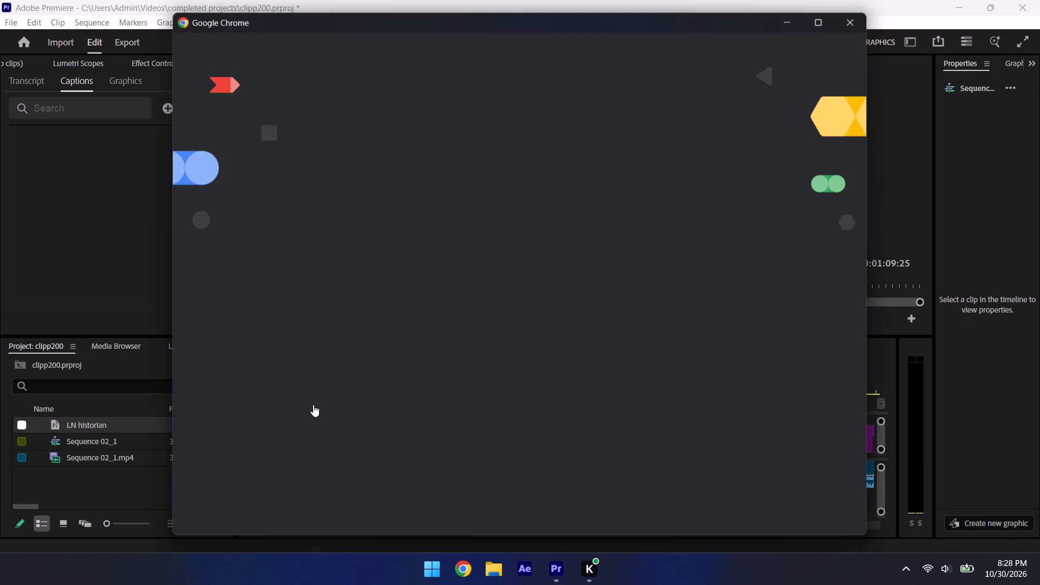
pyautogui.click(730, 291)
pyautogui.write('rud')
pyautogui.press('Down')
pyautogui.press('Down')
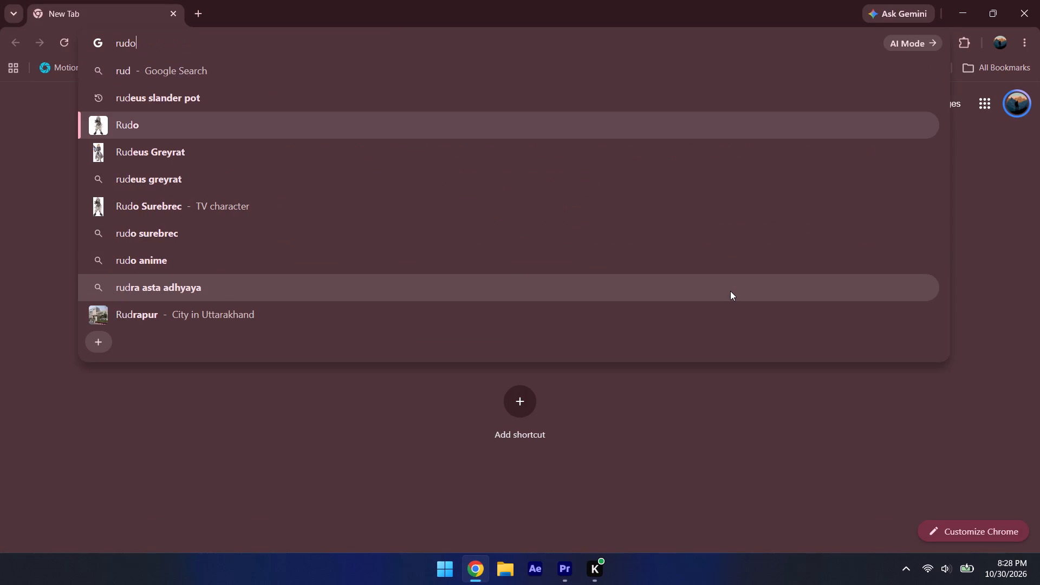
pyautogui.press('Down')
pyautogui.press('Return')
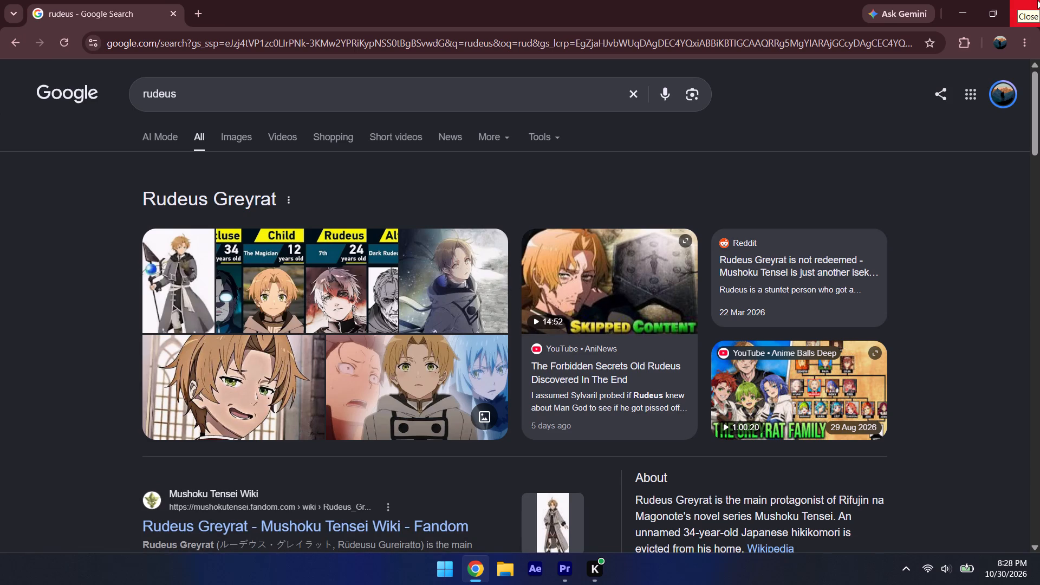
pyautogui.click(1037, 0)
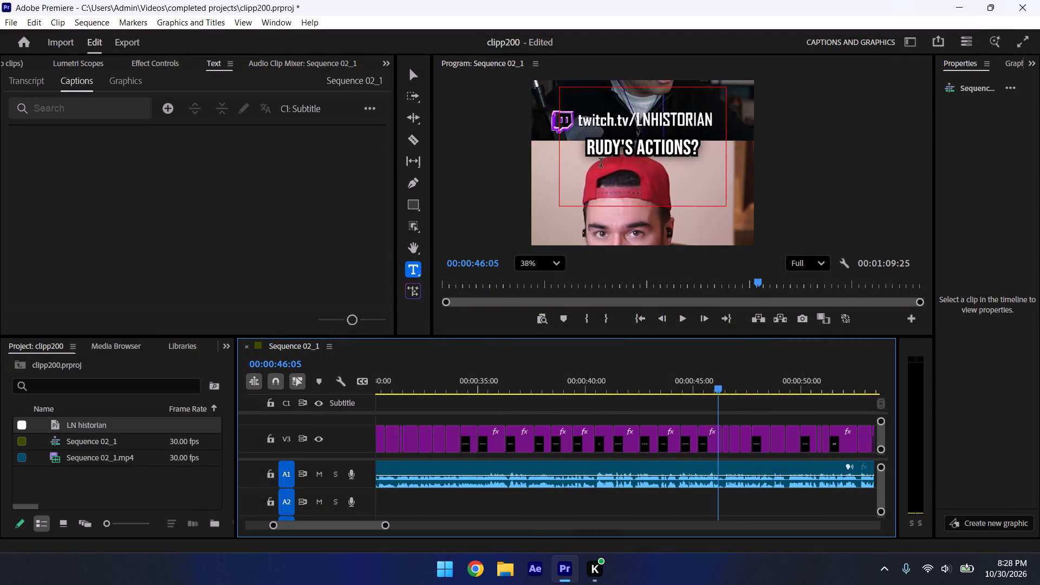
# Change the caption "Rudy's actions?" at 00:00:46:05 on V3 to read "Rudeus's actions?".
pyautogui.click(607, 152)
pyautogui.press('Right')
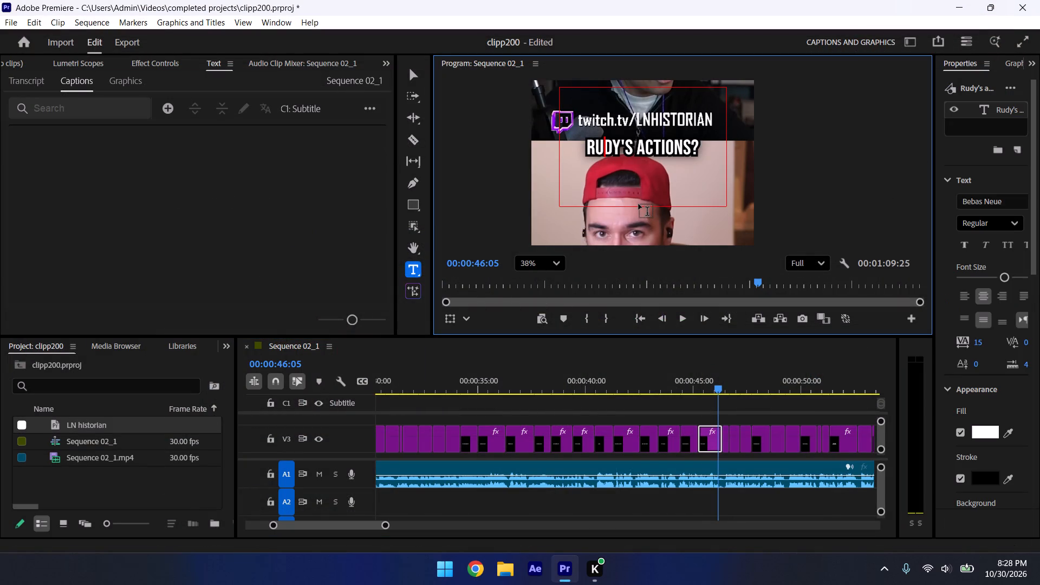
pyautogui.write('eus')
pyautogui.press('Right')
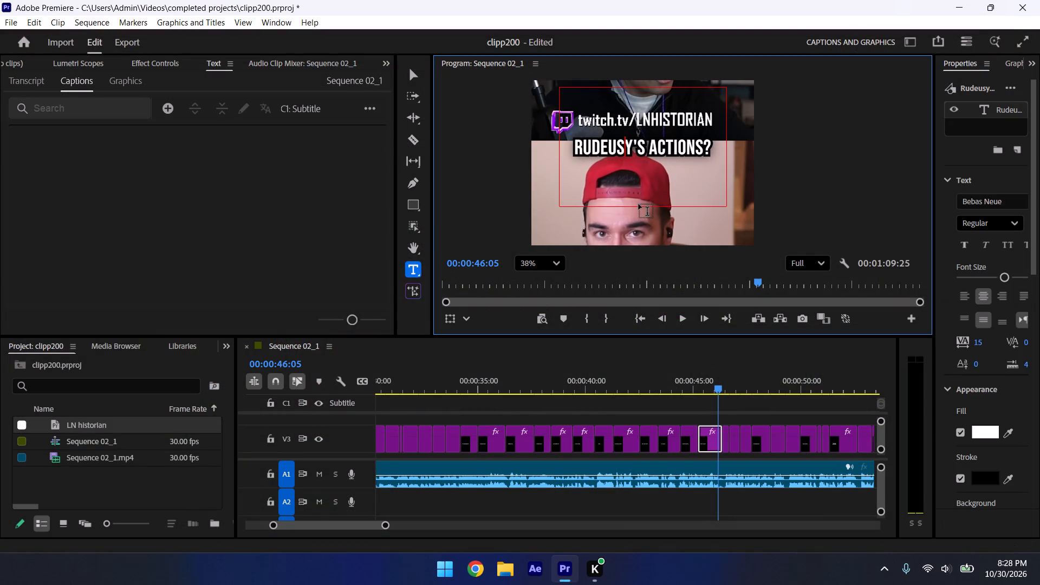
pyautogui.press('BackSpace')
pyautogui.click(718, 406)
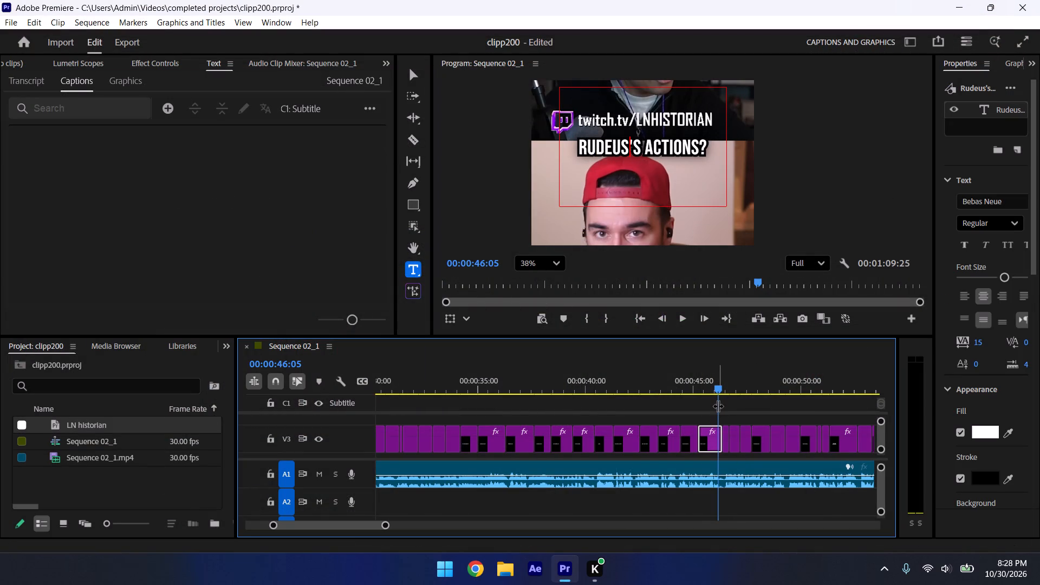
# Play from 00:00:46:05 to about 00:00:57 and replay the lines from "the actions" through "like those characters." against the speech.
pyautogui.press('space')
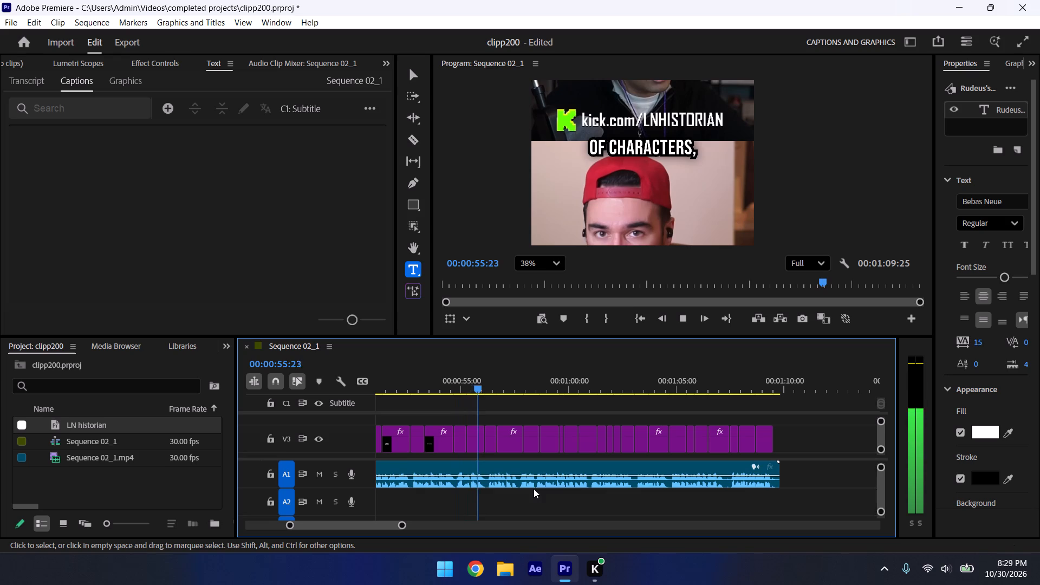
pyautogui.press('space')
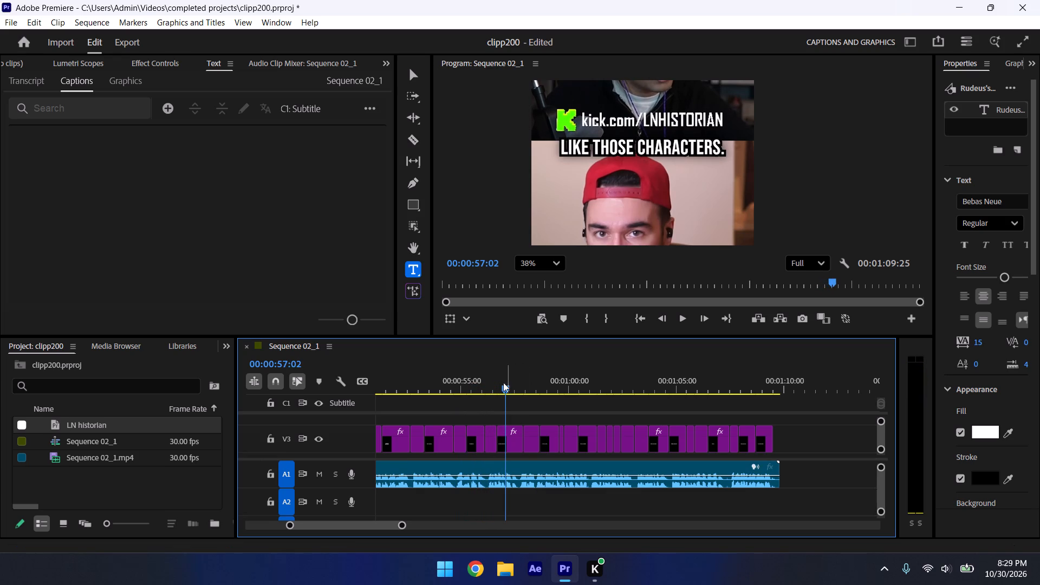
pyautogui.click(492, 379)
pyautogui.press('space')
pyautogui.press('space')
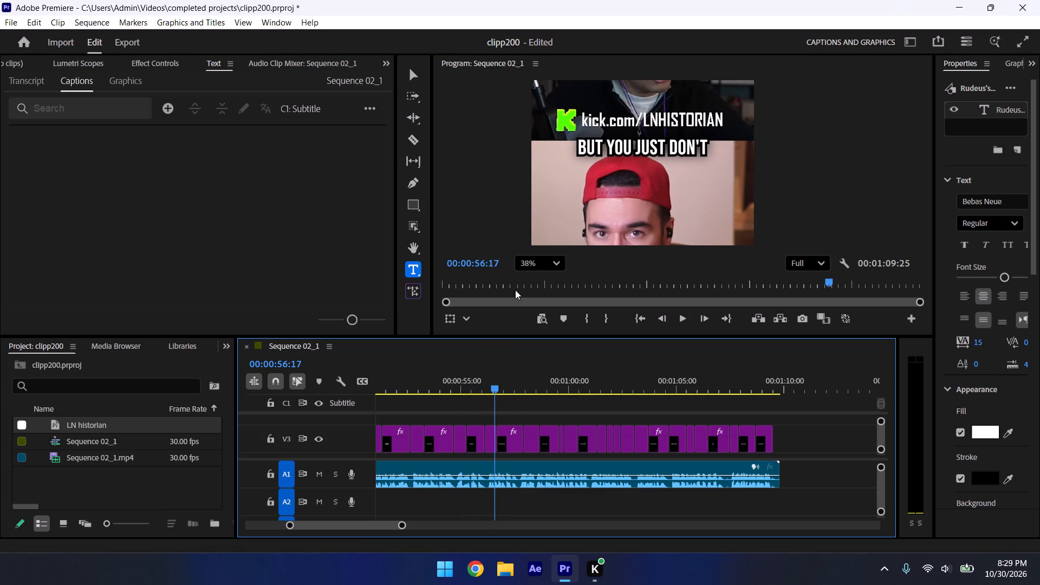
pyautogui.click(477, 371)
pyautogui.click(464, 373)
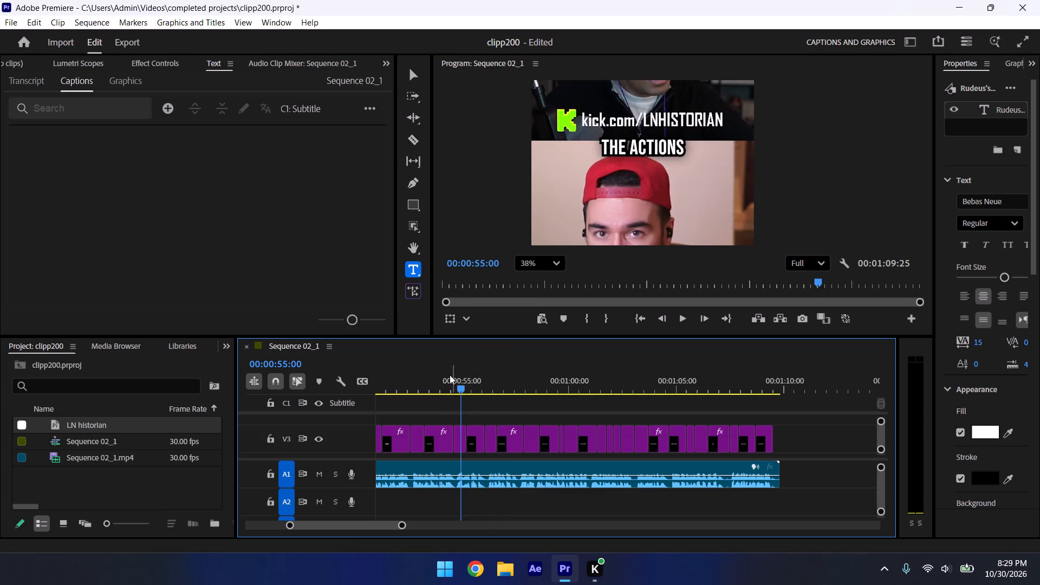
pyautogui.press('space')
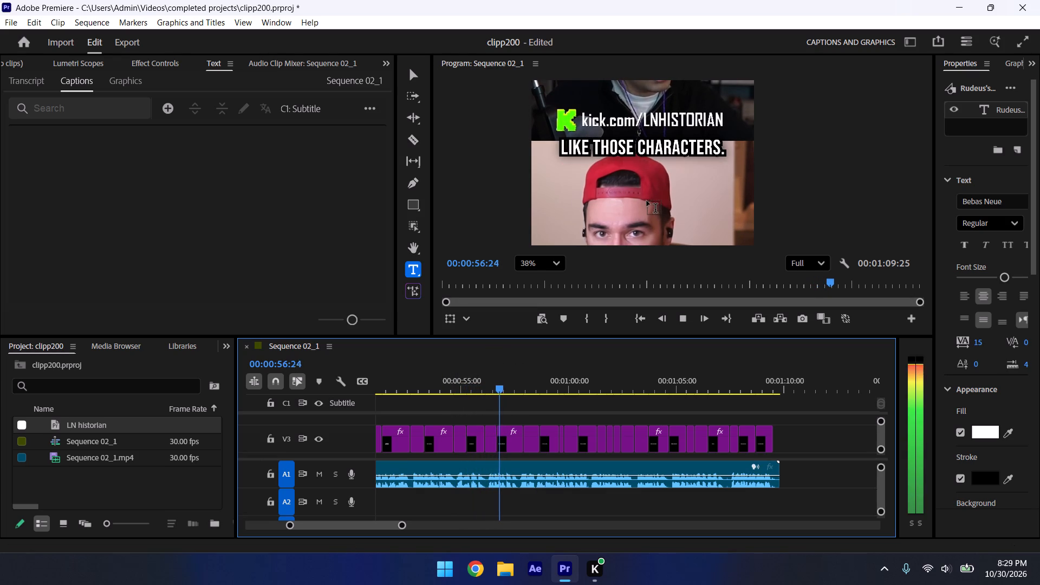
pyautogui.press('space')
pyautogui.click(477, 385)
pyautogui.press('space')
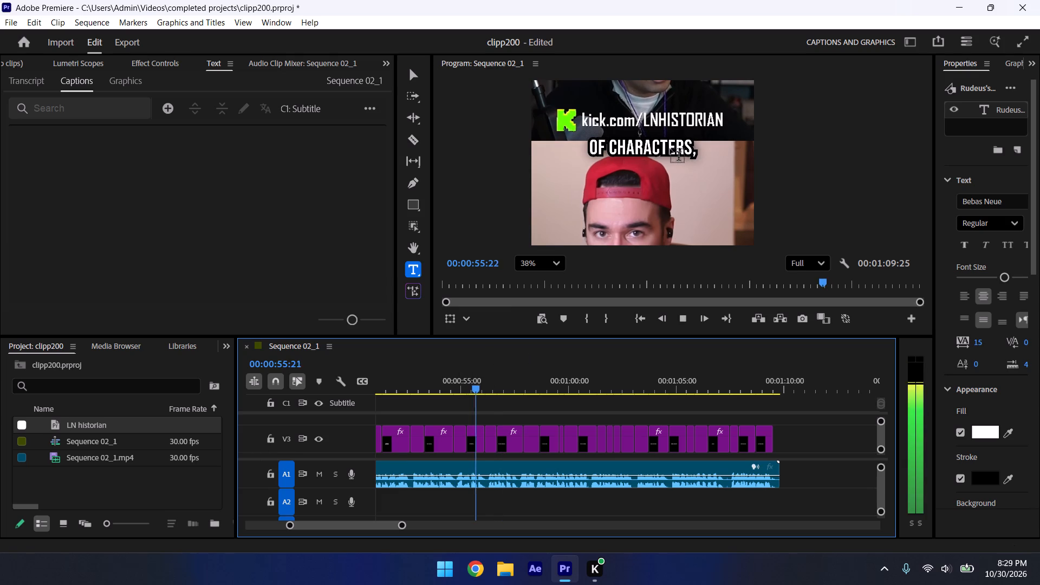
pyautogui.press('space')
# Change the caption "but you just don't" at 00:00:56:15 on V3 to read "but you can still".
pyautogui.click(686, 143)
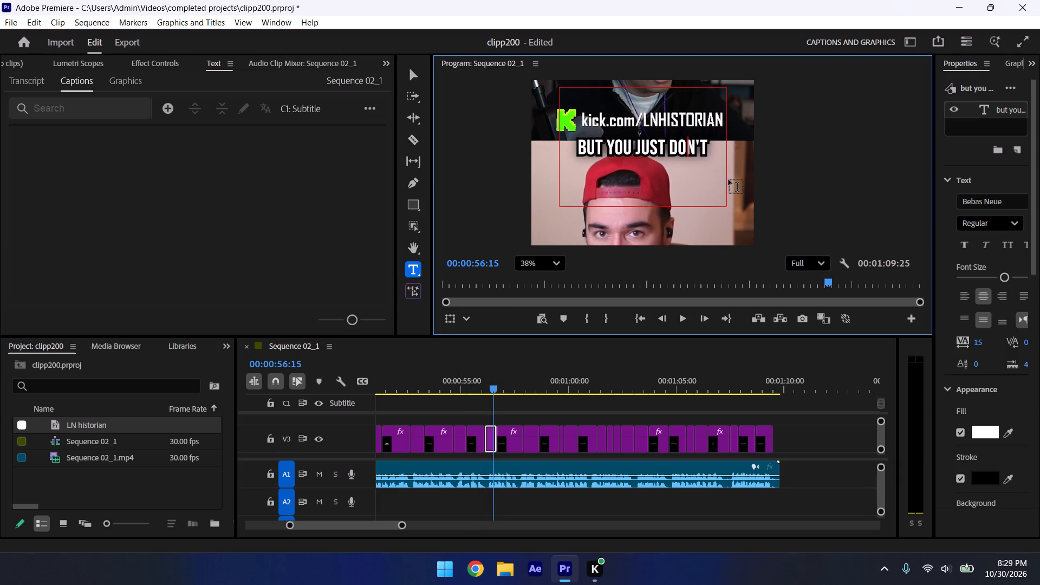
pyautogui.press('BackSpace')
pyautogui.press('BackSpace')
pyautogui.press('BackSpace')
pyautogui.press('BackSpace')
pyautogui.press('BackSpace')
pyautogui.press('BackSpace')
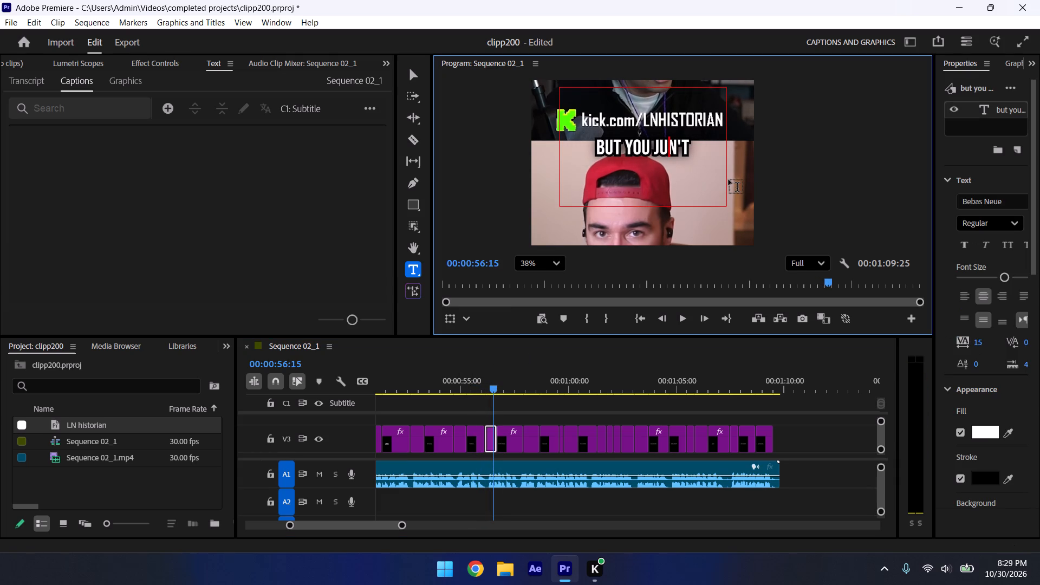
pyautogui.press('BackSpace')
pyautogui.write('can till')
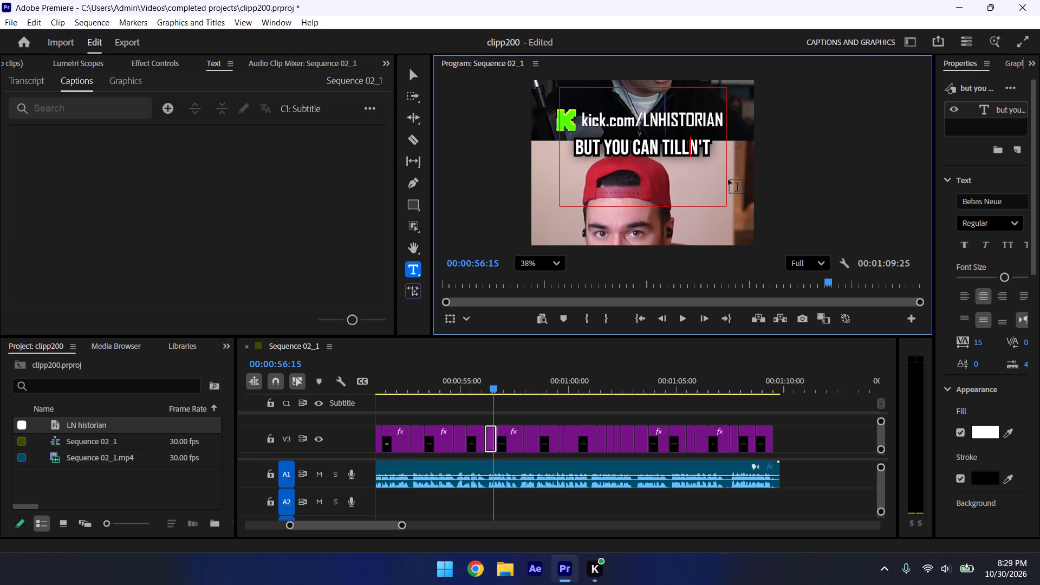
pyautogui.press('Left')
pyautogui.press('Left')
pyautogui.press('Left')
pyautogui.press('Left')
pyautogui.press('s')
pyautogui.press('Right')
pyautogui.press('Right')
pyautogui.press('Right')
pyautogui.press('Right')
pyautogui.press('Right')
pyautogui.press('Right')
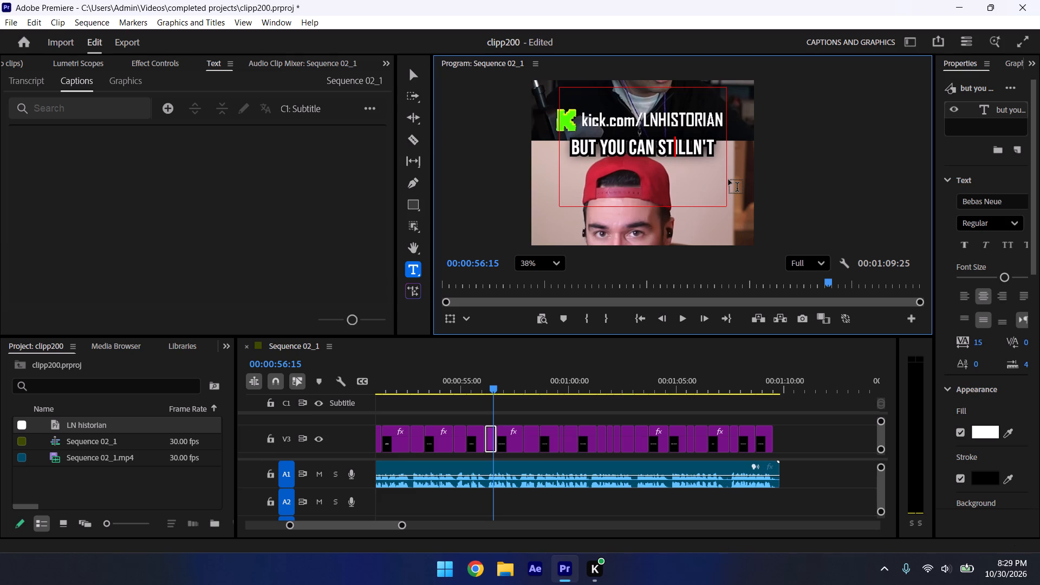
pyautogui.press('BackSpace')
pyautogui.press('BackSpace')
pyautogui.press('Right')
pyautogui.press('BackSpace')
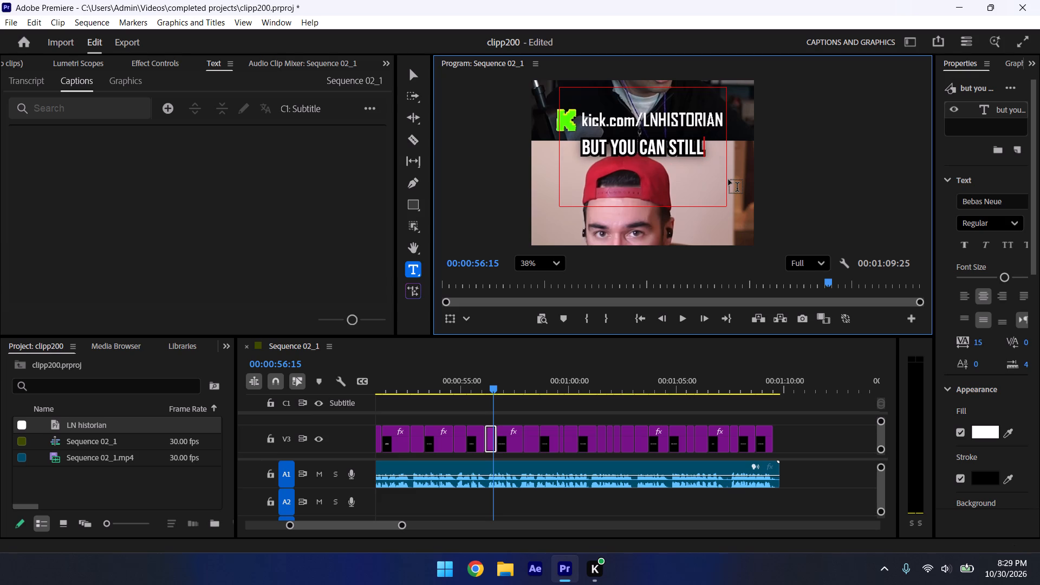
# Play the remaining captions after "but you can still" to the end of the sequence and check them against the speech.
pyautogui.click(572, 386)
pyautogui.click(490, 376)
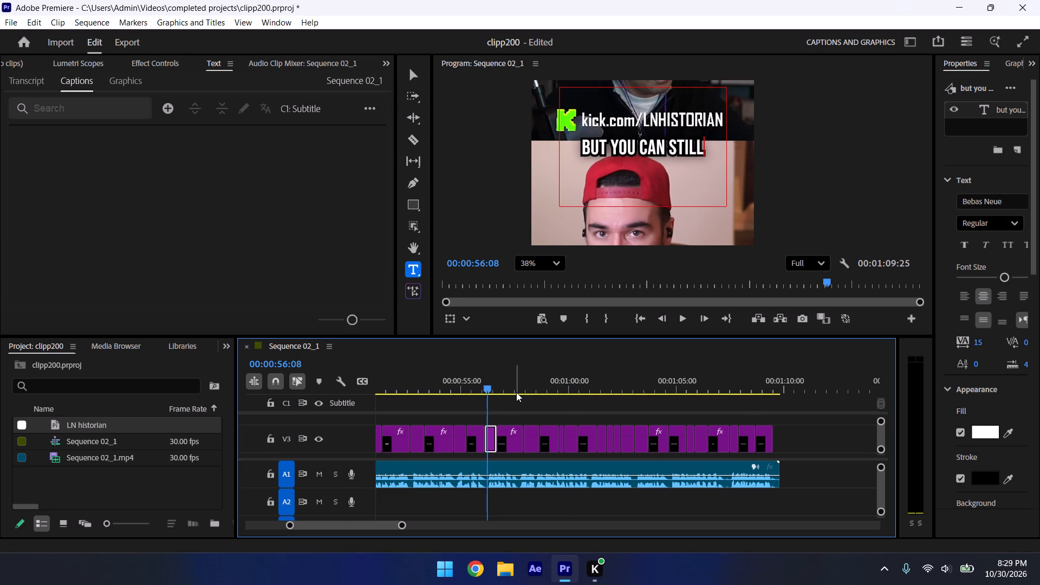
pyautogui.click(516, 392)
pyautogui.click(477, 376)
pyautogui.click(525, 396)
pyautogui.press('space')
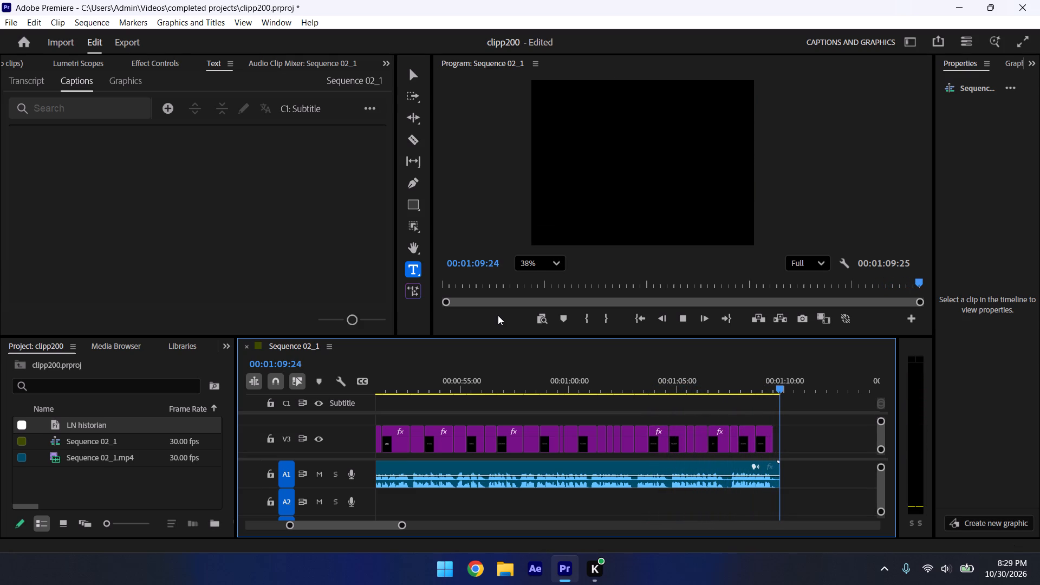
# Play the sequence from the start through "journey" at about 00:00:08:04, check the opening captions, and return to 00:00:00:00.
pyautogui.moveTo(404, 524); pyautogui.dragTo(581, 512)
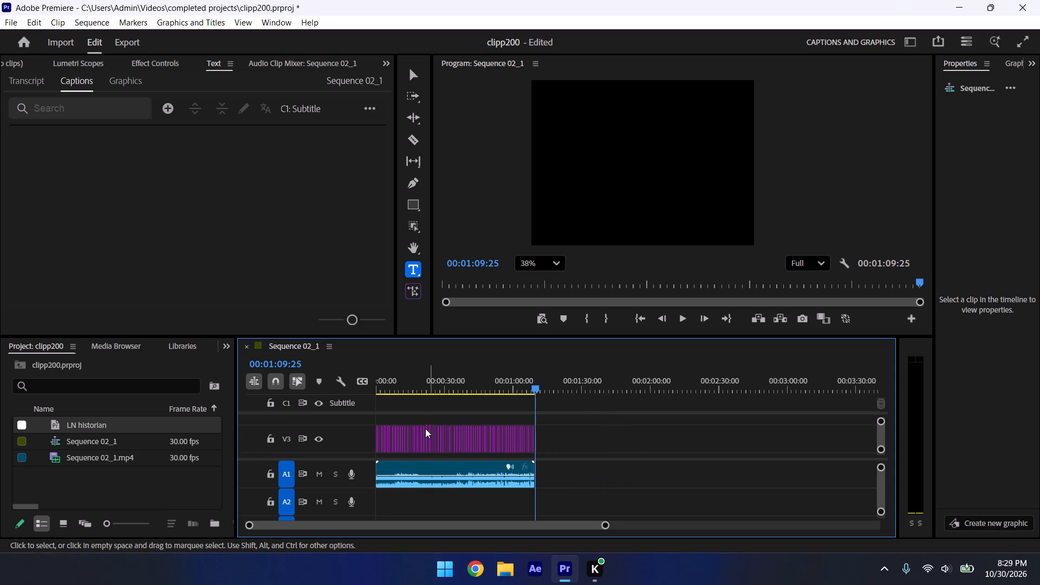
pyautogui.click(389, 374)
pyautogui.moveTo(388, 386); pyautogui.dragTo(239, 422)
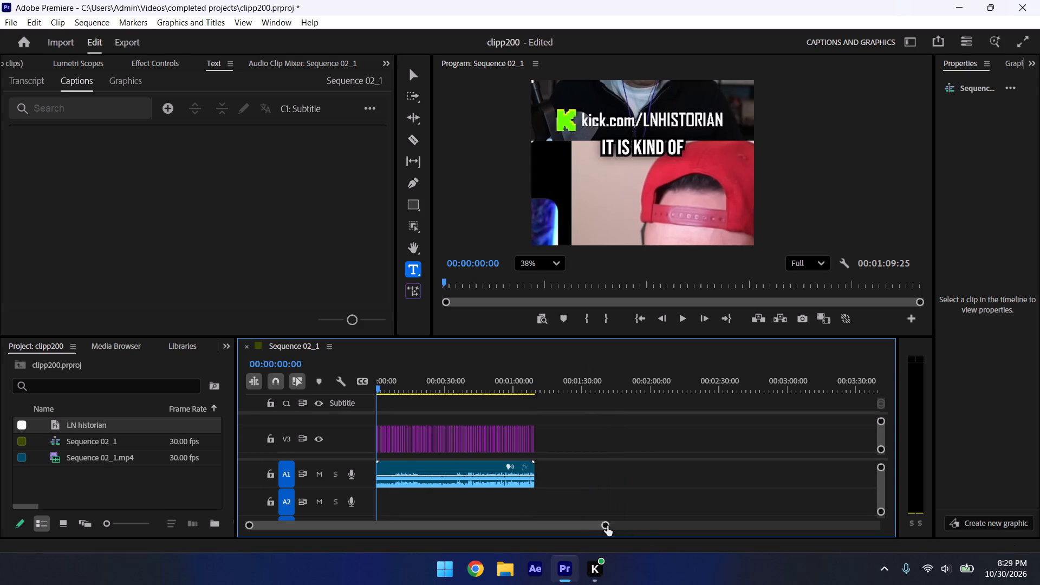
pyautogui.moveTo(604, 521); pyautogui.dragTo(490, 539)
pyautogui.press('space')
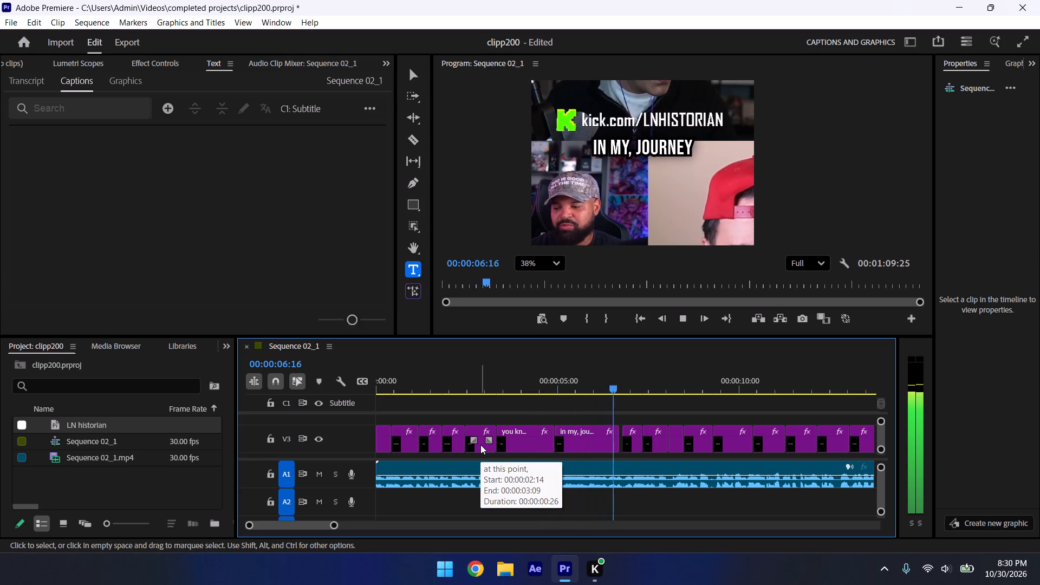
pyautogui.press('space')
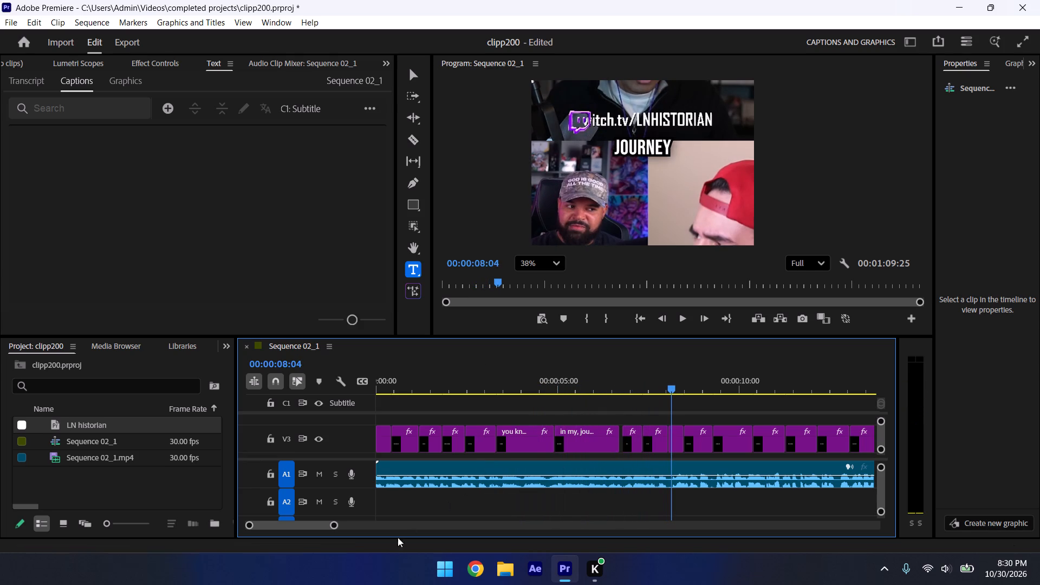
pyautogui.click(405, 393)
pyautogui.moveTo(407, 387); pyautogui.dragTo(350, 405)
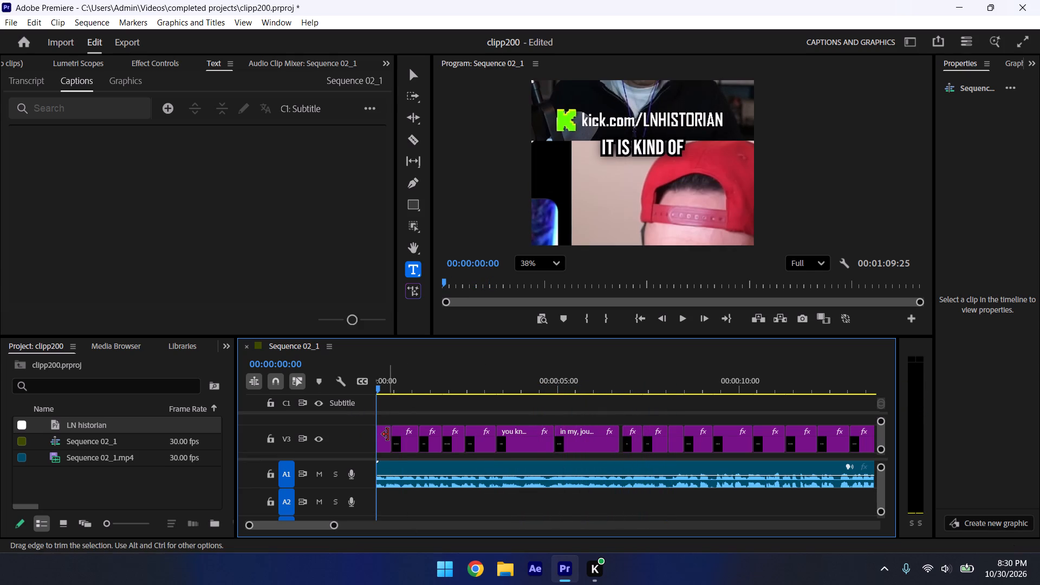
# Copy the opening "It is kind of" caption on V3 and paste the copy on V3 at 00:00:00:08.
pyautogui.click(388, 434)
pyautogui.click(380, 428)
pyautogui.click(383, 435)
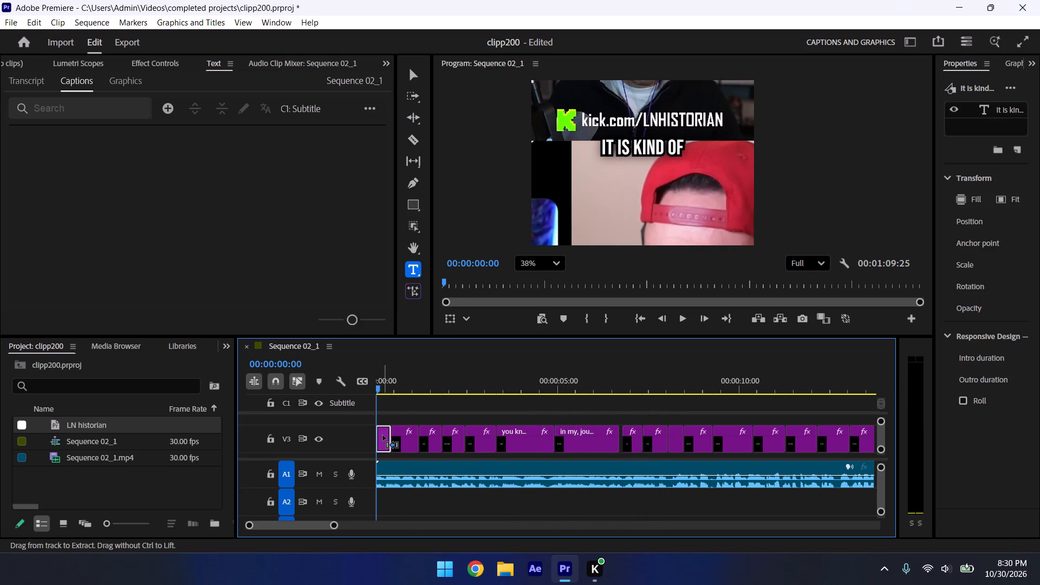
pyautogui.hotkey('ctrl', 'c')
pyautogui.hotkey('ctrl', 'd')
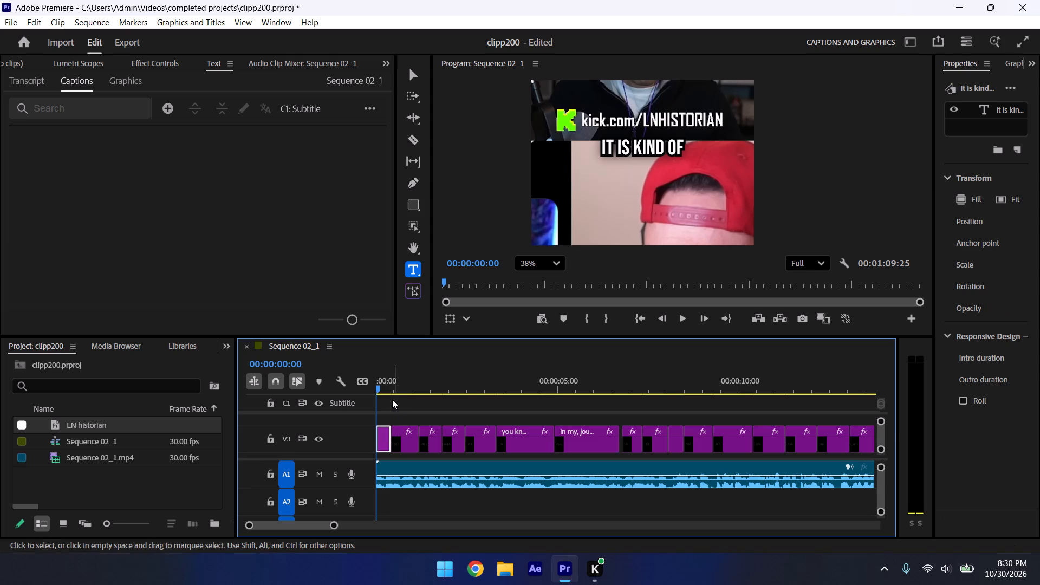
pyautogui.hotkey('ctrl', 'z')
pyautogui.click(387, 390)
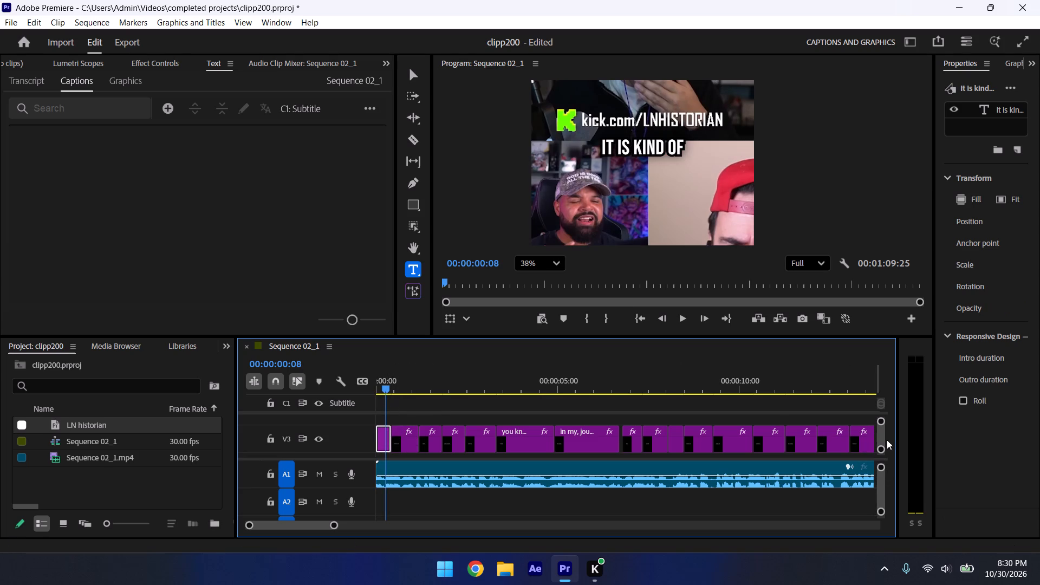
pyautogui.moveTo(881, 434); pyautogui.dragTo(881, 425)
pyautogui.click(401, 404)
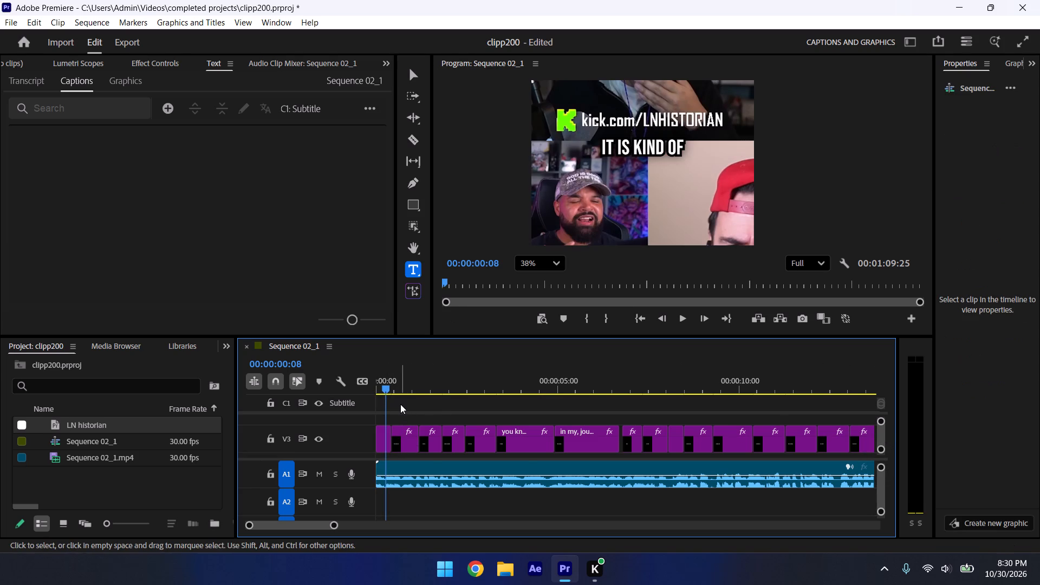
pyautogui.hotkey('ctrl', 'v')
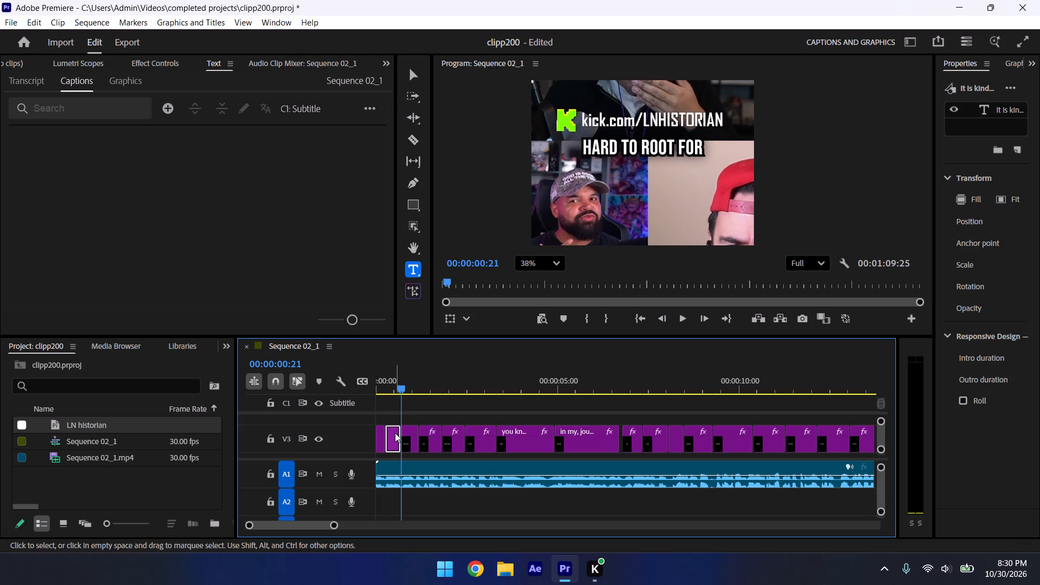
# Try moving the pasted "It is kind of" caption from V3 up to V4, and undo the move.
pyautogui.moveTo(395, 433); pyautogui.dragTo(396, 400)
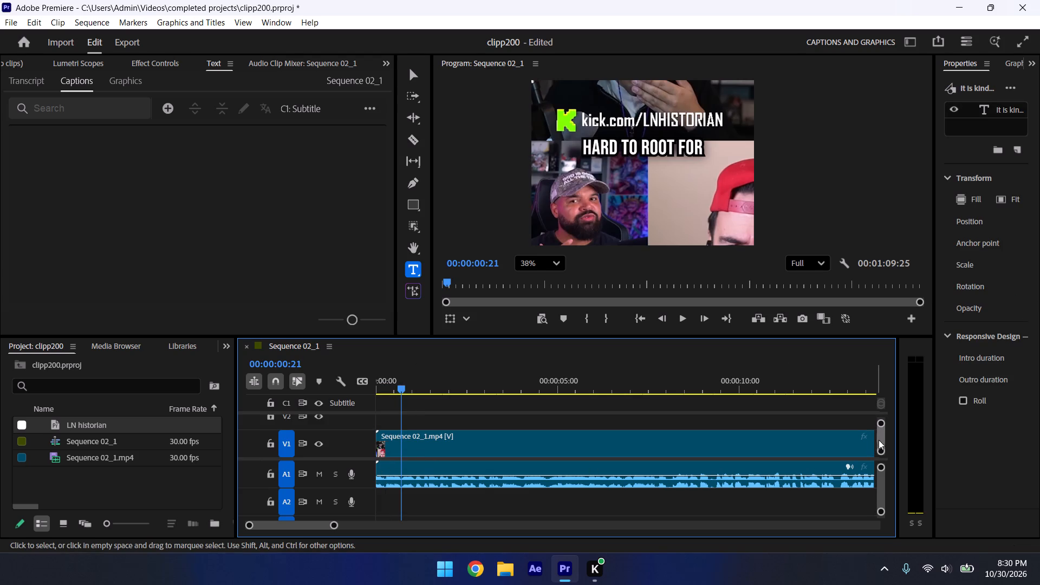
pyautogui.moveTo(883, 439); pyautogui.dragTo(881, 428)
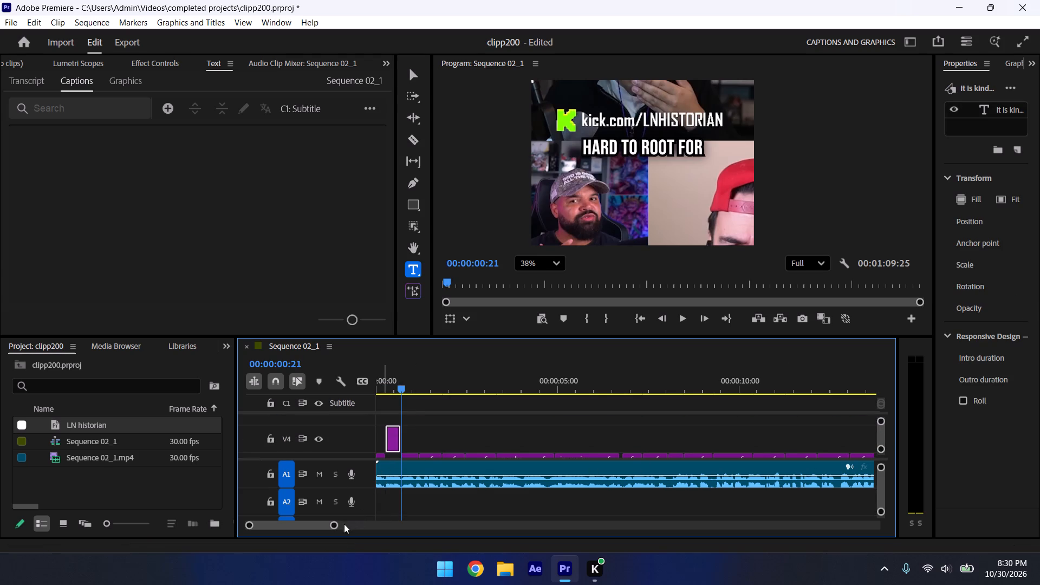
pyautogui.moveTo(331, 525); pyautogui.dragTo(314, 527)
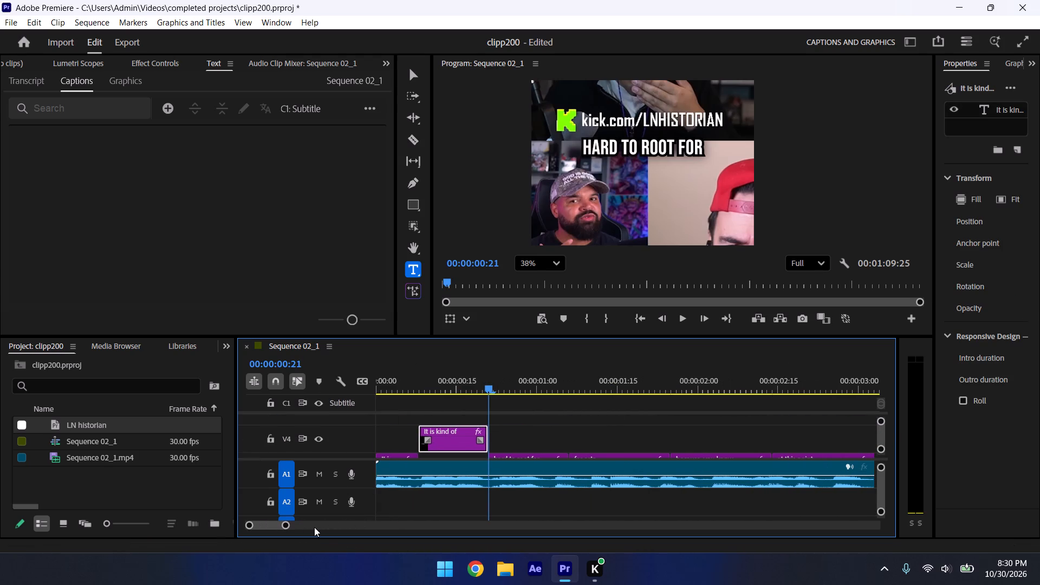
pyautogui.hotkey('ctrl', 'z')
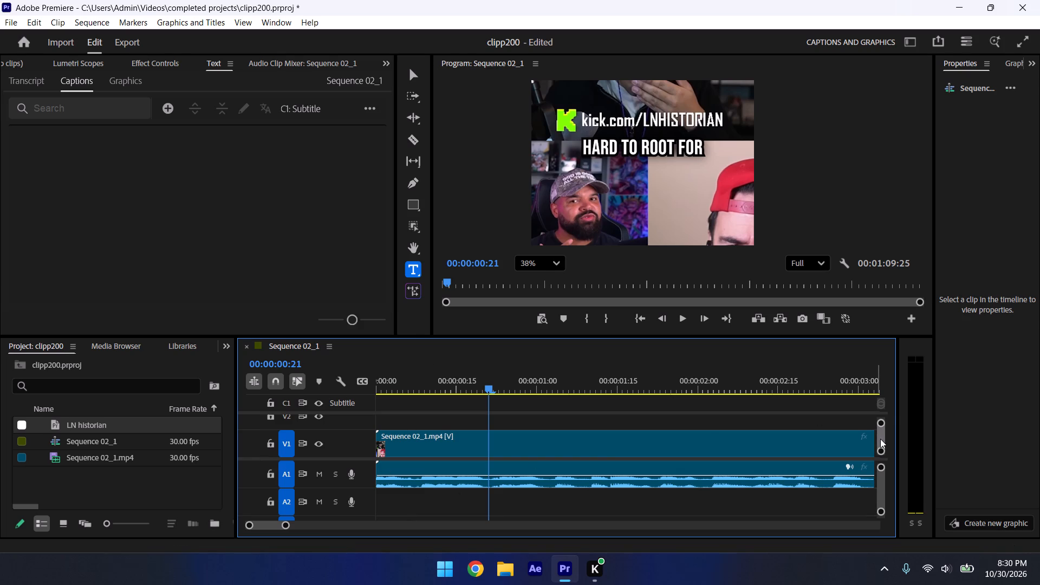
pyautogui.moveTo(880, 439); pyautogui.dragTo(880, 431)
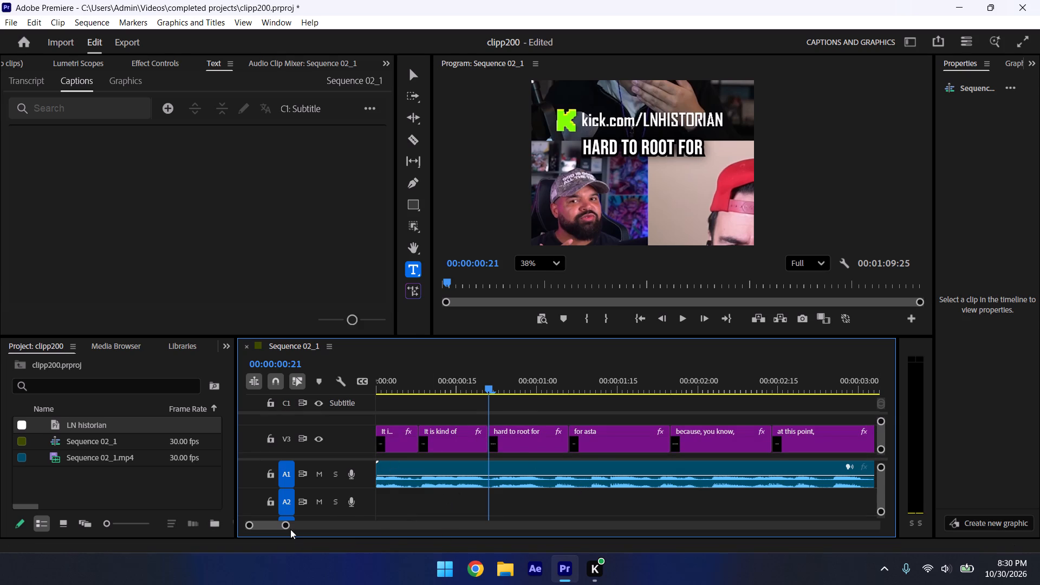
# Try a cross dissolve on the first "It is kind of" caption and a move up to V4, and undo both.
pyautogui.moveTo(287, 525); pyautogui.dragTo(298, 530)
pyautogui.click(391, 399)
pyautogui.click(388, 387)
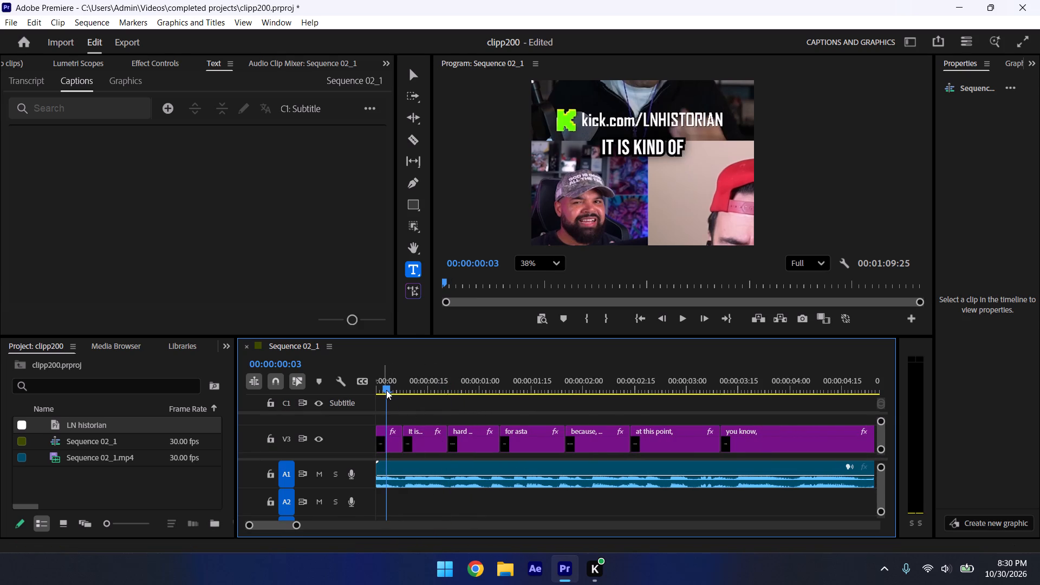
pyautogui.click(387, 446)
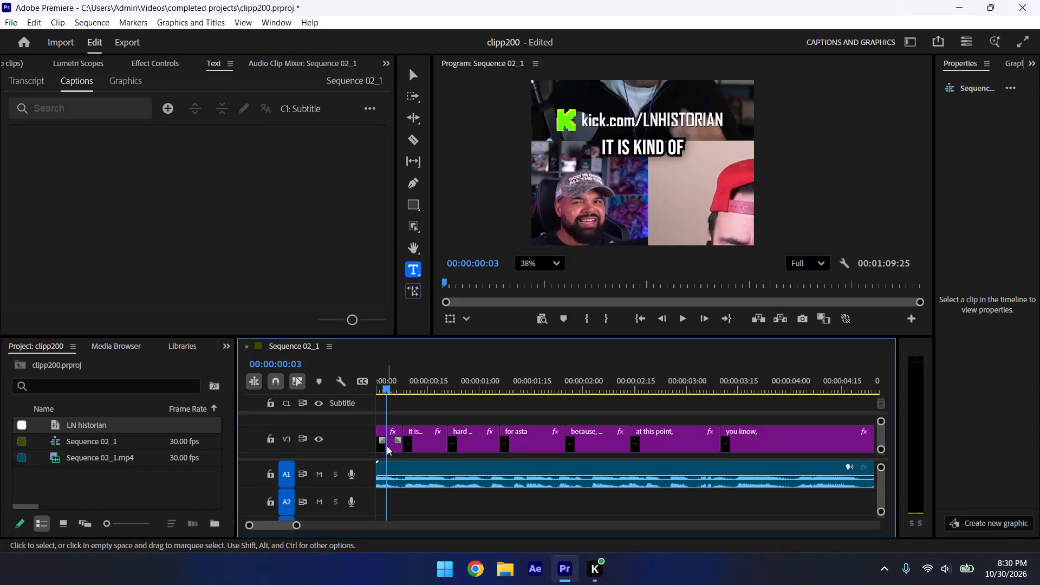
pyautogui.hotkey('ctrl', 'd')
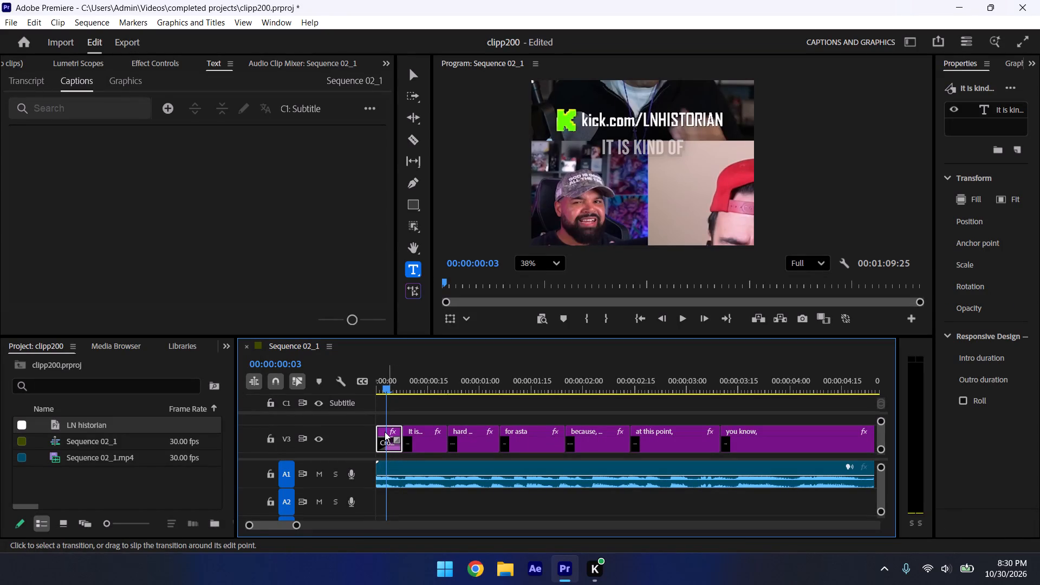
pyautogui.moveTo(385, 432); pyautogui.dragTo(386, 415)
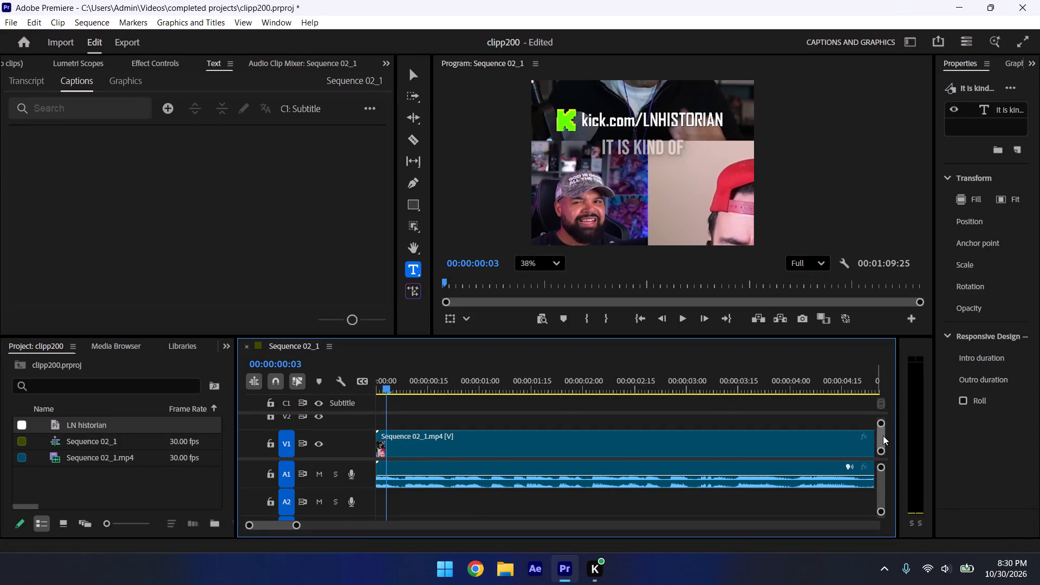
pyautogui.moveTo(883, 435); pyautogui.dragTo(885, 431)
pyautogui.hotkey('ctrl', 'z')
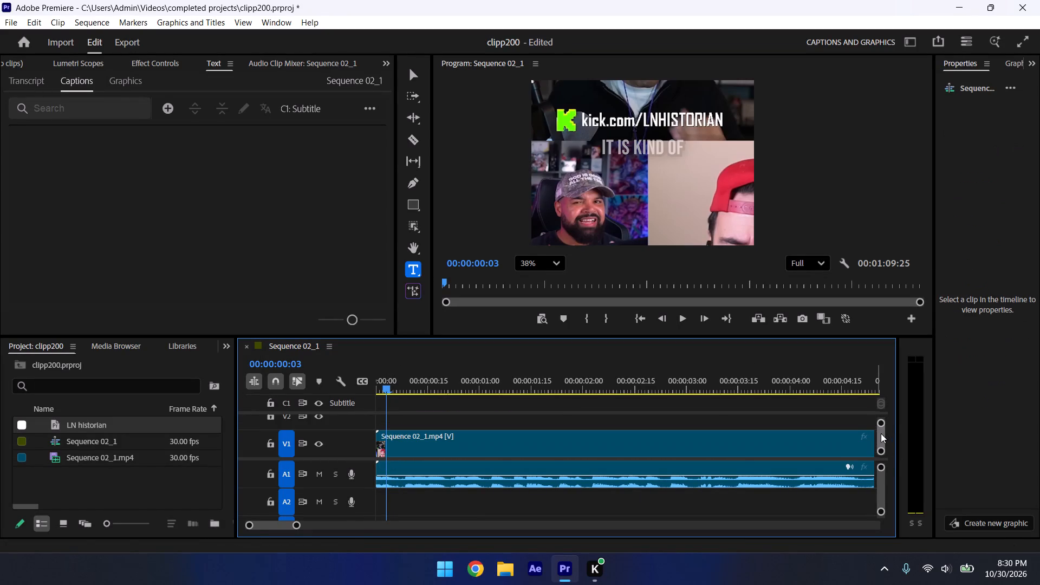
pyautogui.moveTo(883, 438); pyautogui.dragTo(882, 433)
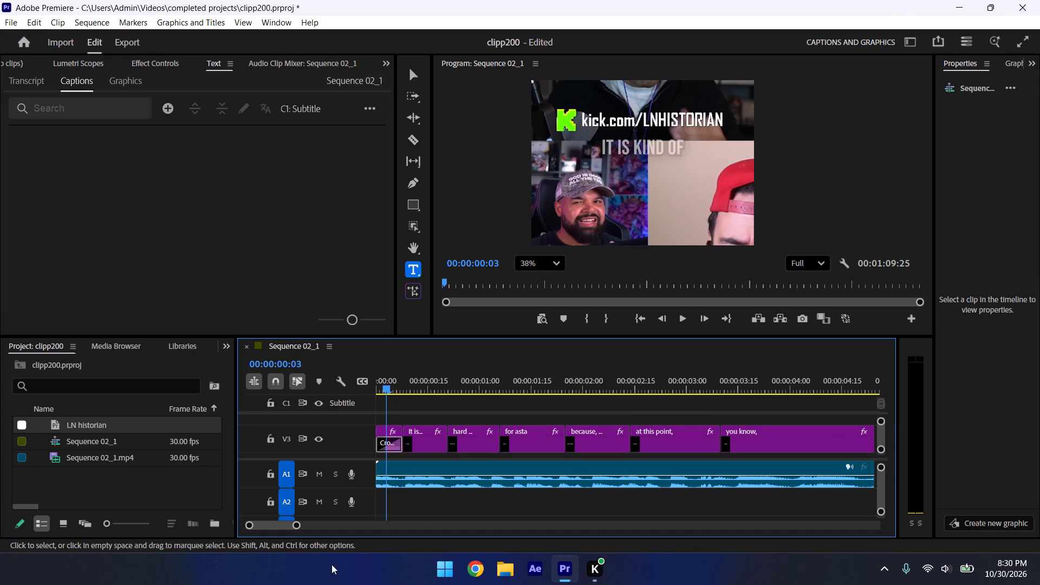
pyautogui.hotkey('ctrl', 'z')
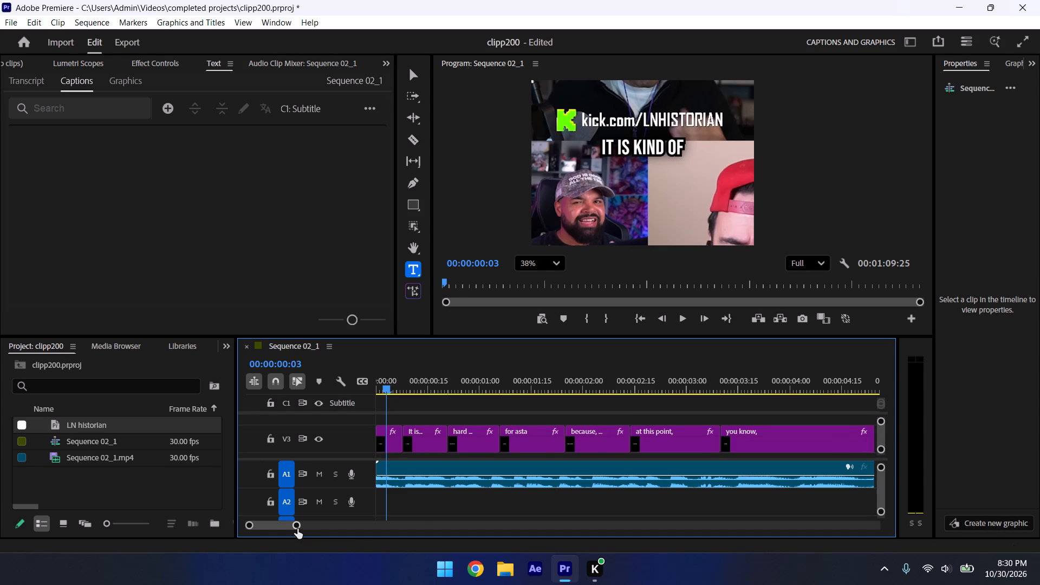
# Move the first "It is kind of" caption from V3 straight up to V4, keeping it at the sequence start.
pyautogui.moveTo(295, 528); pyautogui.dragTo(320, 532)
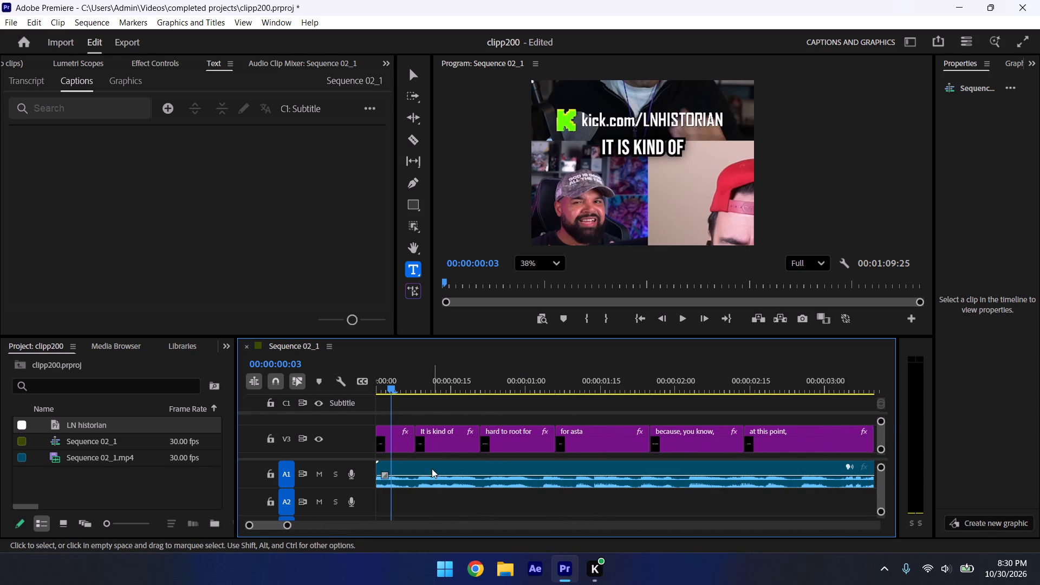
pyautogui.click(879, 439)
pyautogui.moveTo(392, 431); pyautogui.dragTo(390, 412)
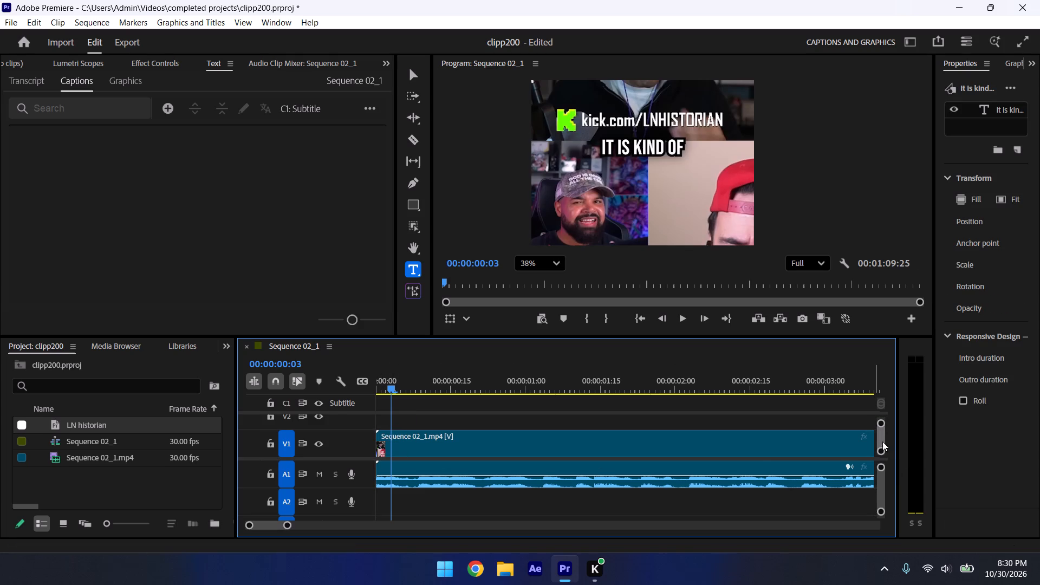
pyautogui.moveTo(880, 441); pyautogui.dragTo(882, 425)
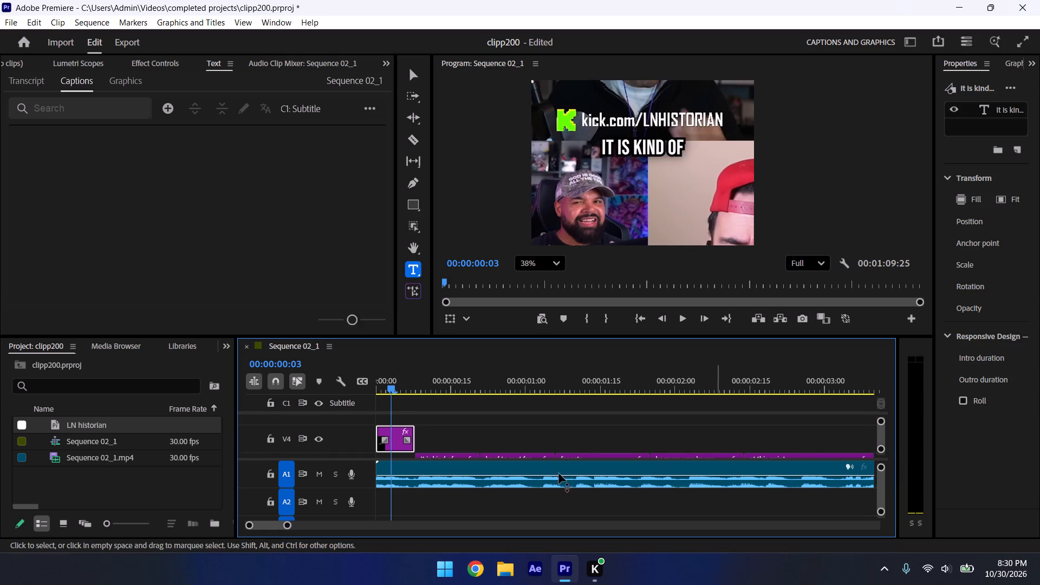
# Copy the "It is kind of" caption on V4 and paste it on V4 at 00:00:00:00 and again at 00:00:00:08.
pyautogui.hotkey('ctrl', 'c')
pyautogui.click(880, 432)
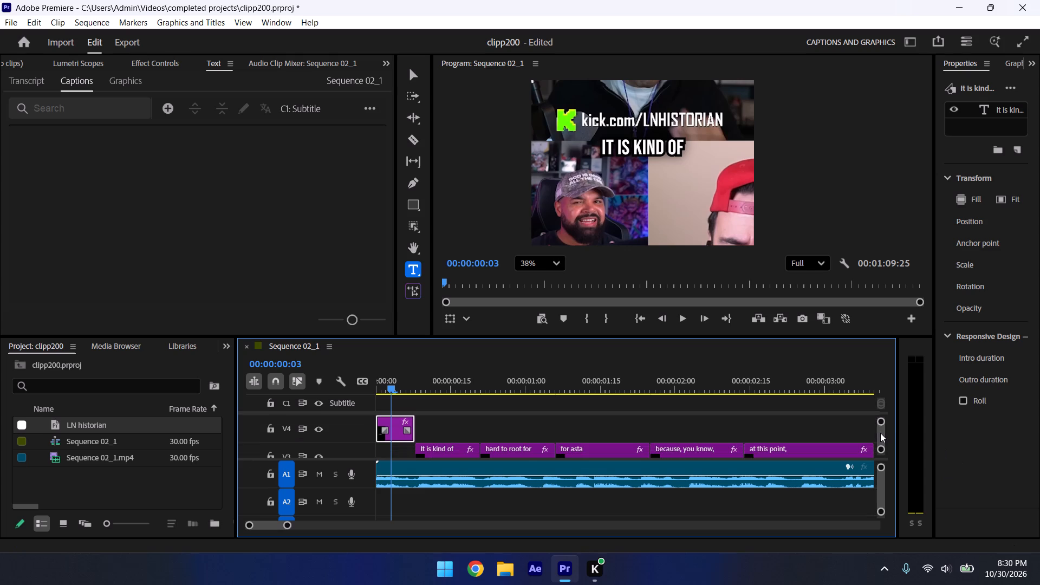
pyautogui.click(383, 444)
pyautogui.moveTo(388, 385); pyautogui.dragTo(314, 398)
pyautogui.hotkey('ctrl', 'v')
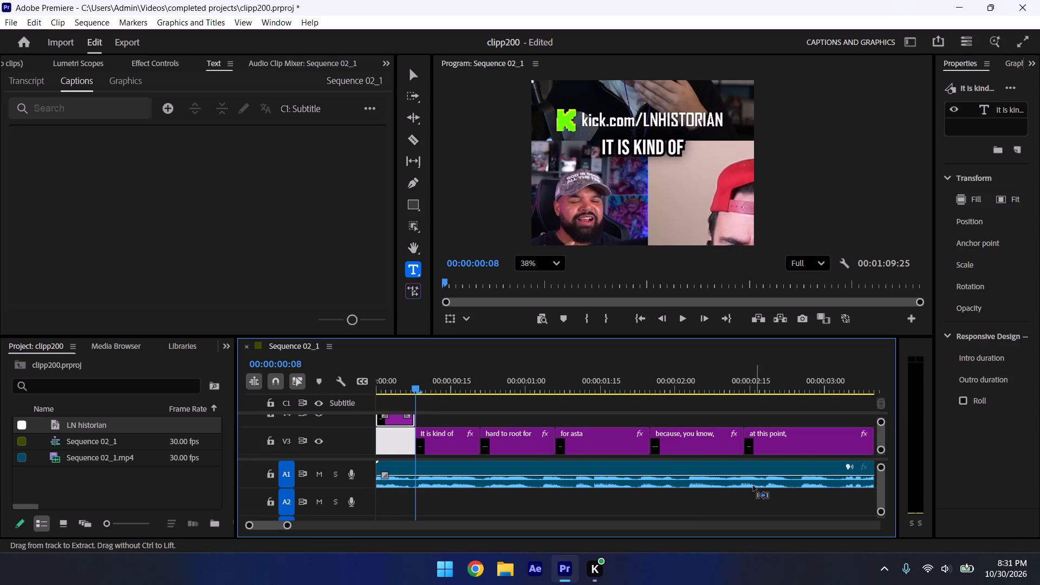
pyautogui.hotkey('ctrl', 'v')
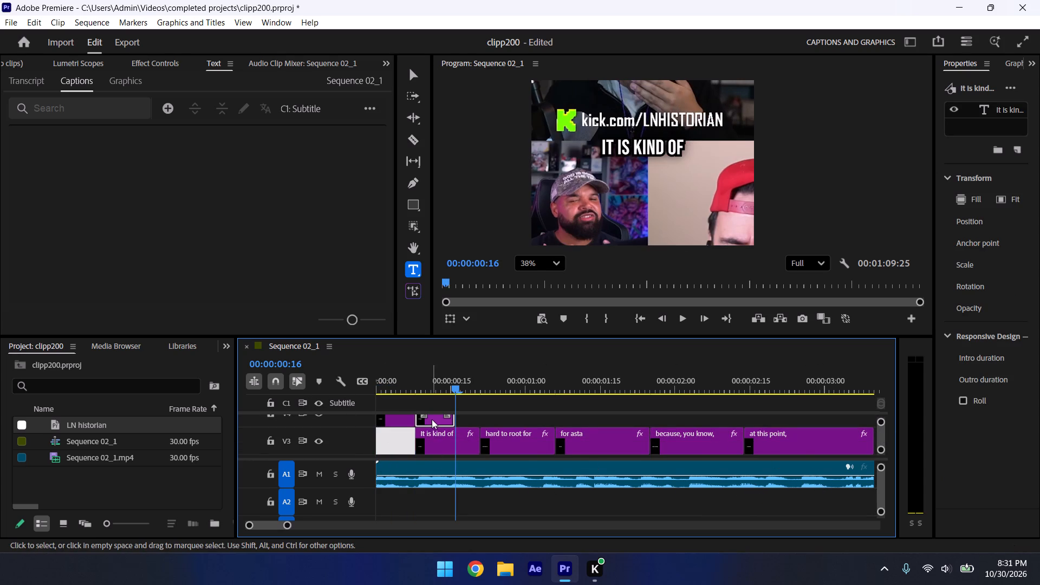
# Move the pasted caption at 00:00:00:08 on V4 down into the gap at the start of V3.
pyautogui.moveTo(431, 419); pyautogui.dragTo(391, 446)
# Play the opening twice from 00:00:00:00 into "hard to root for" to check the caption timing against the speech.
pyautogui.click(409, 387)
pyautogui.moveTo(410, 389); pyautogui.dragTo(355, 408)
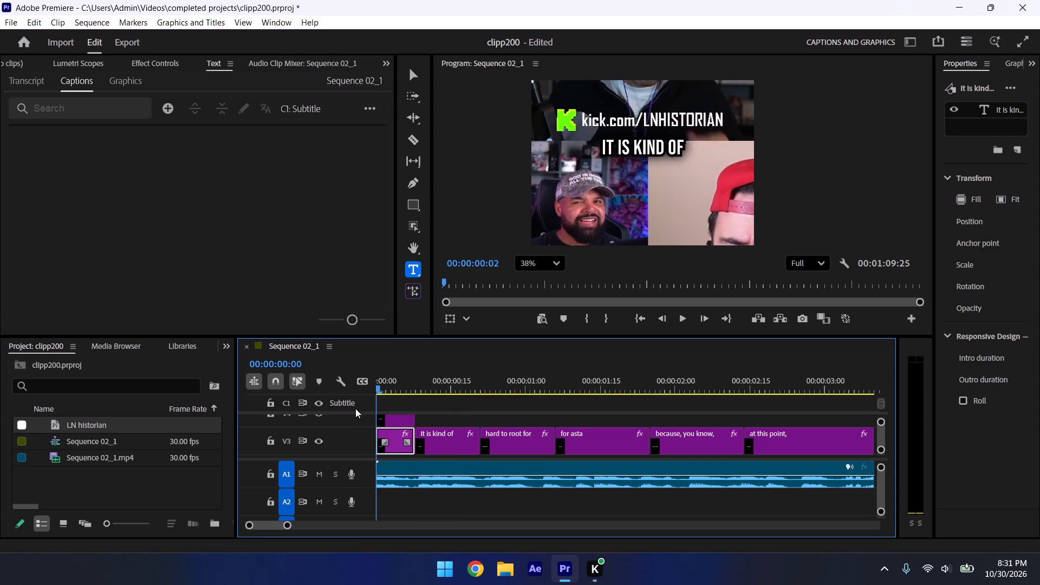
pyautogui.moveTo(355, 408); pyautogui.dragTo(236, 450)
pyautogui.press('space')
pyautogui.press('space')
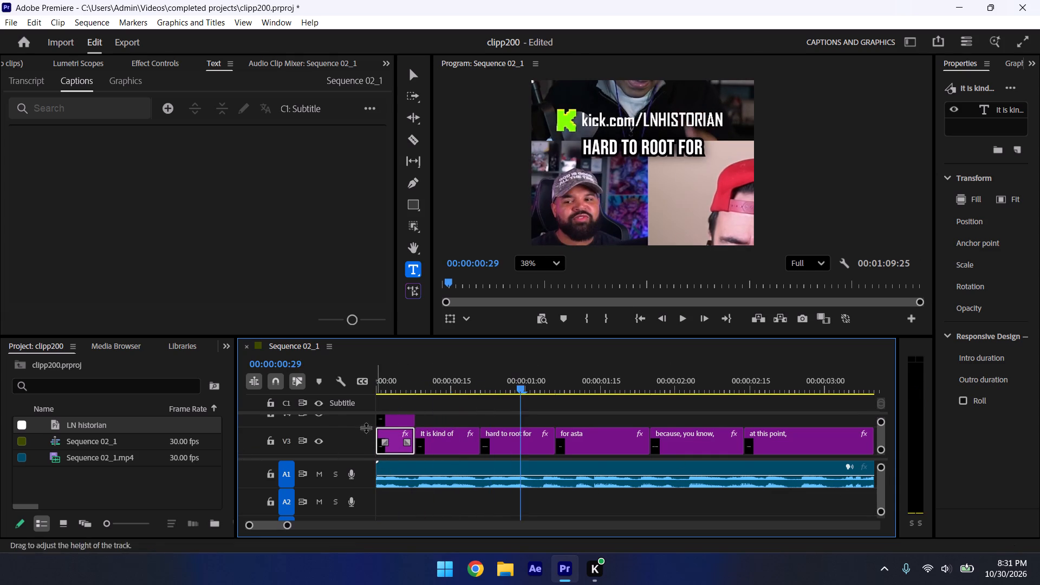
pyautogui.click(401, 391)
pyautogui.moveTo(408, 385); pyautogui.dragTo(227, 436)
pyautogui.press('space')
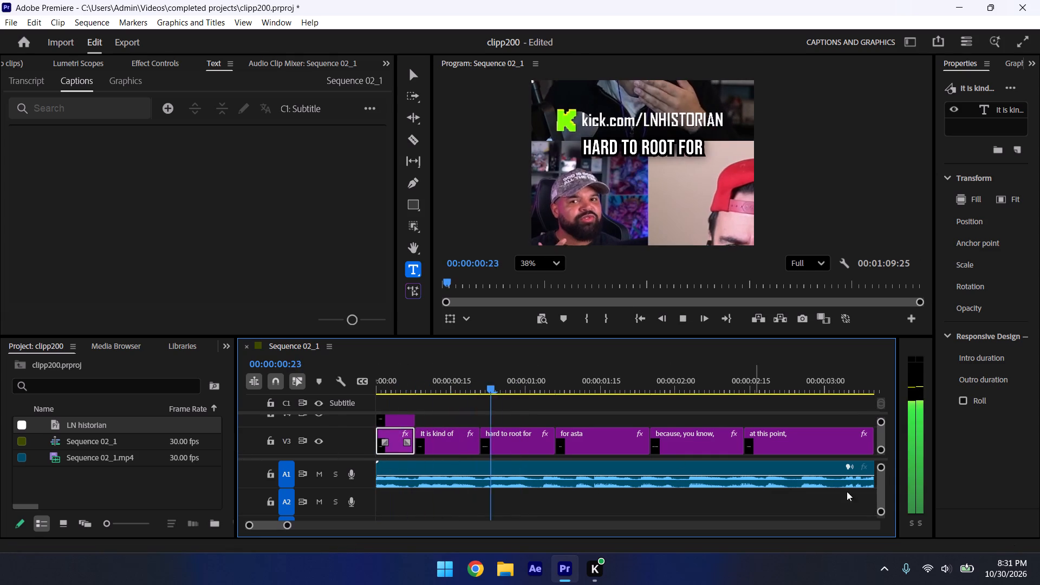
pyautogui.press('space')
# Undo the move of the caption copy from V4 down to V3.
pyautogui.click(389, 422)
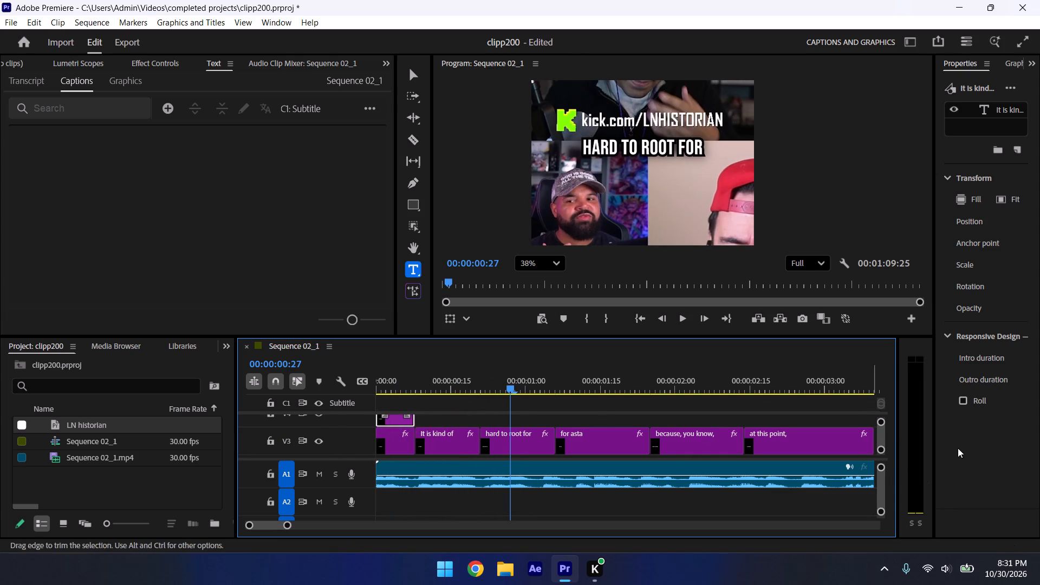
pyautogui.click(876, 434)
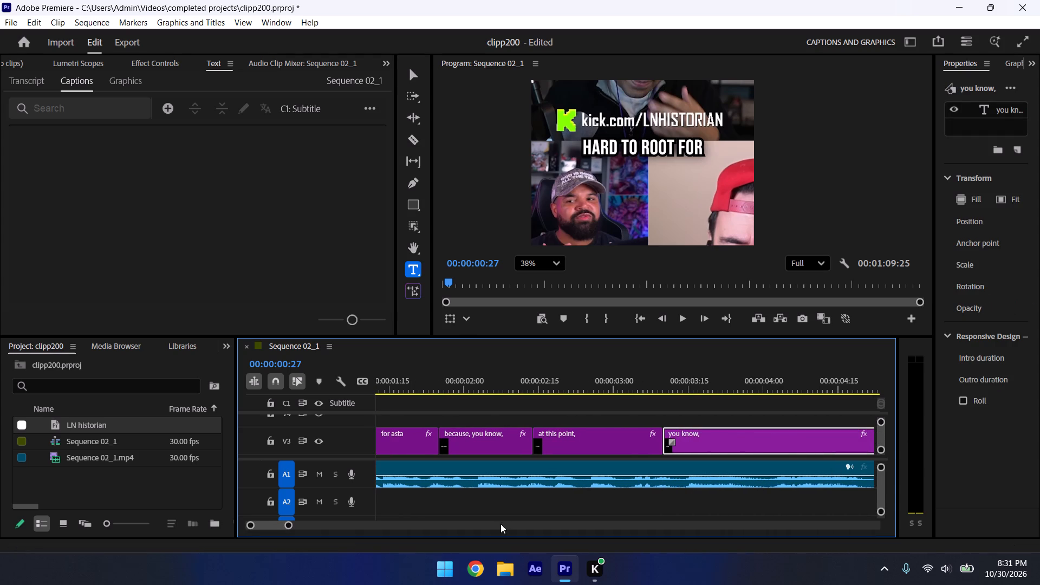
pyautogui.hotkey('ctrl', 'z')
# Move the "It is kind of" copy at 00:00:00:08 on V4 into the V3 gap at 00:00:00:00.
pyautogui.moveTo(289, 528); pyautogui.dragTo(338, 537)
pyautogui.click(398, 388)
pyautogui.moveTo(388, 383); pyautogui.dragTo(323, 411)
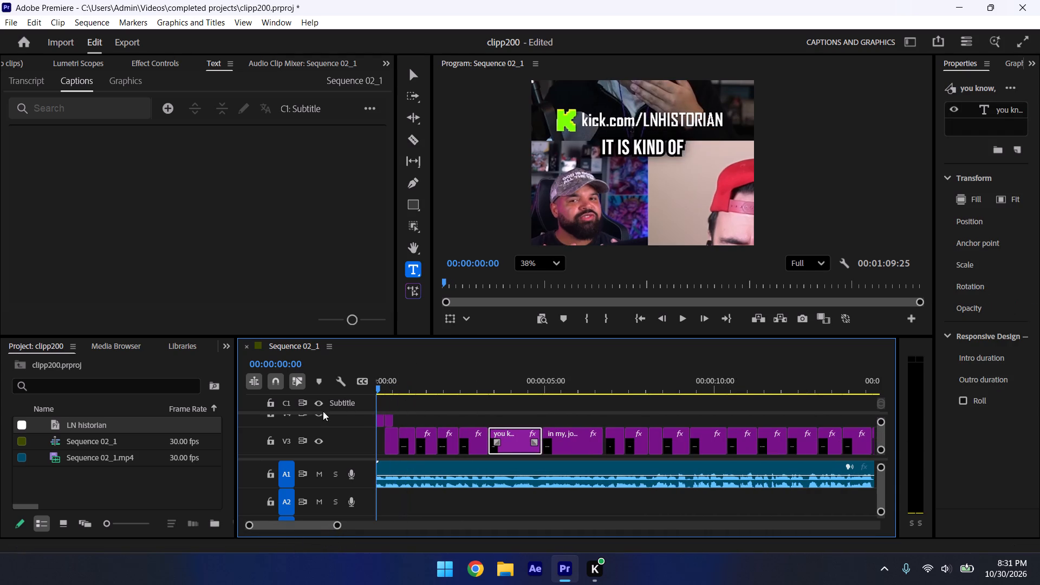
pyautogui.moveTo(323, 411); pyautogui.dragTo(300, 424)
pyautogui.moveTo(334, 526); pyautogui.dragTo(300, 526)
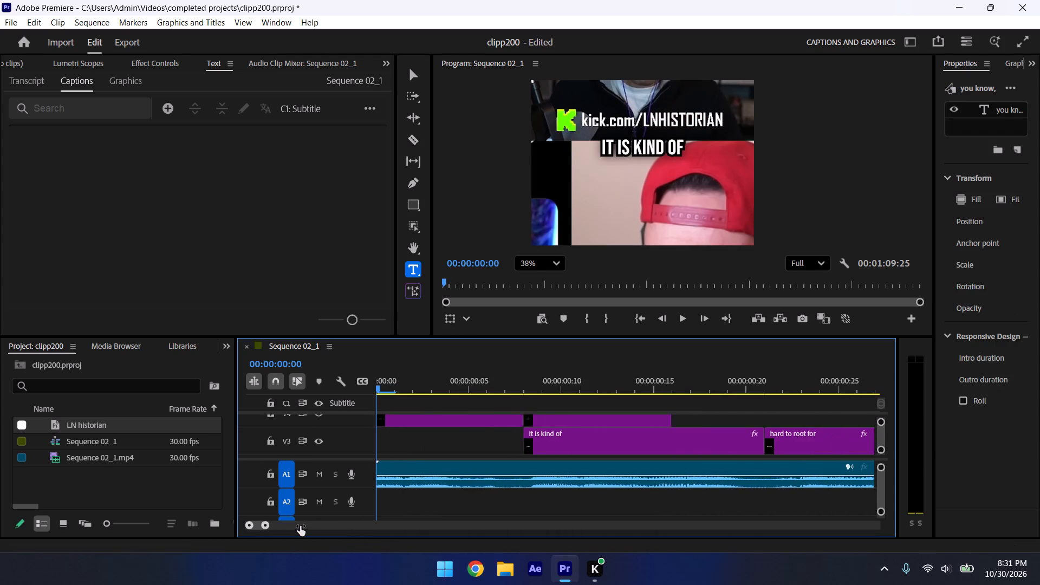
pyautogui.moveTo(300, 526); pyautogui.dragTo(303, 528)
pyautogui.moveTo(528, 420); pyautogui.dragTo(405, 445)
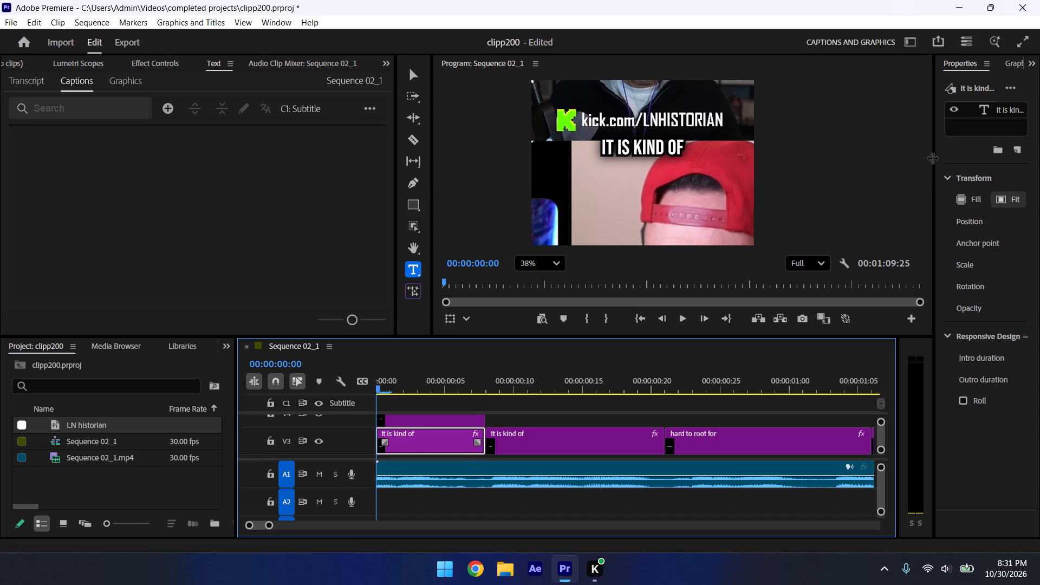
# Turn on a black background for the "It is kind of" text in the caption copy at 00:00:00:00 on V4.
pyautogui.moveTo(938, 162); pyautogui.dragTo(831, 146)
pyautogui.moveTo(933, 164); pyautogui.dragTo(838, 146)
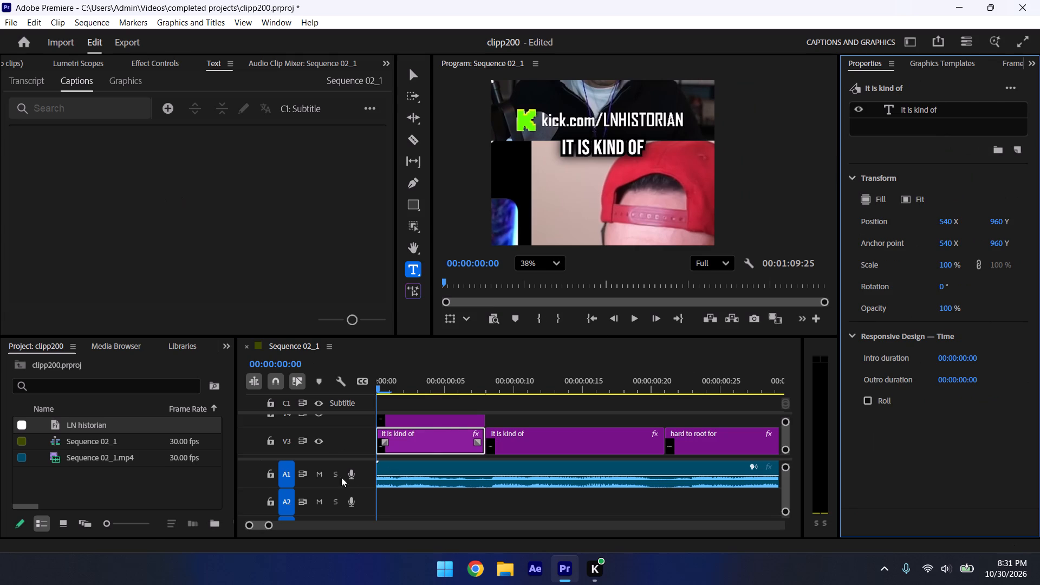
pyautogui.click(440, 418)
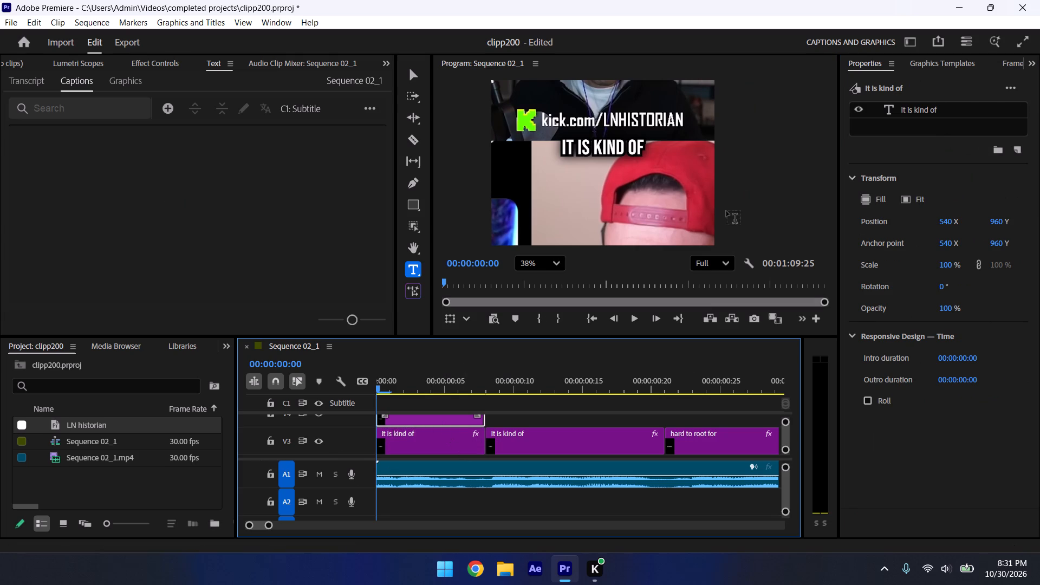
pyautogui.doubleClick(954, 113)
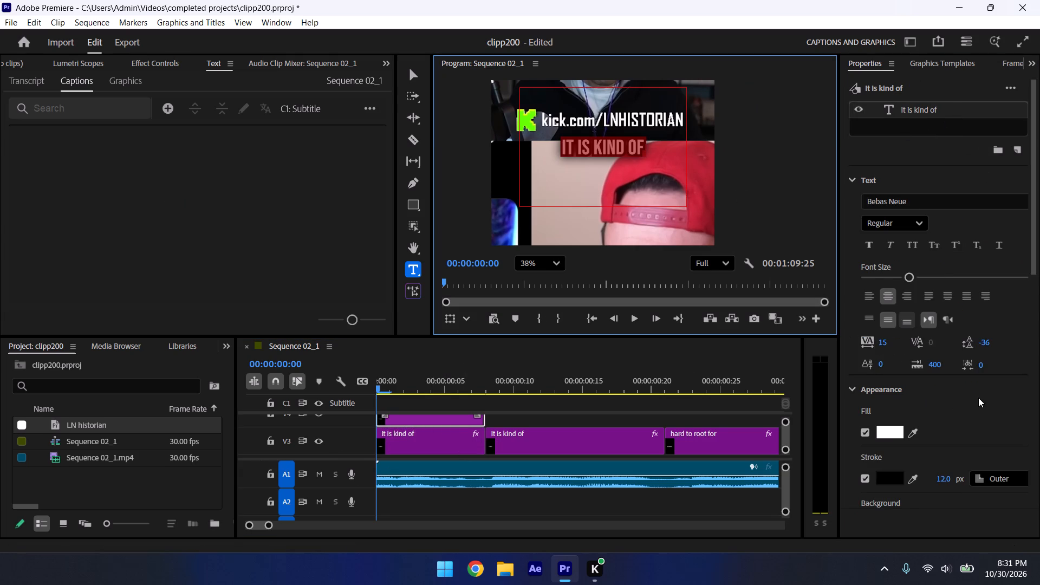
pyautogui.scroll(-10, 978, 398)
pyautogui.click(867, 392)
pyautogui.click(898, 392)
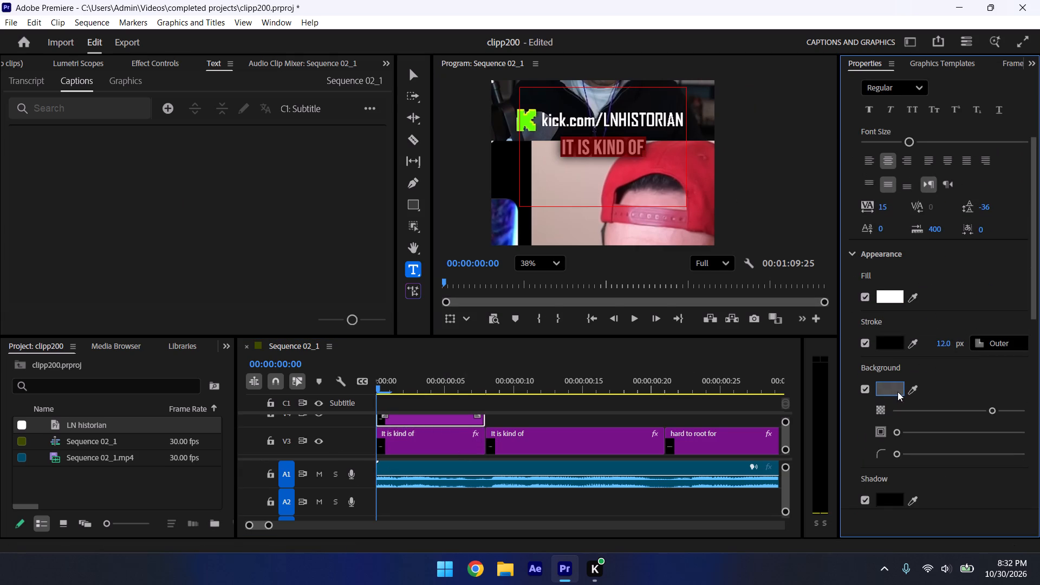
pyautogui.moveTo(491, 227); pyautogui.dragTo(720, 131)
pyautogui.click(612, 378)
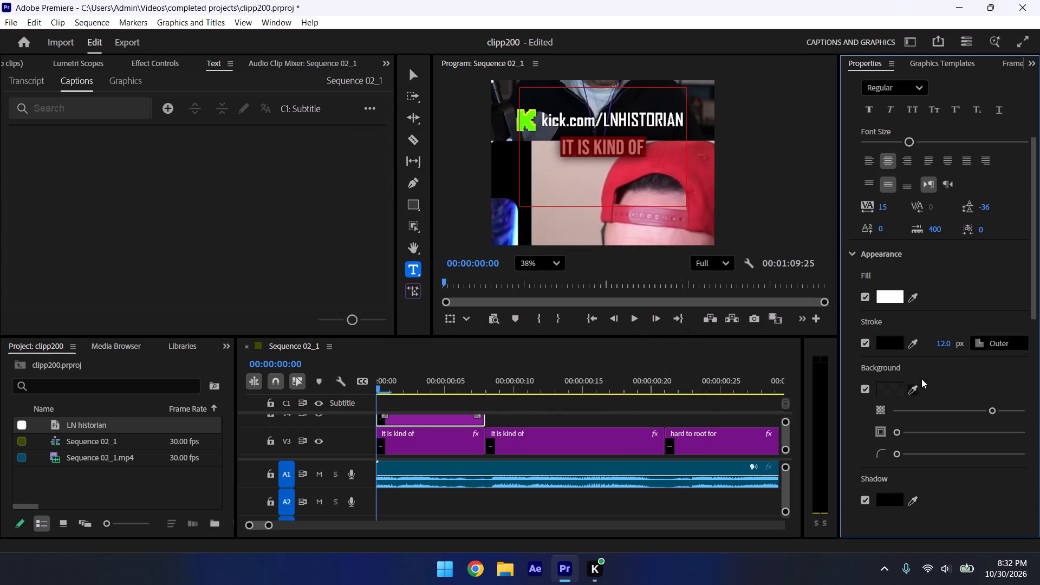
# Round the corners of the V4 text's background box and extend the box well beyond the lettering.
pyautogui.moveTo(895, 456); pyautogui.dragTo(948, 447)
pyautogui.moveTo(948, 447); pyautogui.dragTo(954, 448)
pyautogui.moveTo(896, 434); pyautogui.dragTo(912, 434)
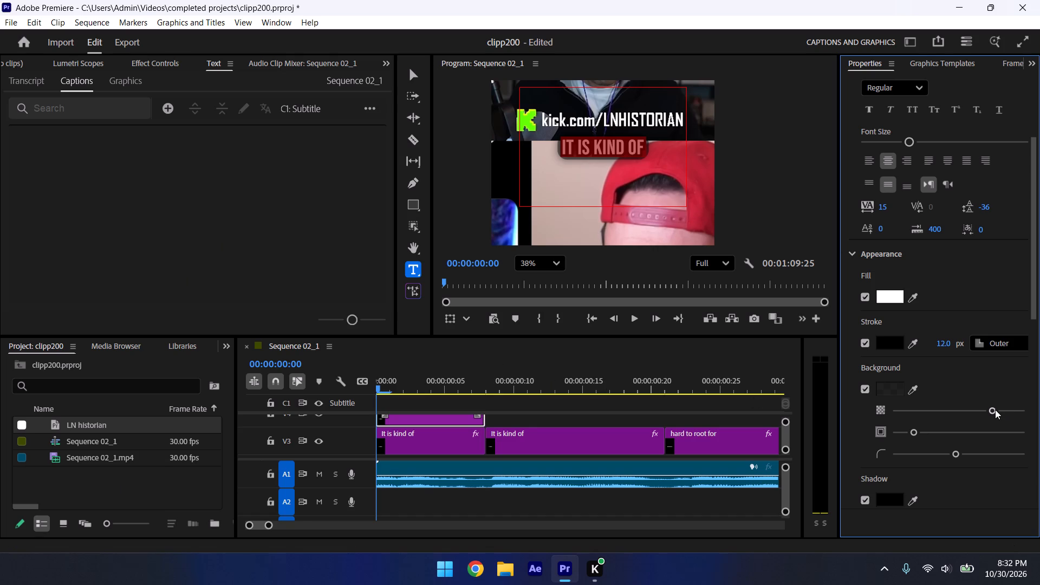
pyautogui.moveTo(918, 433); pyautogui.dragTo(987, 439)
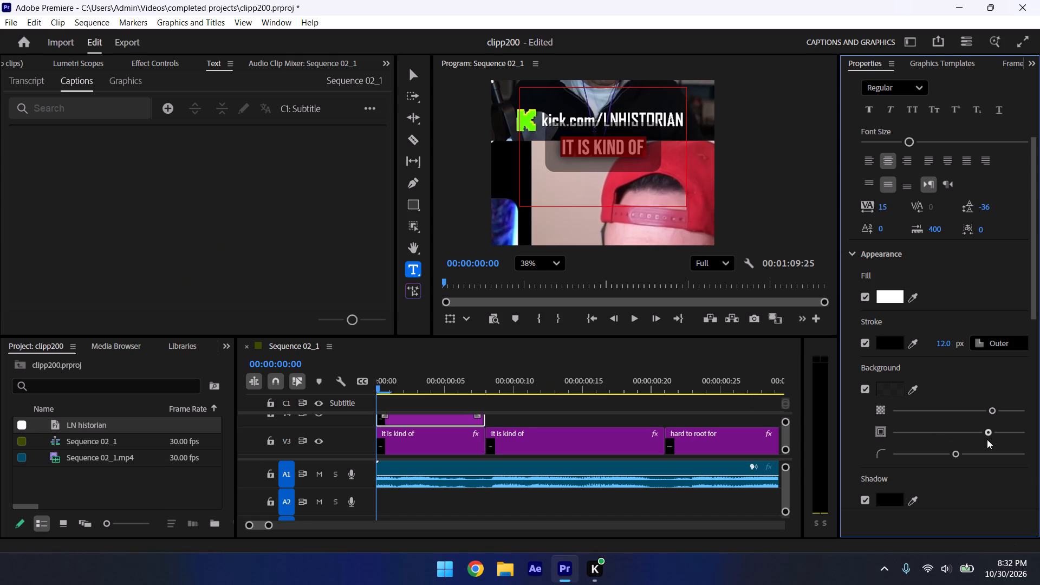
pyautogui.moveTo(987, 439); pyautogui.dragTo(980, 438)
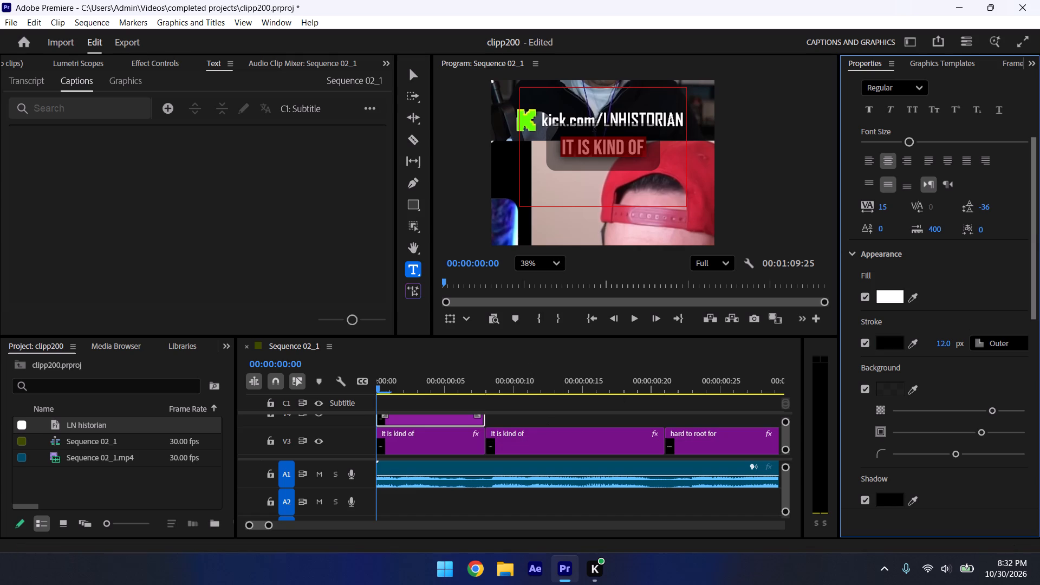
# Increase the font size of the V4 "It is kind of" text slightly.
pyautogui.moveTo(1034, 219); pyautogui.dragTo(1034, 167)
pyautogui.click(910, 268)
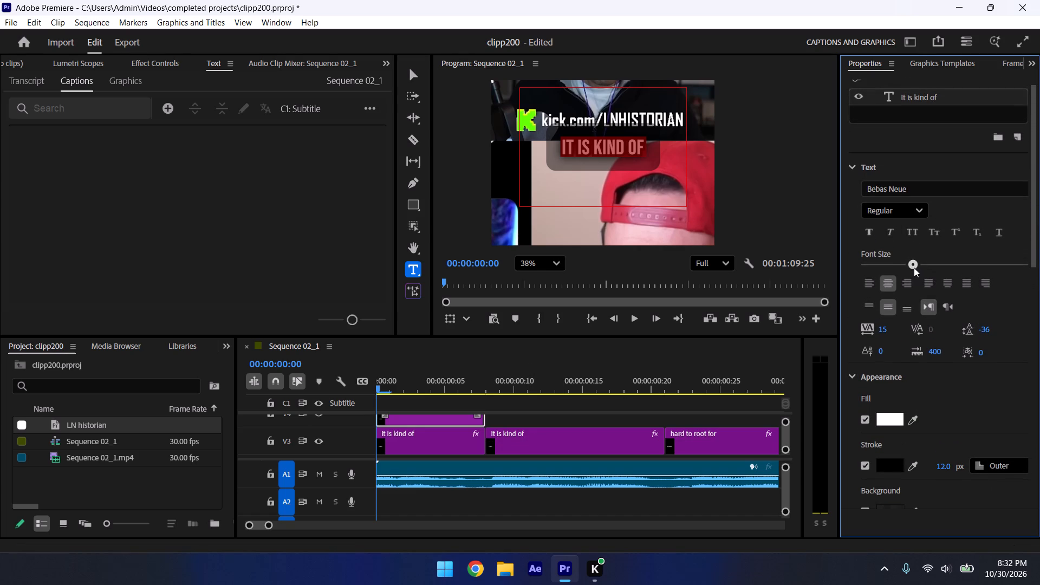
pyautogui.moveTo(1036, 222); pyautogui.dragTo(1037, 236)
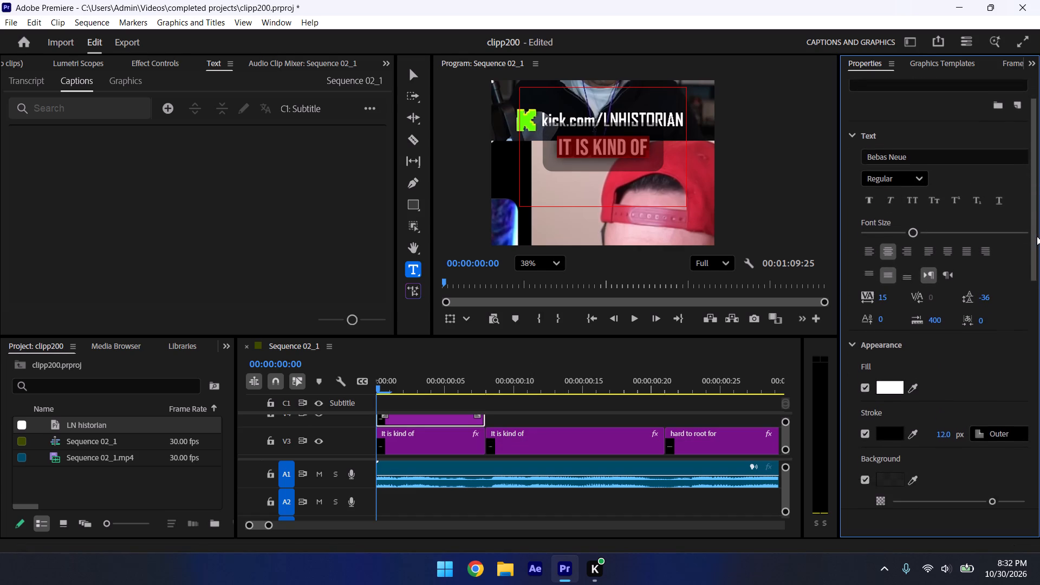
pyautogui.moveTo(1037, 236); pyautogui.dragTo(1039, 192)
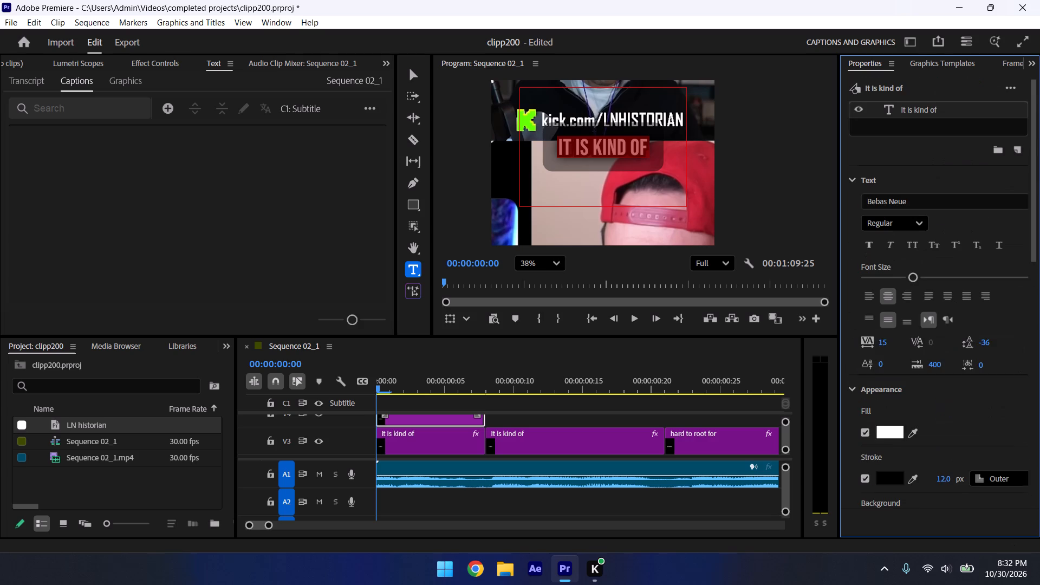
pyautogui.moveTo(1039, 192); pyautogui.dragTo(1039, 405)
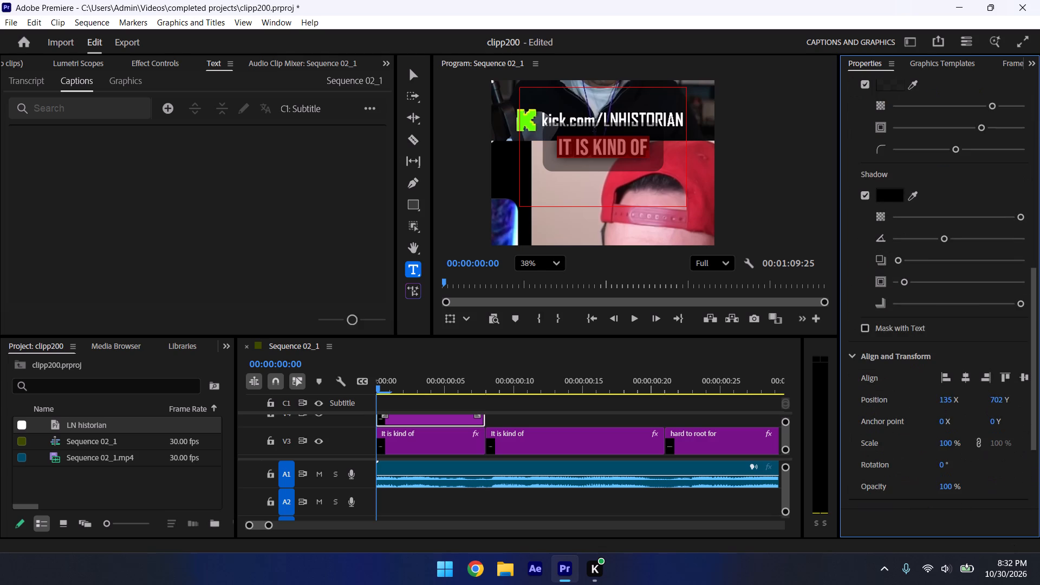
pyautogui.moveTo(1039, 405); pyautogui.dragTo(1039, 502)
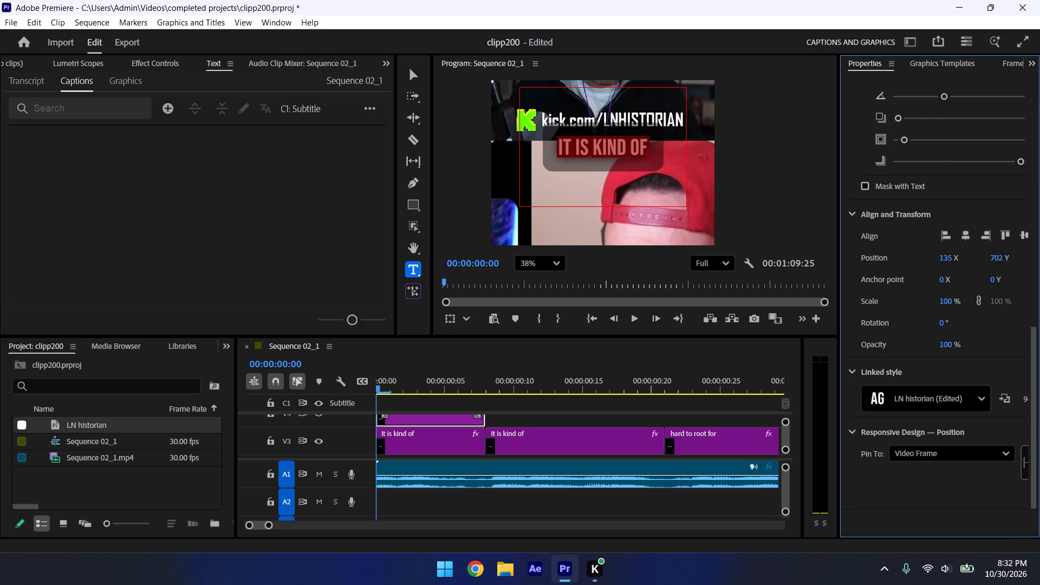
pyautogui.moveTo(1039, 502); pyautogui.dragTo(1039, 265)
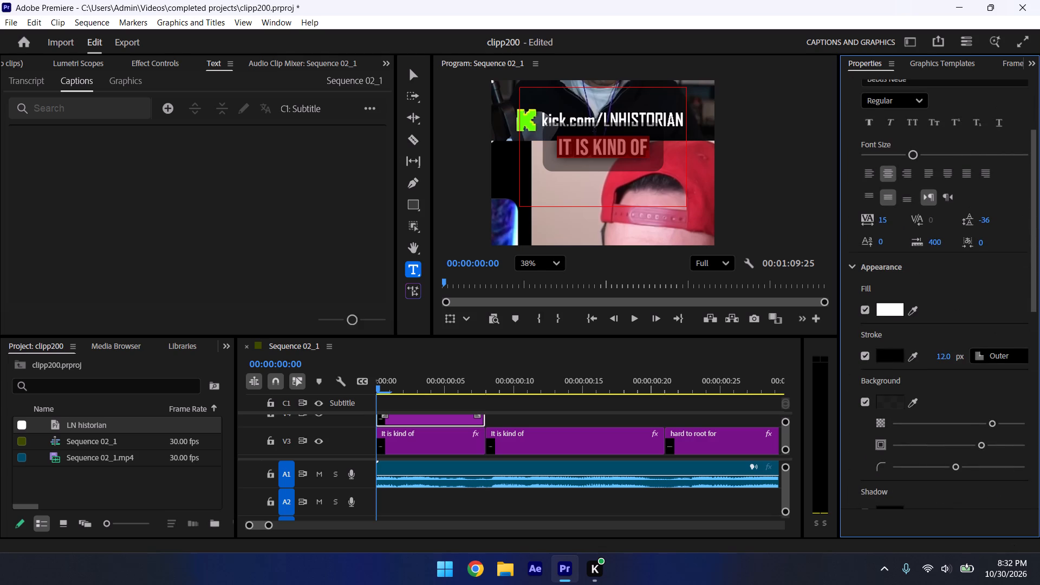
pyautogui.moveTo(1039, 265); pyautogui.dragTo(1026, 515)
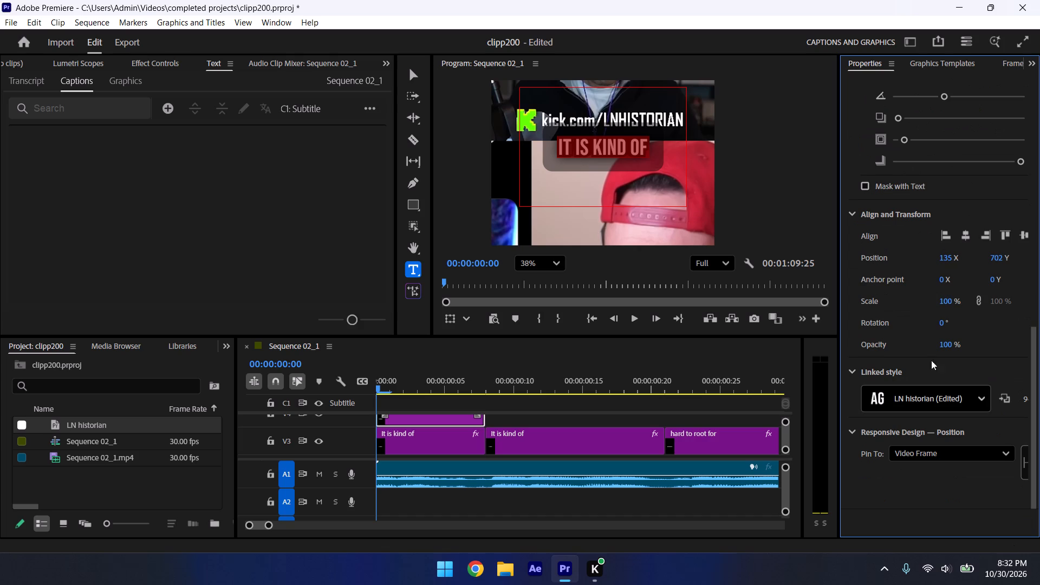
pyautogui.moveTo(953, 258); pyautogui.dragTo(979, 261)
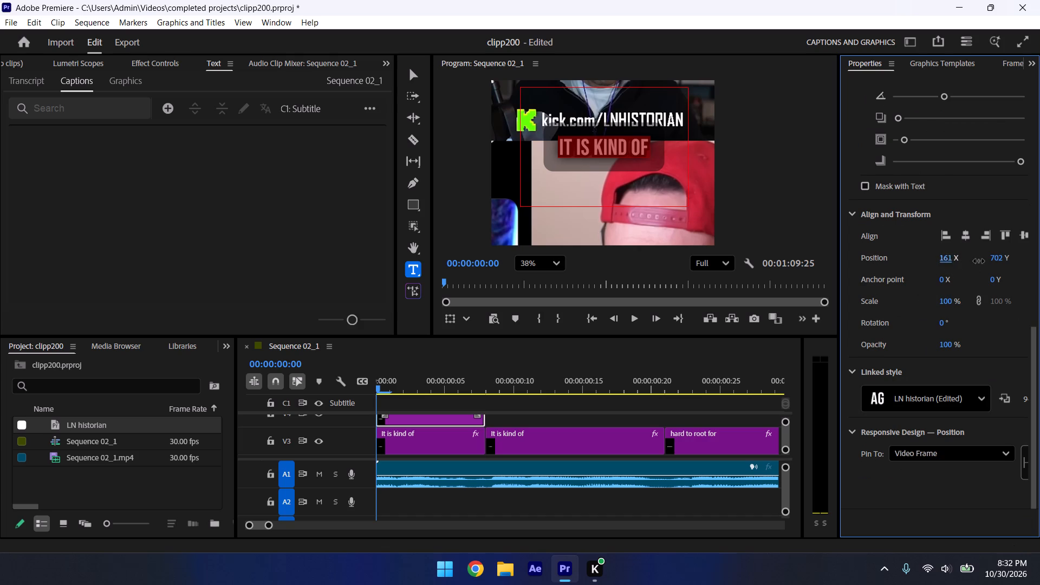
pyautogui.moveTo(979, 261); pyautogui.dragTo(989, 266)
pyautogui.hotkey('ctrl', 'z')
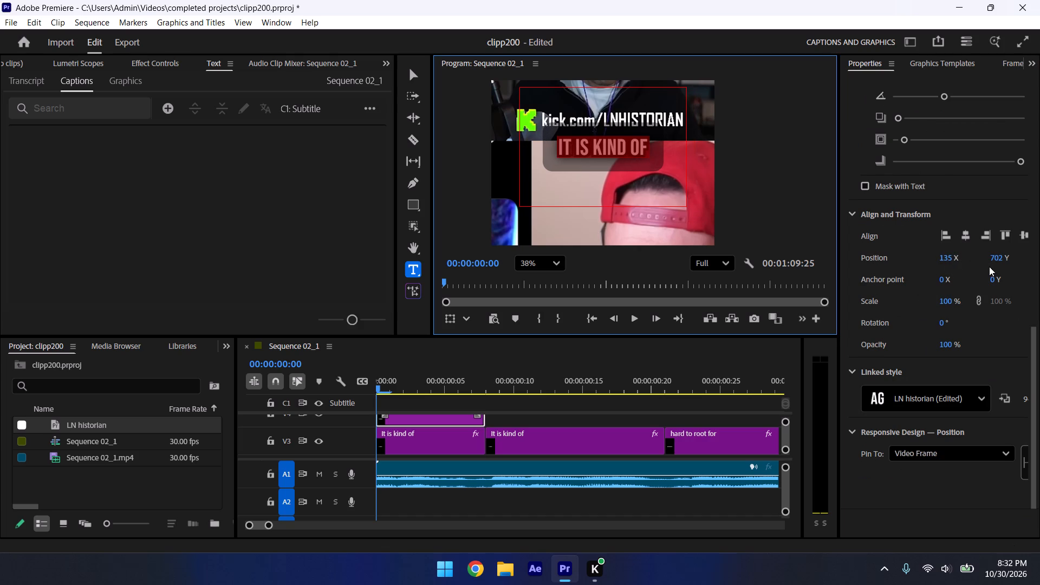
# Raise the V4 text above the V3 caption by setting its vertical position to 526.
pyautogui.moveTo(1004, 257); pyautogui.dragTo(1008, 262)
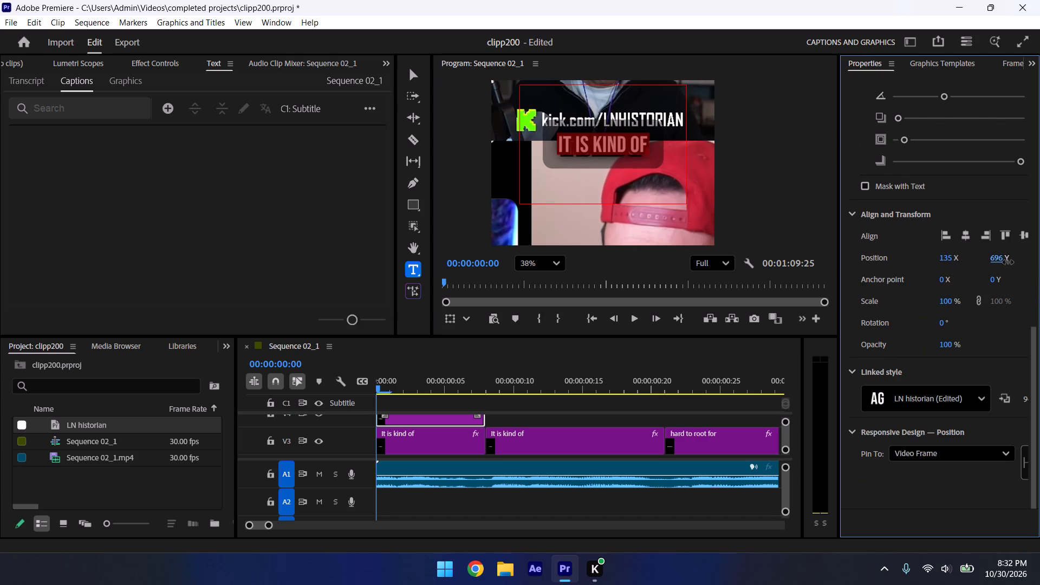
pyautogui.moveTo(1008, 262); pyautogui.dragTo(1003, 368)
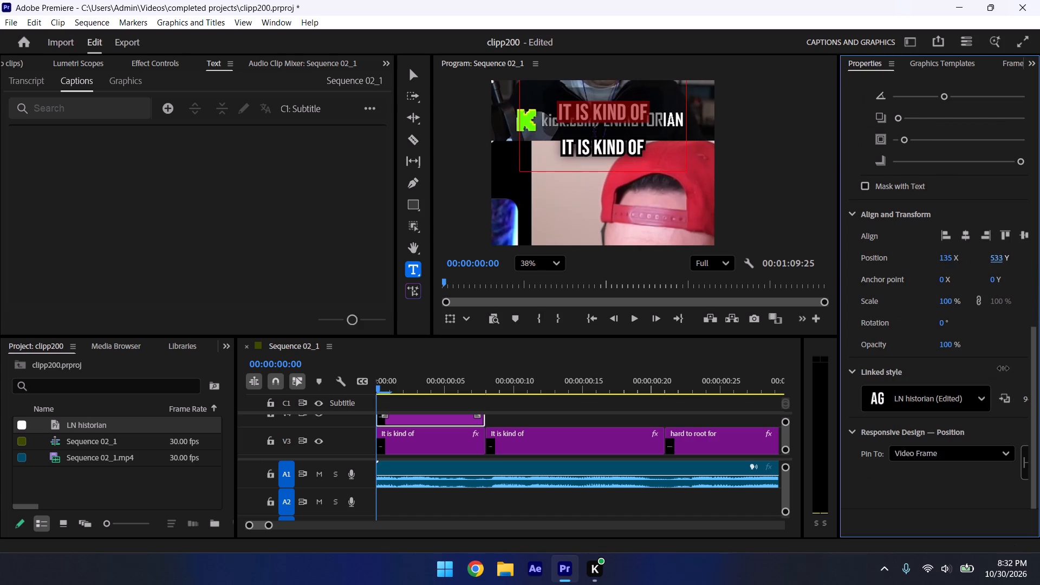
pyautogui.moveTo(1003, 368); pyautogui.dragTo(987, 336)
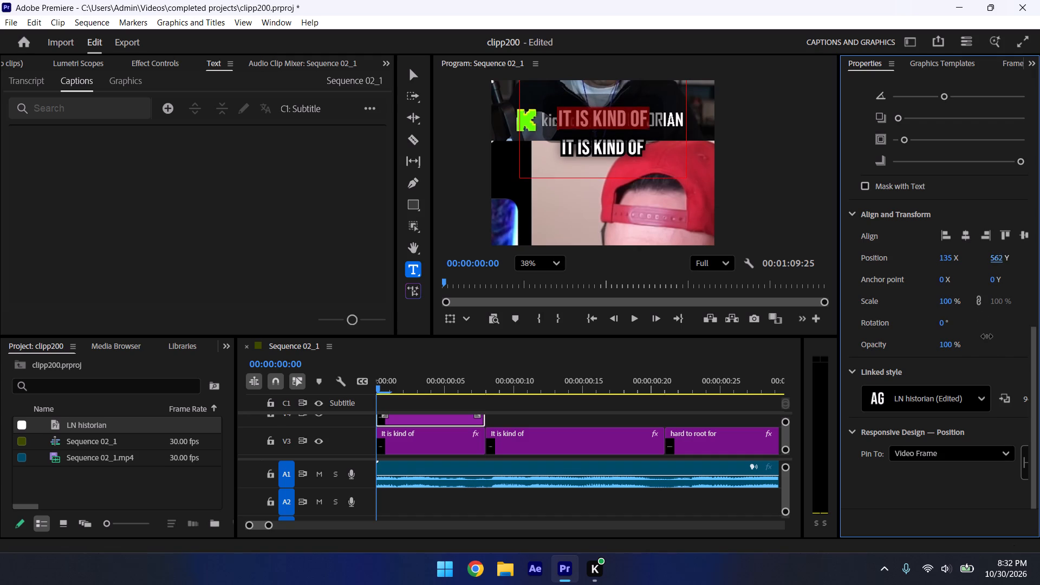
pyautogui.moveTo(987, 336); pyautogui.dragTo(994, 348)
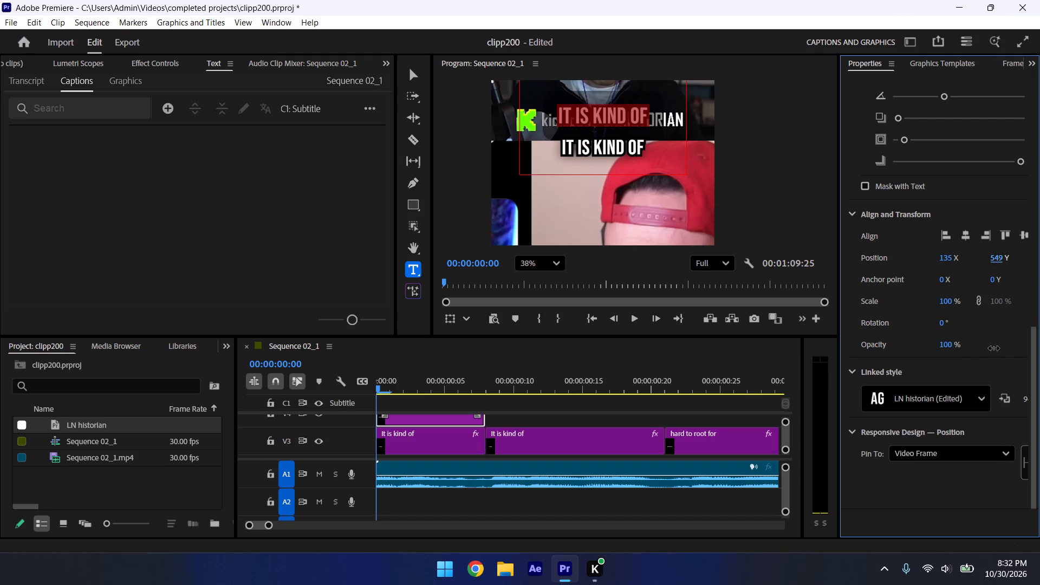
pyautogui.moveTo(994, 348); pyautogui.dragTo(1000, 370)
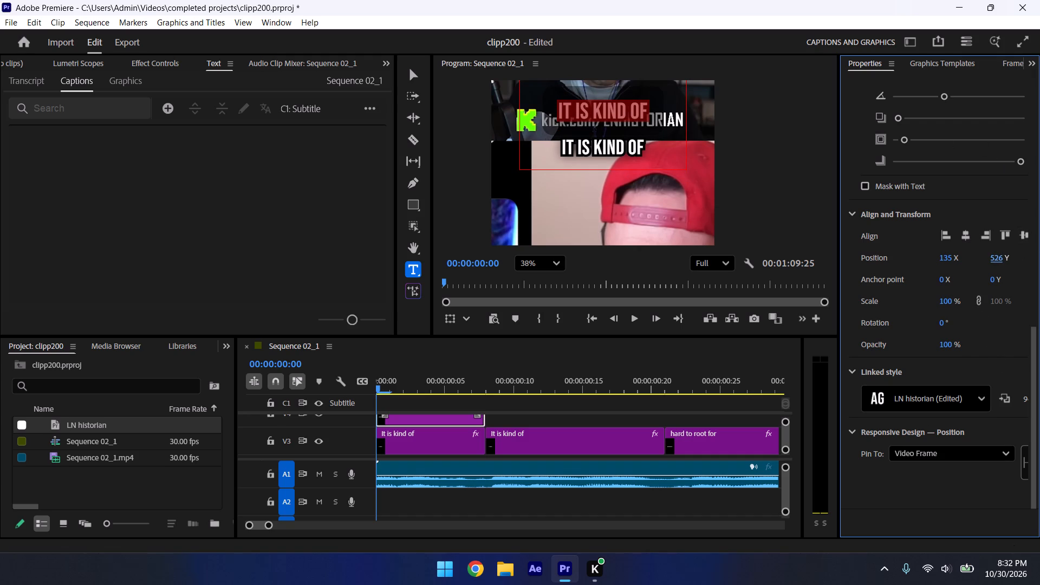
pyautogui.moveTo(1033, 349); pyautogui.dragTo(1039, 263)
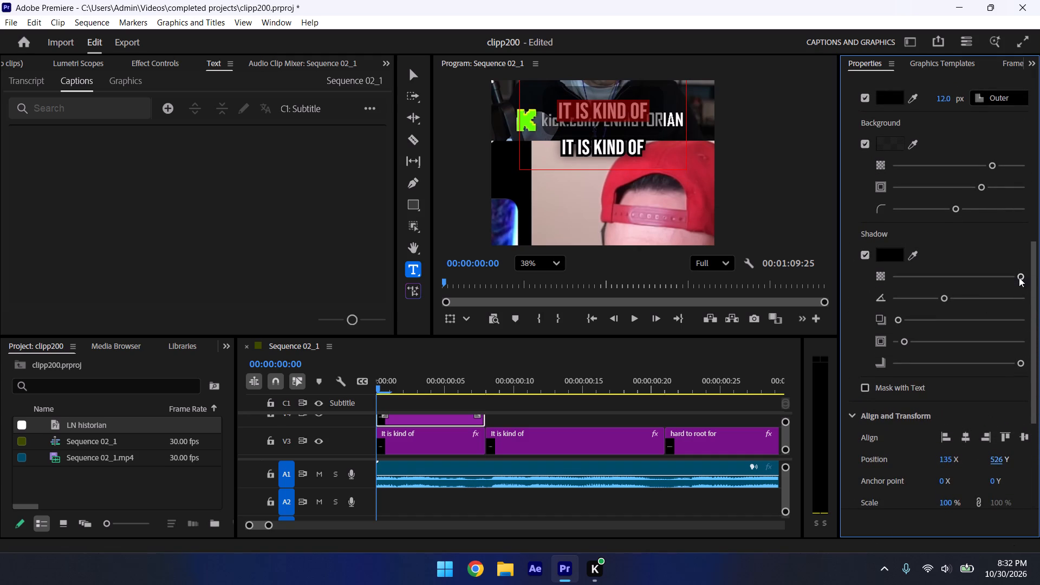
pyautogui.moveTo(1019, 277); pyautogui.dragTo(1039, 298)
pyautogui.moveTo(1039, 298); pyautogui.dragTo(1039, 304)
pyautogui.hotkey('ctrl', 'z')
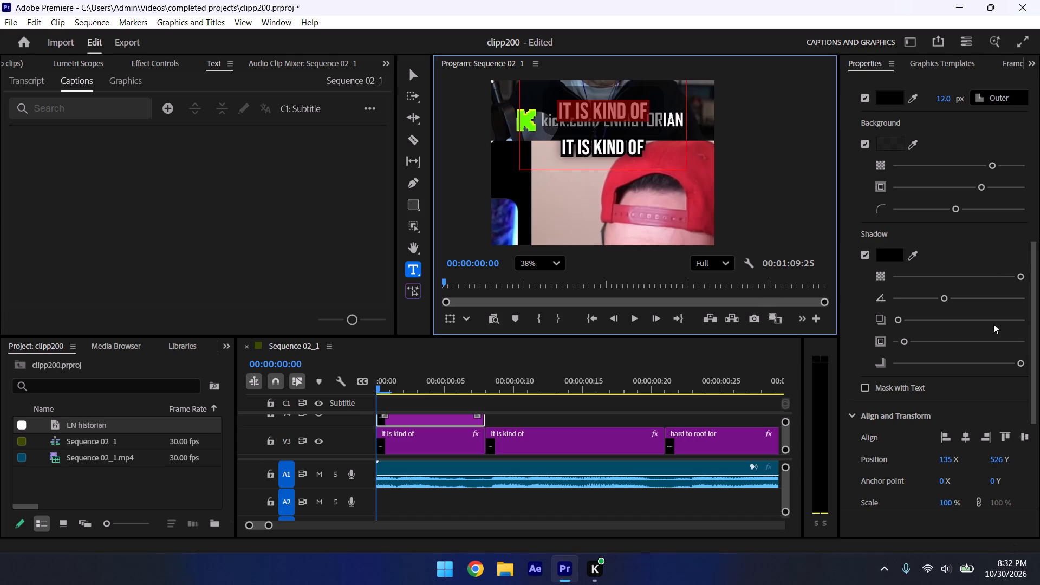
# Make the V4 text's background box fully opaque and shrink its size so it fits more closely around the lettering.
pyautogui.moveTo(1036, 262); pyautogui.dragTo(1037, 208)
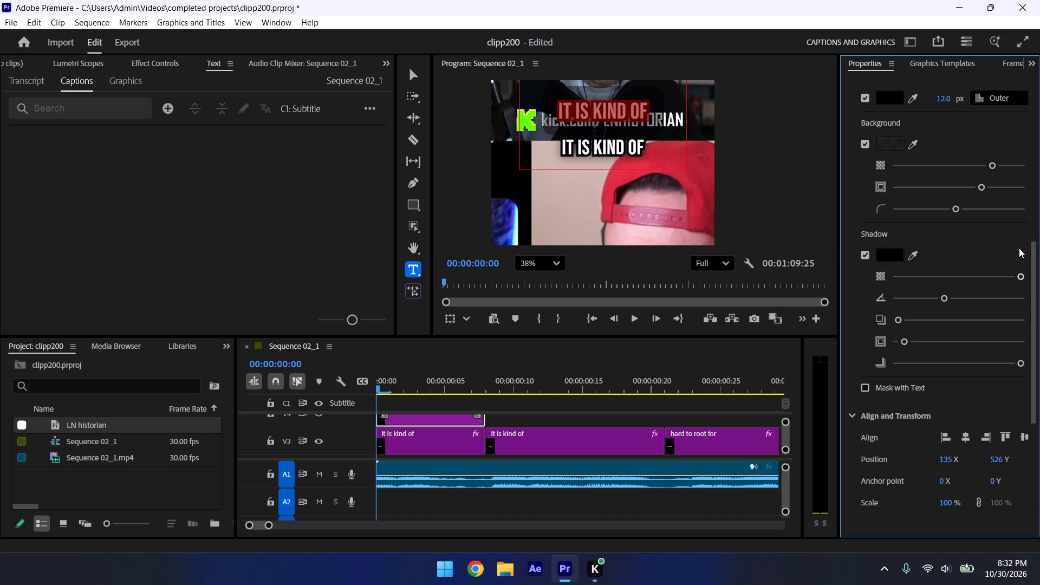
pyautogui.moveTo(1034, 252); pyautogui.dragTo(1032, 216)
pyautogui.moveTo(992, 254); pyautogui.dragTo(1039, 258)
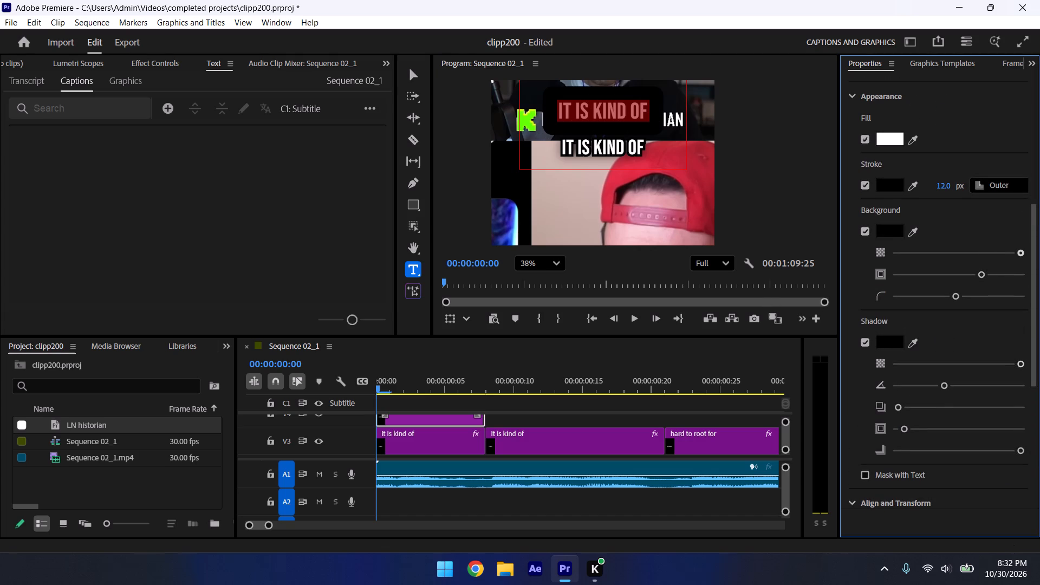
pyautogui.moveTo(1039, 258); pyautogui.dragTo(1039, 261)
pyautogui.moveTo(1019, 252); pyautogui.dragTo(1039, 270)
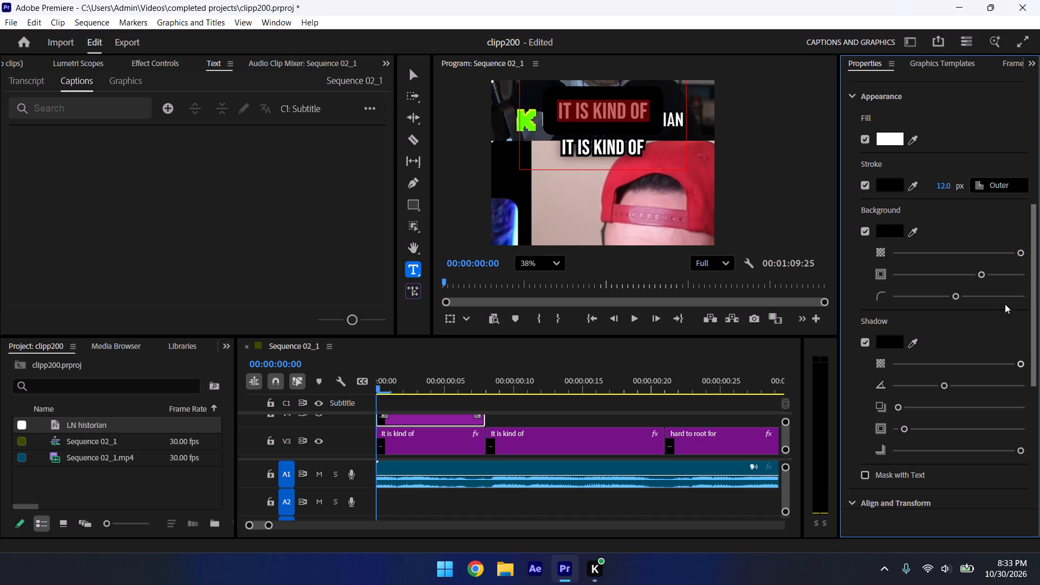
pyautogui.moveTo(979, 272); pyautogui.dragTo(963, 270)
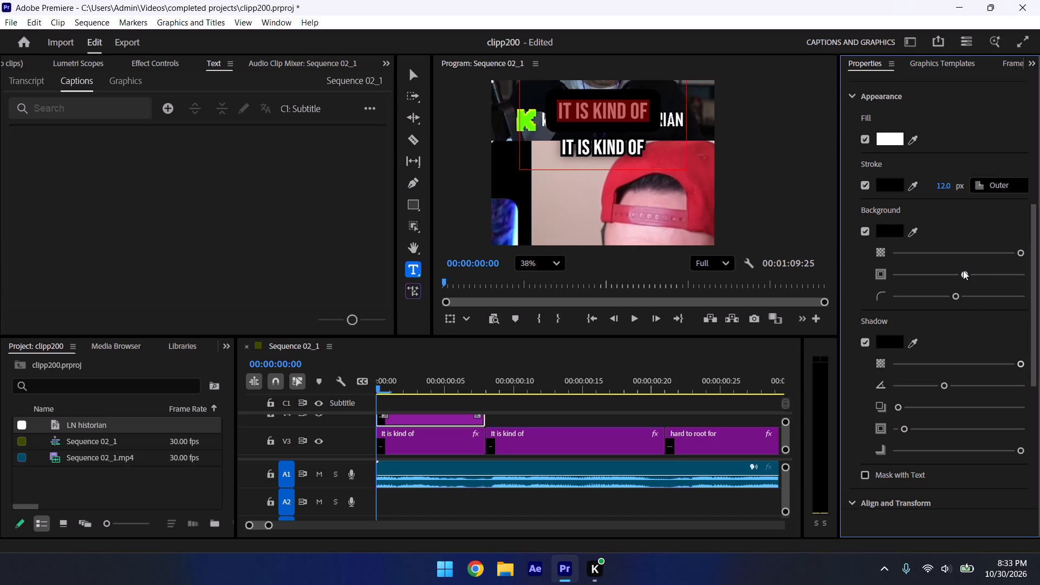
pyautogui.moveTo(963, 270); pyautogui.dragTo(954, 264)
# Replace the "It is kind of" wording in the V4 graphic with new text beginning "Black".
pyautogui.moveTo(1035, 254); pyautogui.dragTo(1035, 247)
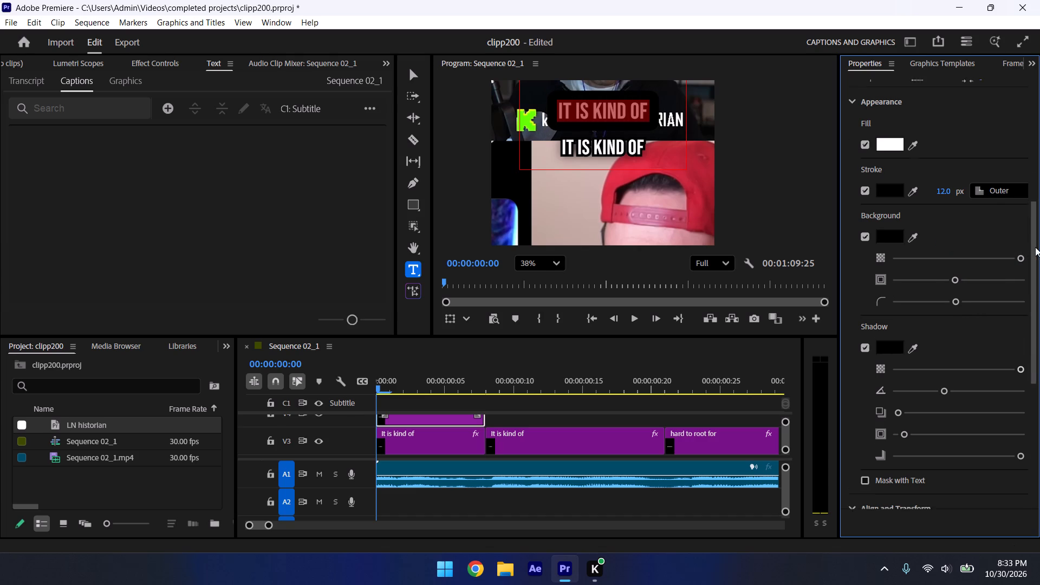
pyautogui.moveTo(1035, 247); pyautogui.dragTo(1039, 116)
pyautogui.click(944, 113)
pyautogui.click(931, 112)
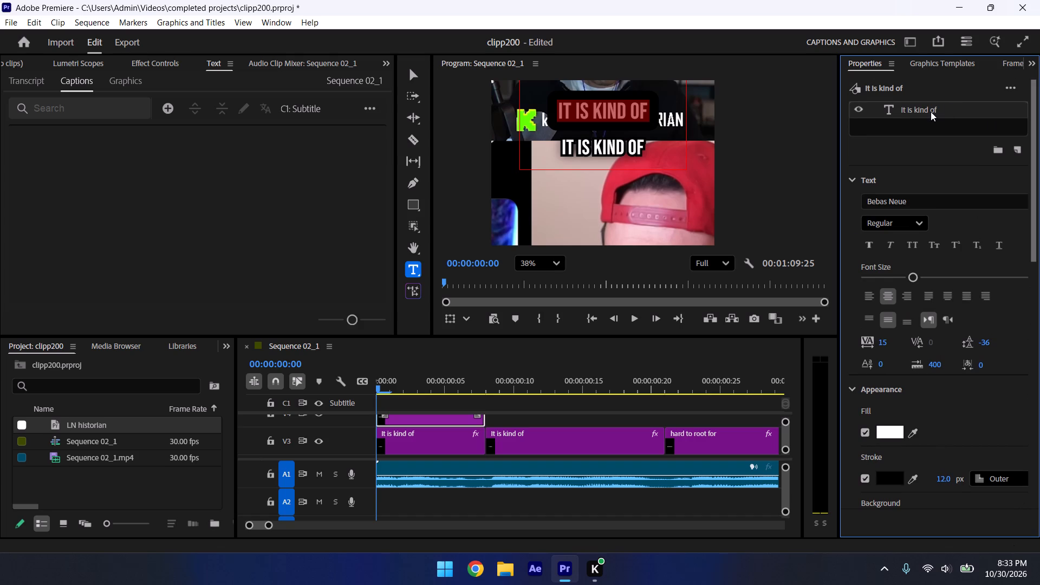
pyautogui.doubleClick(920, 110)
pyautogui.click(921, 115)
pyautogui.click(921, 113)
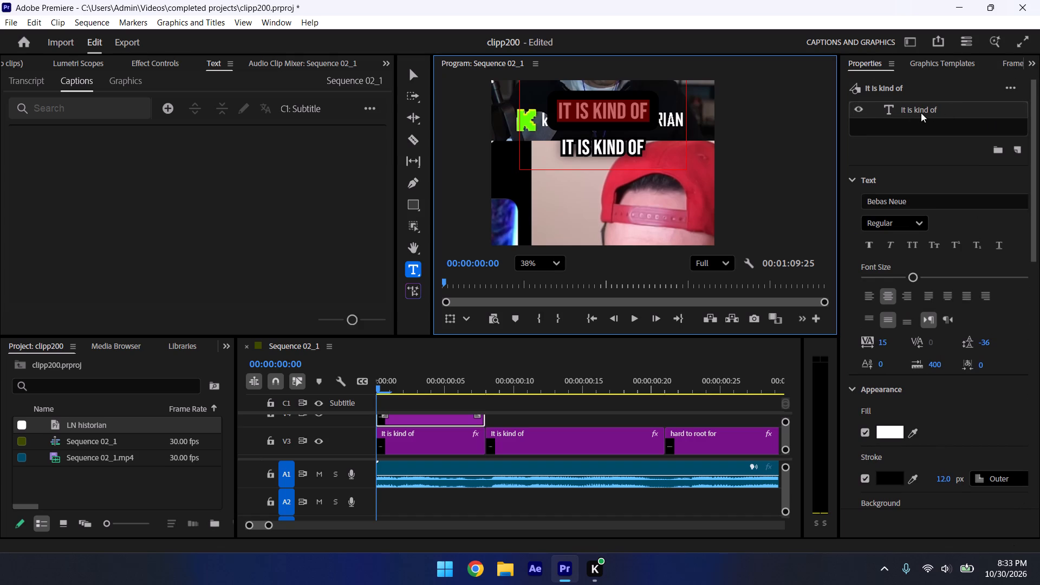
pyautogui.tripleClick(924, 108)
pyautogui.click(925, 107)
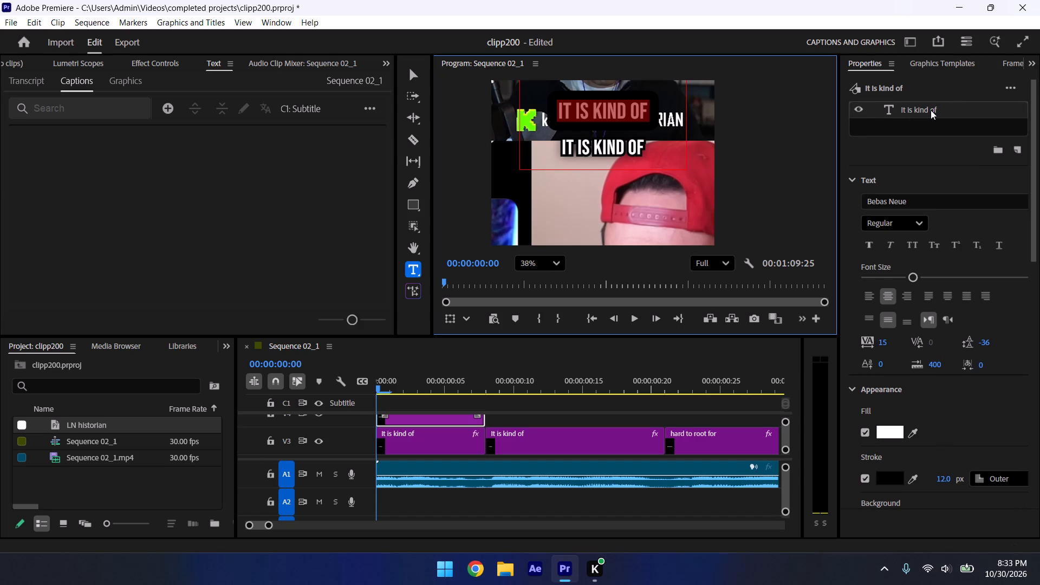
pyautogui.doubleClick(931, 110)
pyautogui.click(914, 123)
pyautogui.click(919, 113)
pyautogui.tripleClick(912, 109)
pyautogui.write('urudf')
pyautogui.press('BackSpace')
pyautogui.write('=')
pyautogui.press('BackSpace')
pyautogui.press('BackSpace')
pyautogui.press('BackSpace')
pyautogui.press('BackSpace')
pyautogui.press('BackSpace')
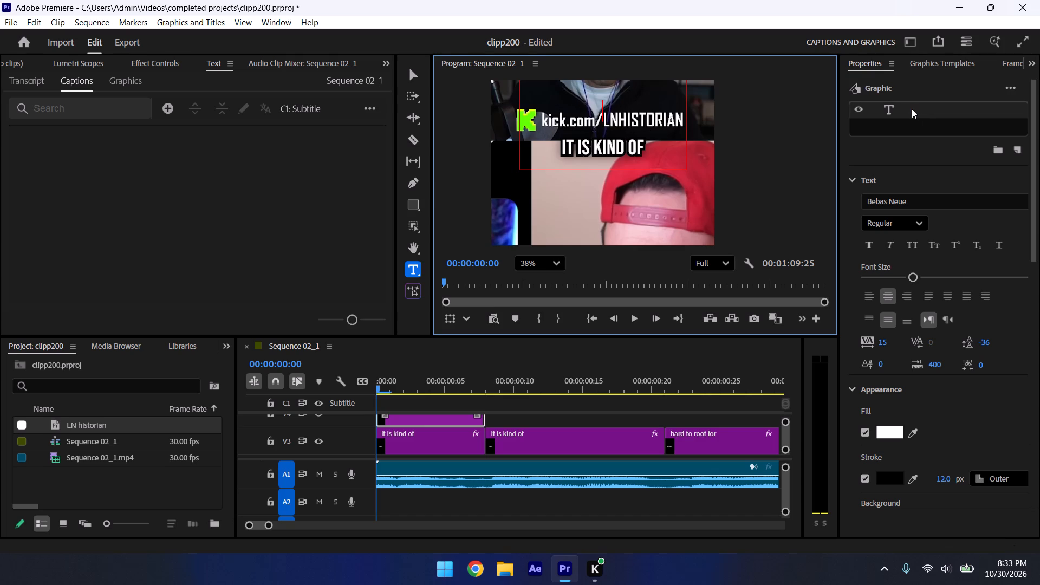
pyautogui.write('Black')
pyautogui.press('space')
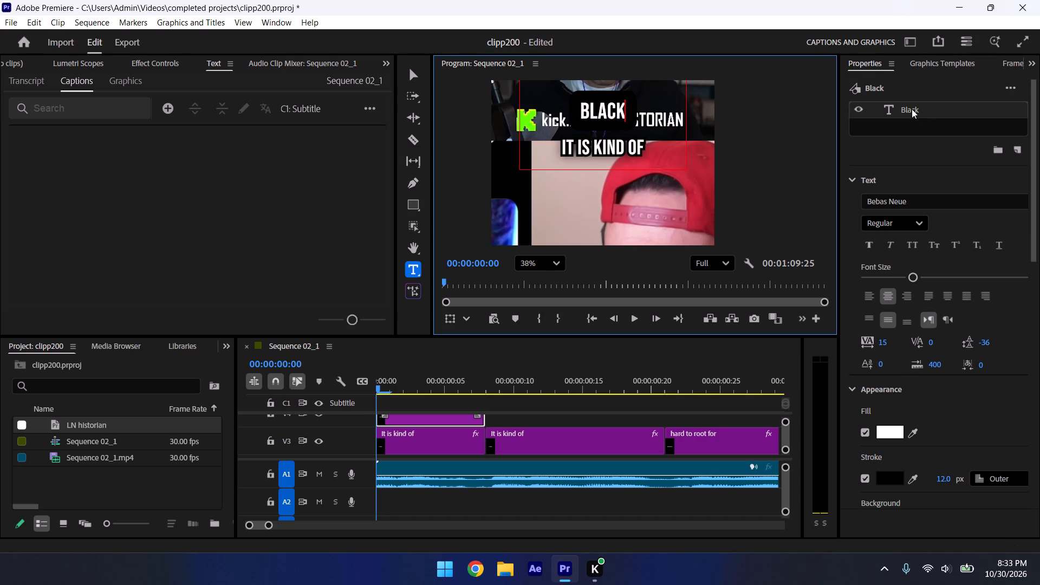
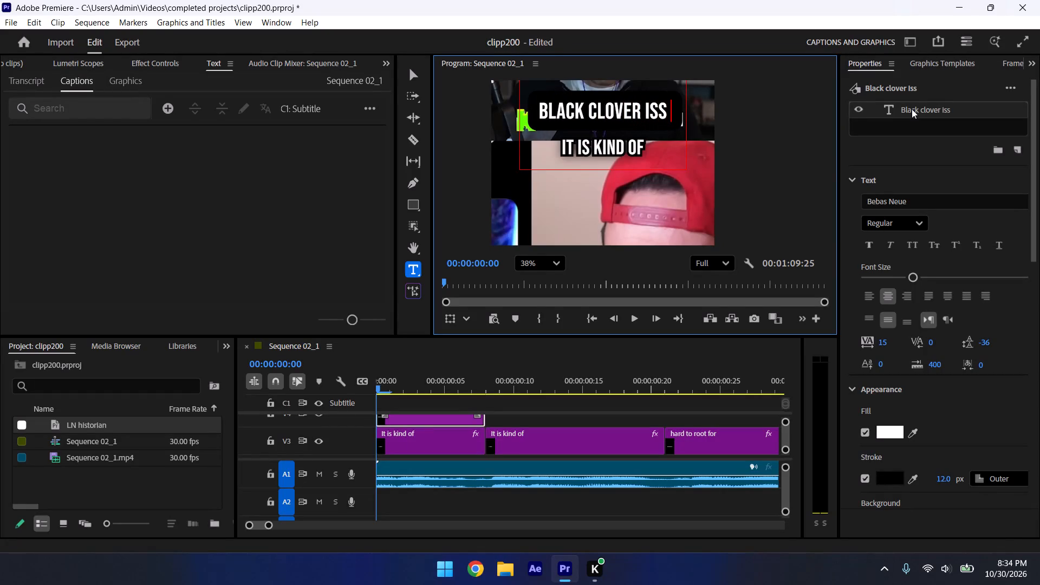
# Complete the V4 title wording so it reads "Black clover is anti christ?".
pyautogui.press('BackSpace')
pyautogui.press('BackSpace')
pyautogui.press('space')
pyautogui.write('anti chrisyy')
pyautogui.press('BackSpace')
pyautogui.press('BackSpace')
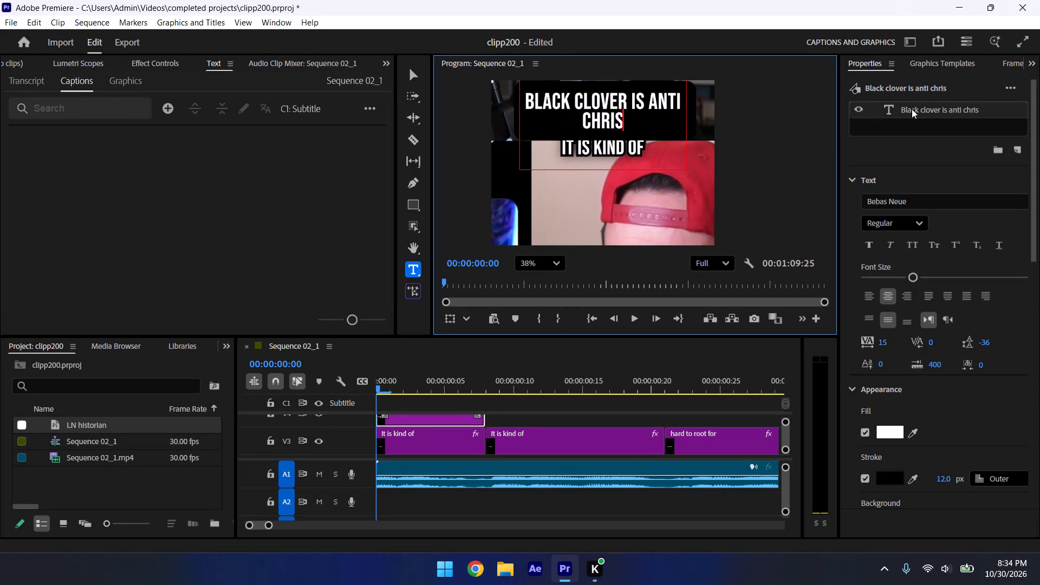
pyautogui.press('t')
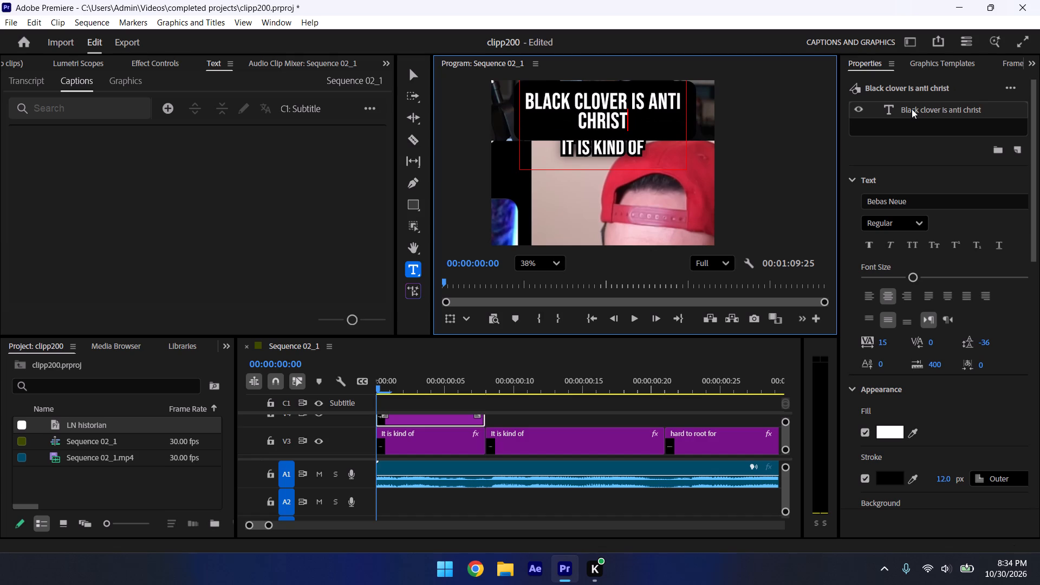
pyautogui.hotkey('shift', '?')
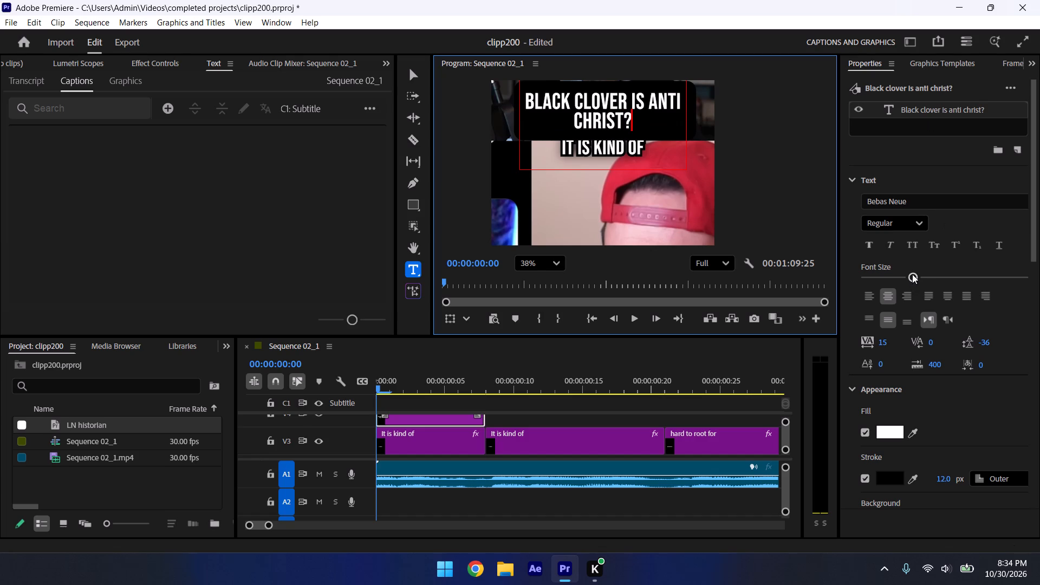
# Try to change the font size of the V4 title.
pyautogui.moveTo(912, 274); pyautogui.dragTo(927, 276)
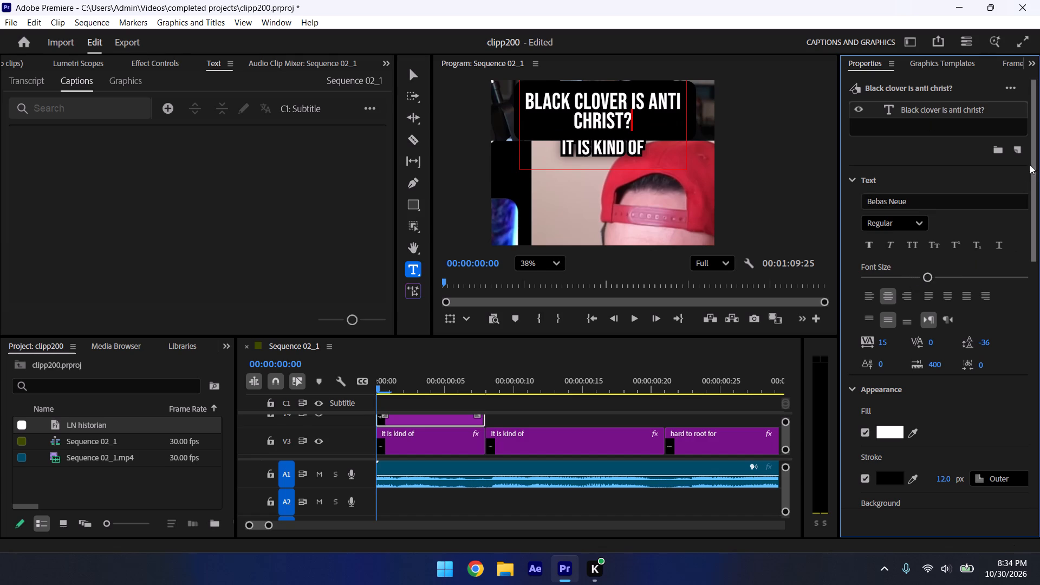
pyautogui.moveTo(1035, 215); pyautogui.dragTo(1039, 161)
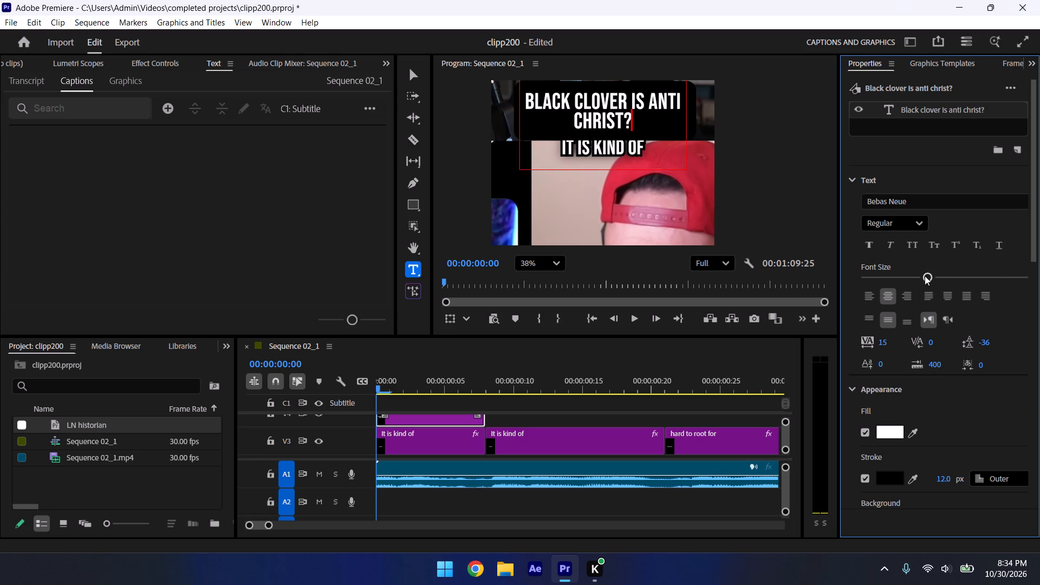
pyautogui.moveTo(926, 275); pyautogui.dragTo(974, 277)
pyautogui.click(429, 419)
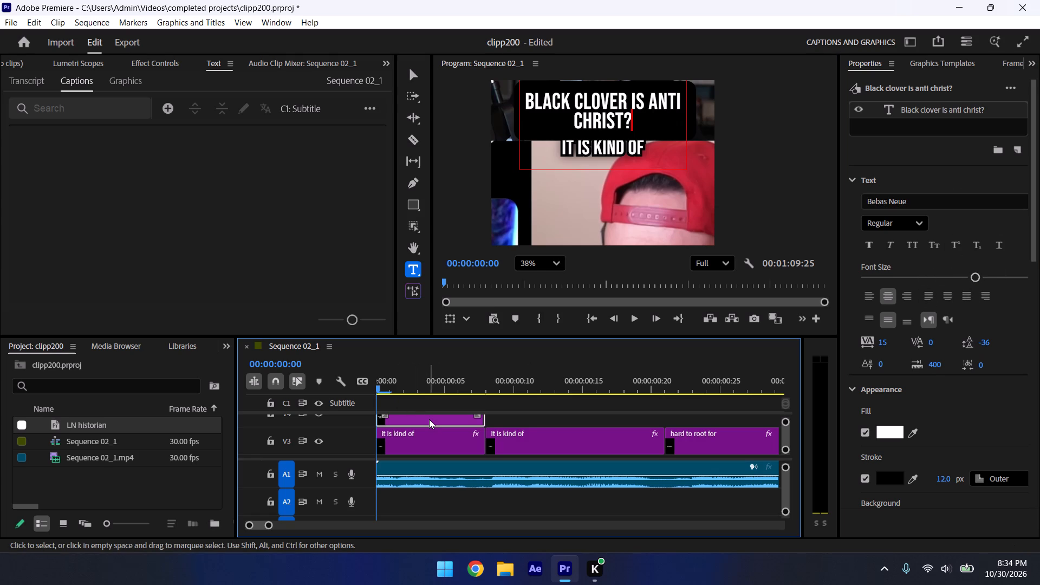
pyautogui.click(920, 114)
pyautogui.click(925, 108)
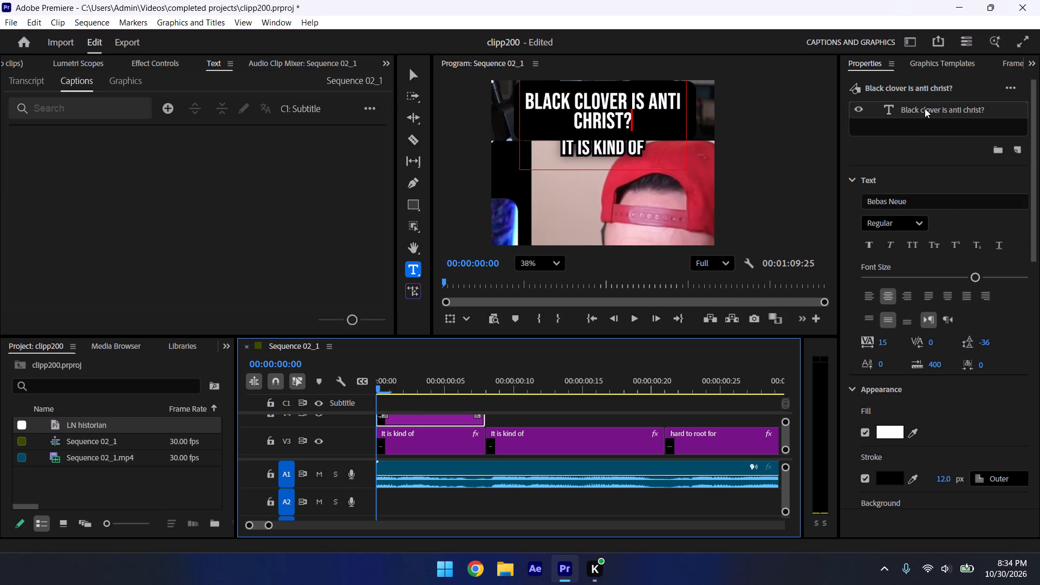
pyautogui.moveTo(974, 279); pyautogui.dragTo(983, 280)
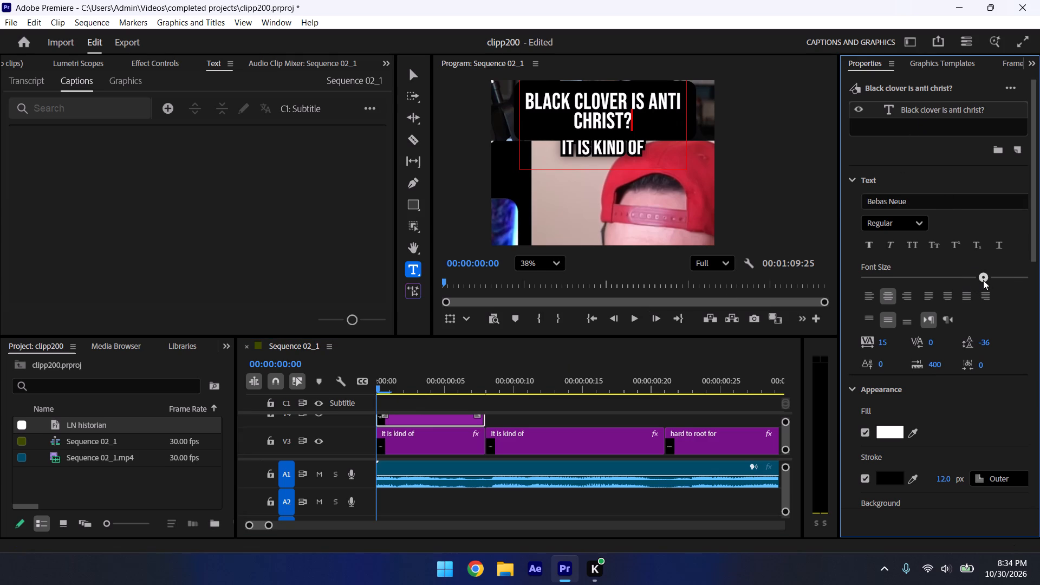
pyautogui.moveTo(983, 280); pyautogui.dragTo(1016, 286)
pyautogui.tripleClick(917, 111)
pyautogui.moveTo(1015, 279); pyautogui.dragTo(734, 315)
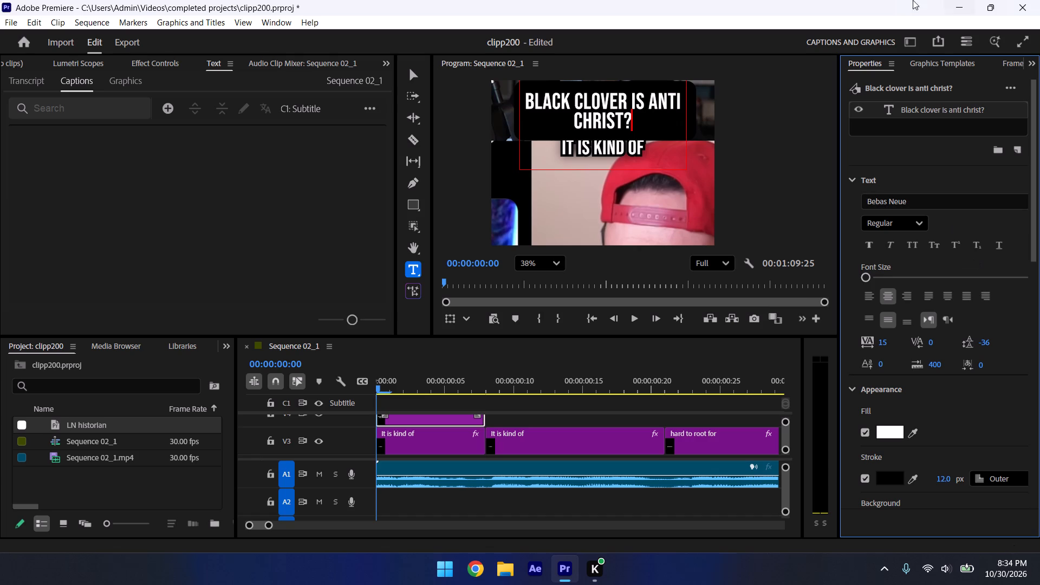
# Select all the wording of the V4 title and increase its font size slightly, so "anti christ?" sits on the second line.
pyautogui.click(915, 132)
pyautogui.doubleClick(927, 110)
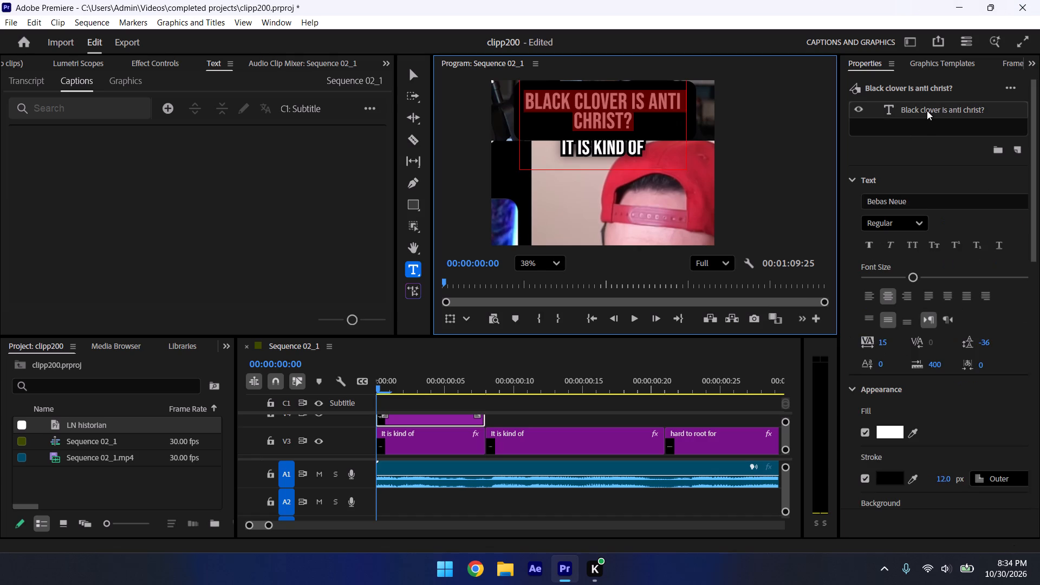
pyautogui.moveTo(913, 274); pyautogui.dragTo(923, 274)
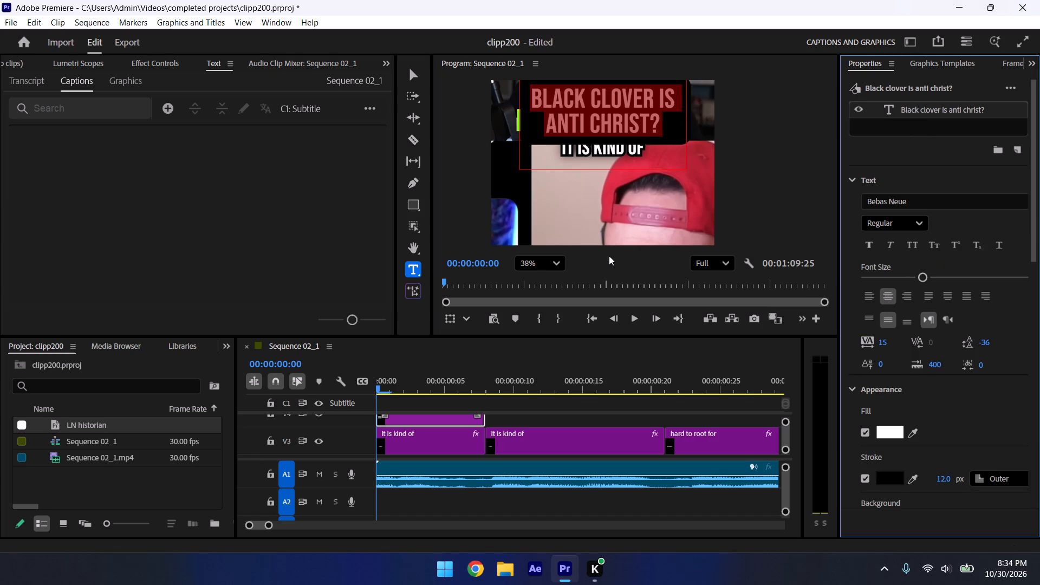
pyautogui.click(923, 274)
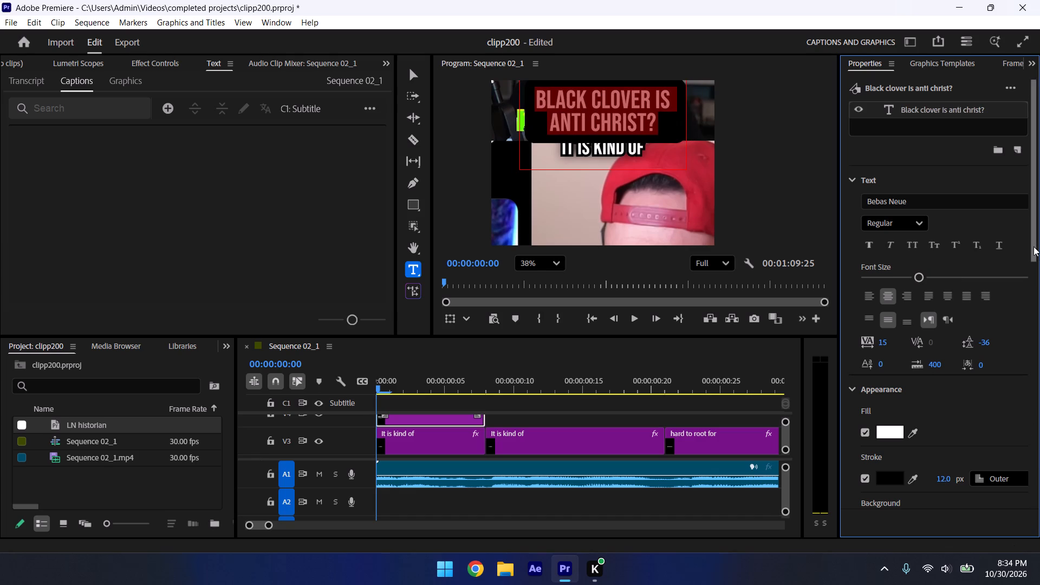
# Move the V4 title up, clear of the caption below it, by setting its vertical position to 464.
pyautogui.moveTo(1033, 246); pyautogui.dragTo(1039, 440)
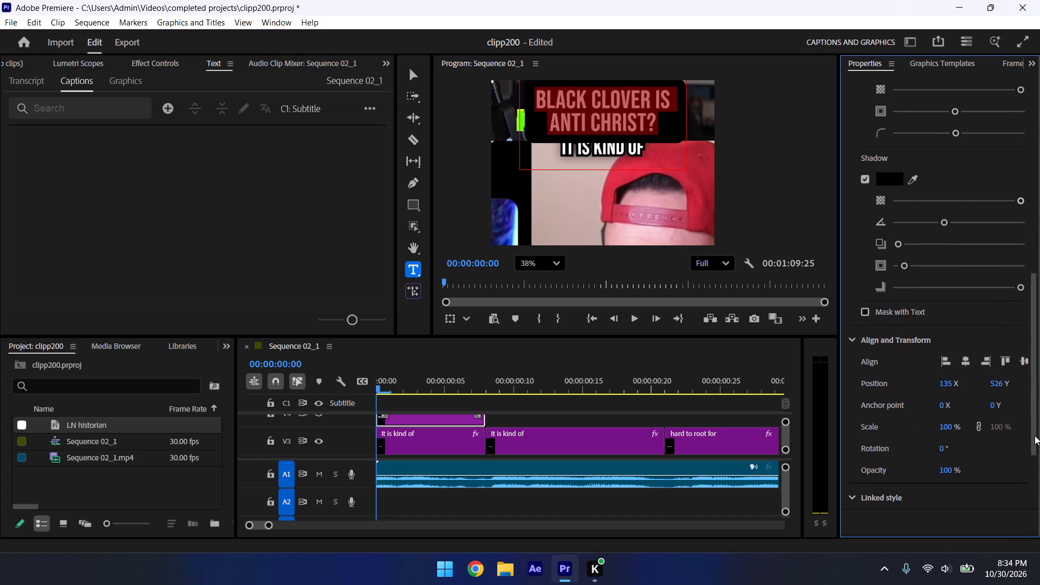
pyautogui.moveTo(1002, 386); pyautogui.dragTo(972, 355)
pyautogui.moveTo(972, 355); pyautogui.dragTo(776, 245)
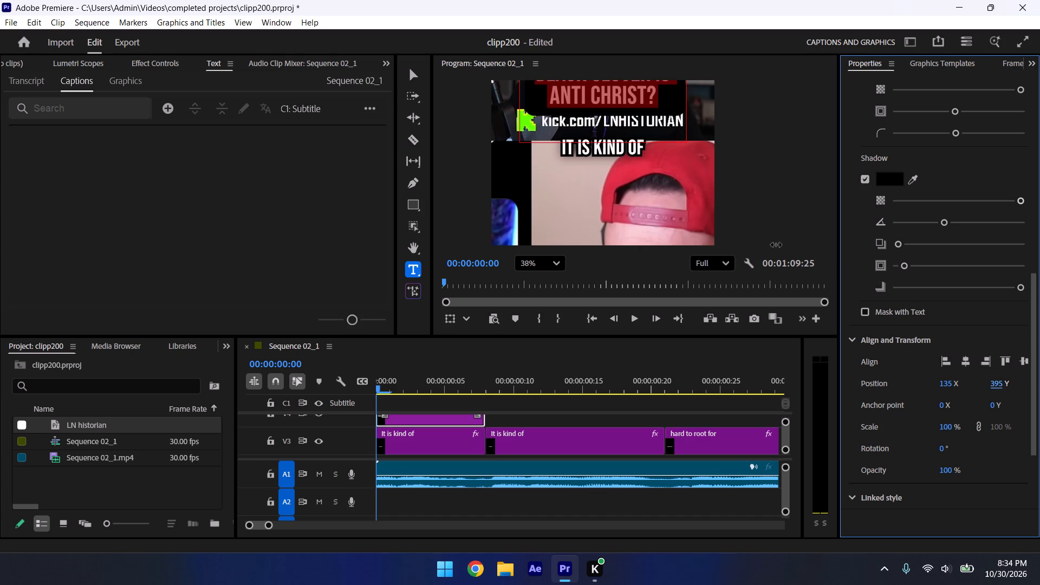
pyautogui.moveTo(776, 245); pyautogui.dragTo(923, 348)
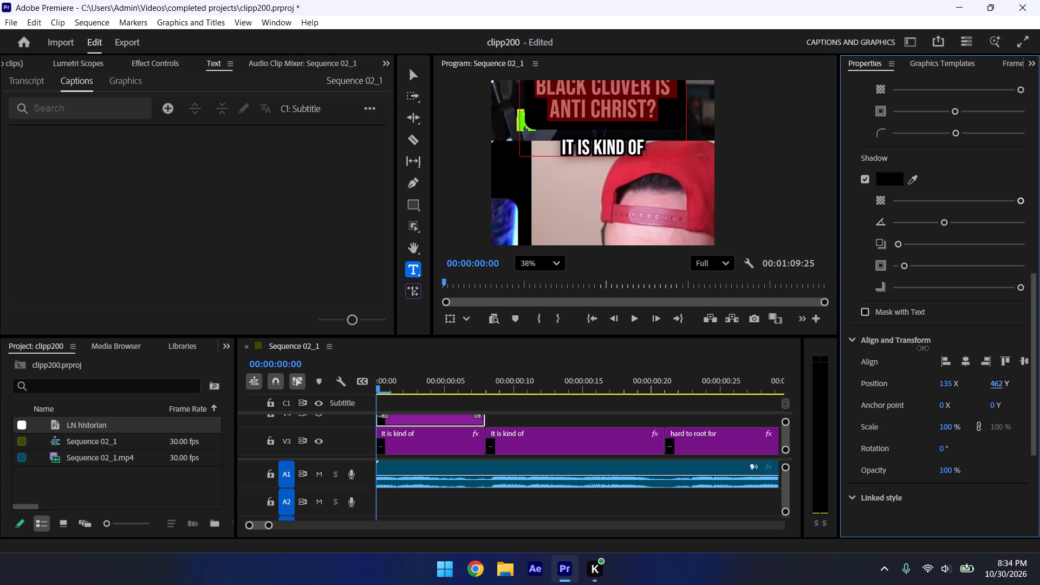
pyautogui.moveTo(923, 348); pyautogui.dragTo(937, 361)
# Fit the whole frame in the preview and play the sequence's opening to check the title's placement and duration.
pyautogui.click(553, 266)
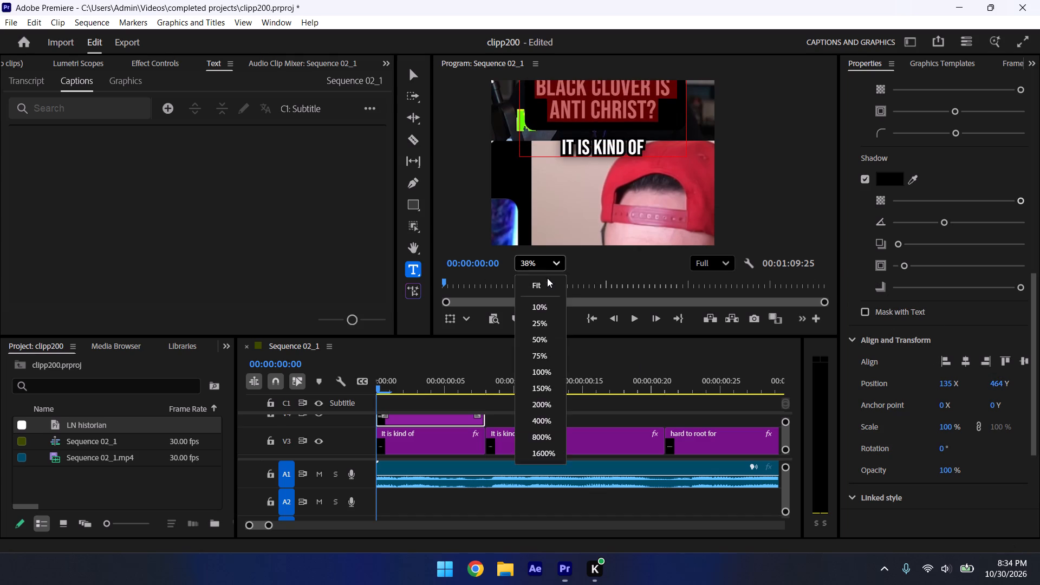
pyautogui.click(549, 287)
pyautogui.click(704, 347)
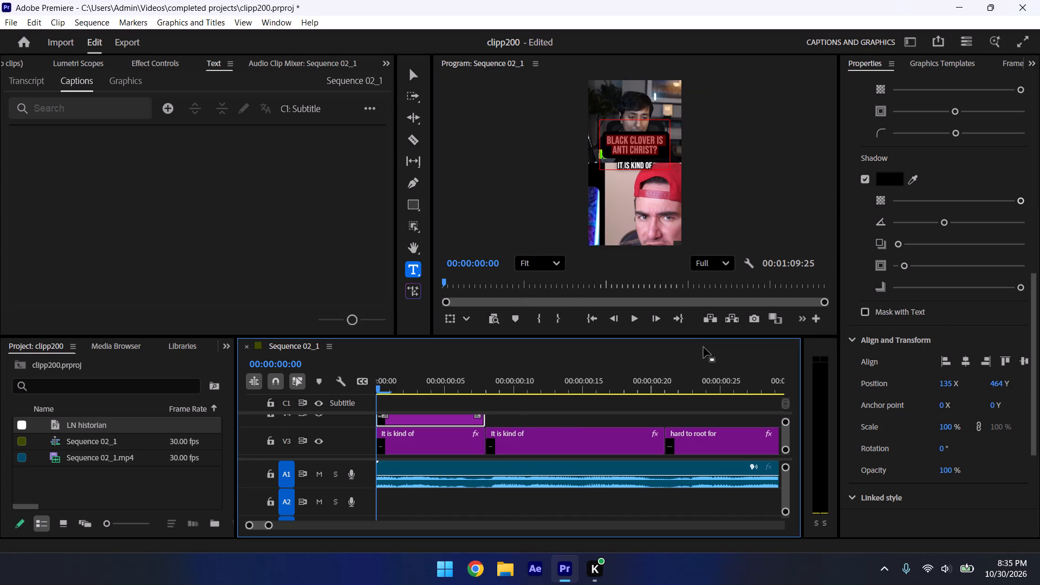
pyautogui.click(948, 172)
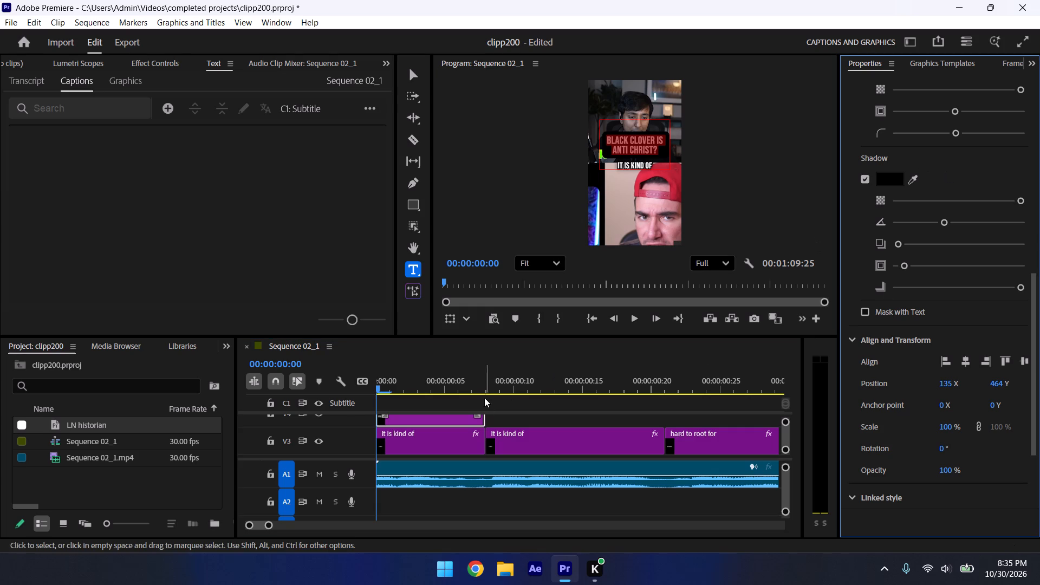
pyautogui.click(486, 387)
pyautogui.moveTo(490, 395); pyautogui.dragTo(282, 376)
pyautogui.moveTo(483, 385); pyautogui.dragTo(447, 386)
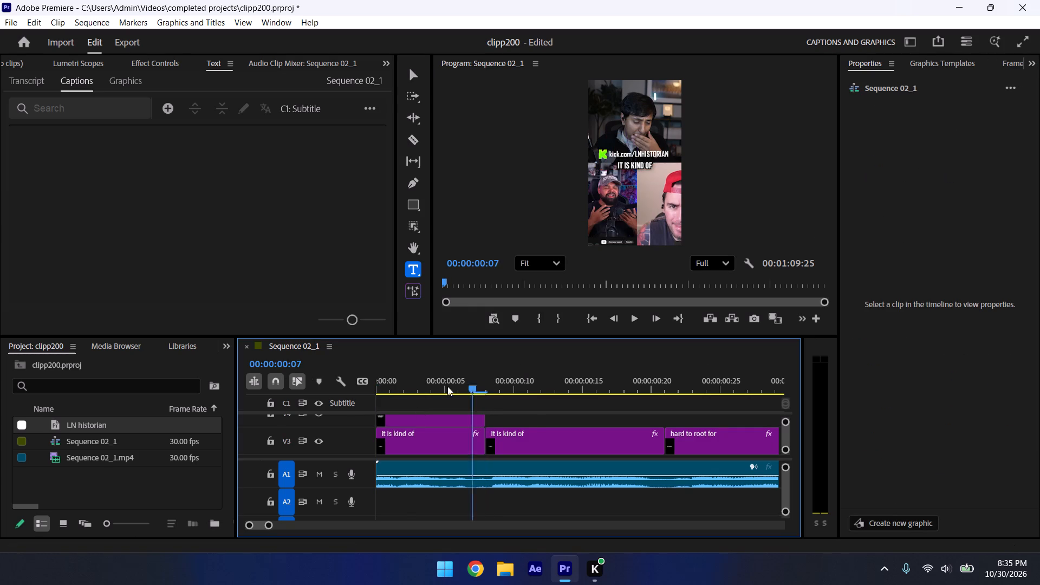
pyautogui.moveTo(447, 386); pyautogui.dragTo(204, 382)
pyautogui.press('space')
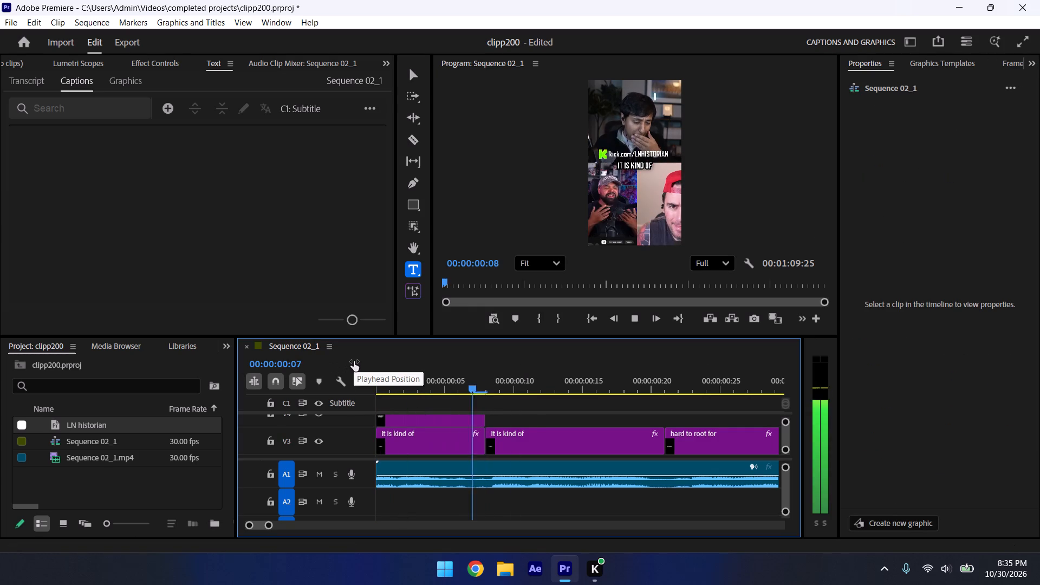
pyautogui.press('space')
pyautogui.click(468, 373)
pyautogui.moveTo(470, 387); pyautogui.dragTo(178, 399)
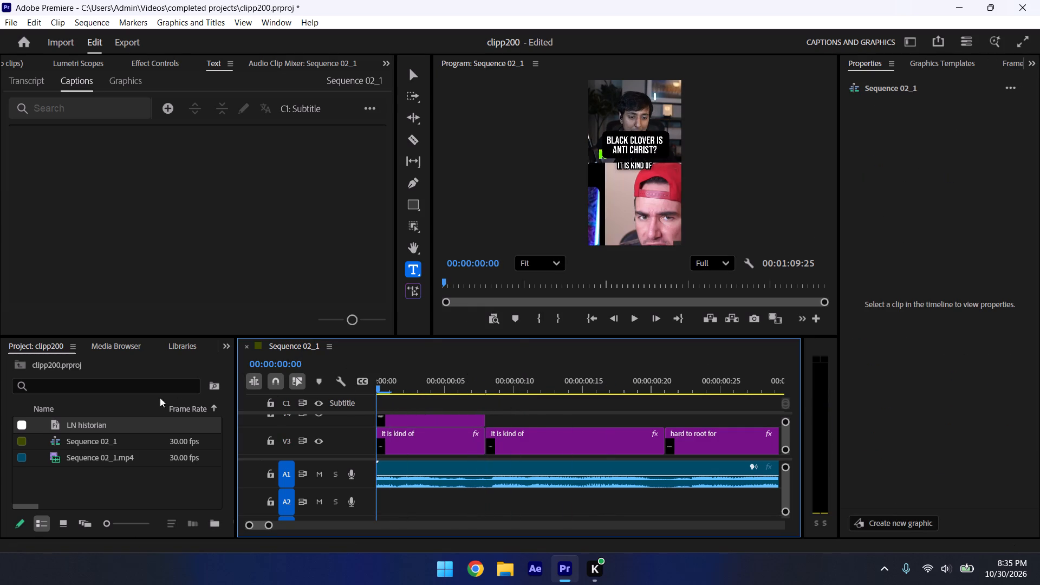
pyautogui.press('space')
pyautogui.press('space')
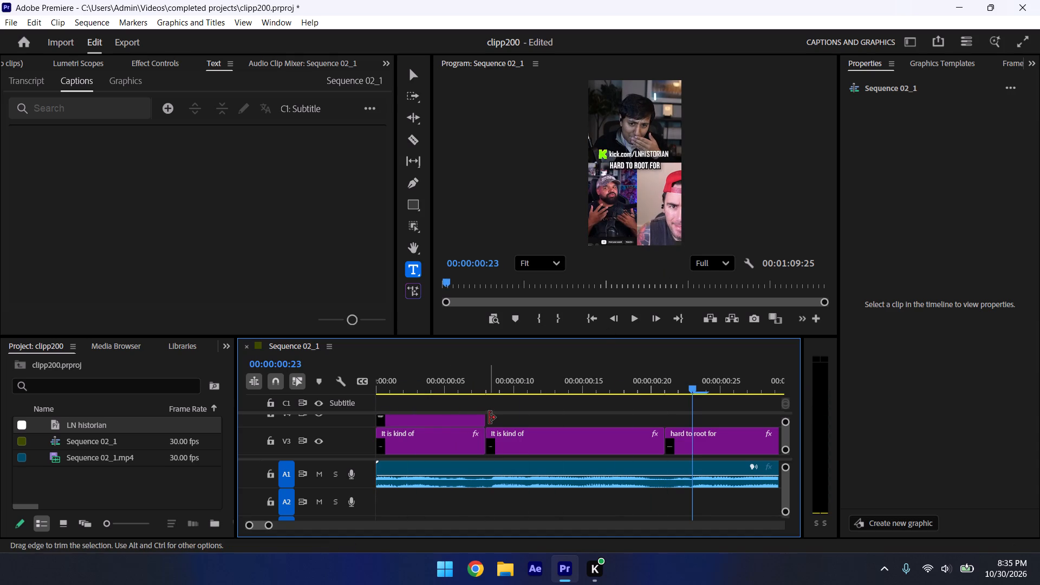
# Extend the end of the V4 title clip to about 00:00:00:25, over the "hard to root for" caption.
pyautogui.moveTo(487, 417); pyautogui.dragTo(721, 448)
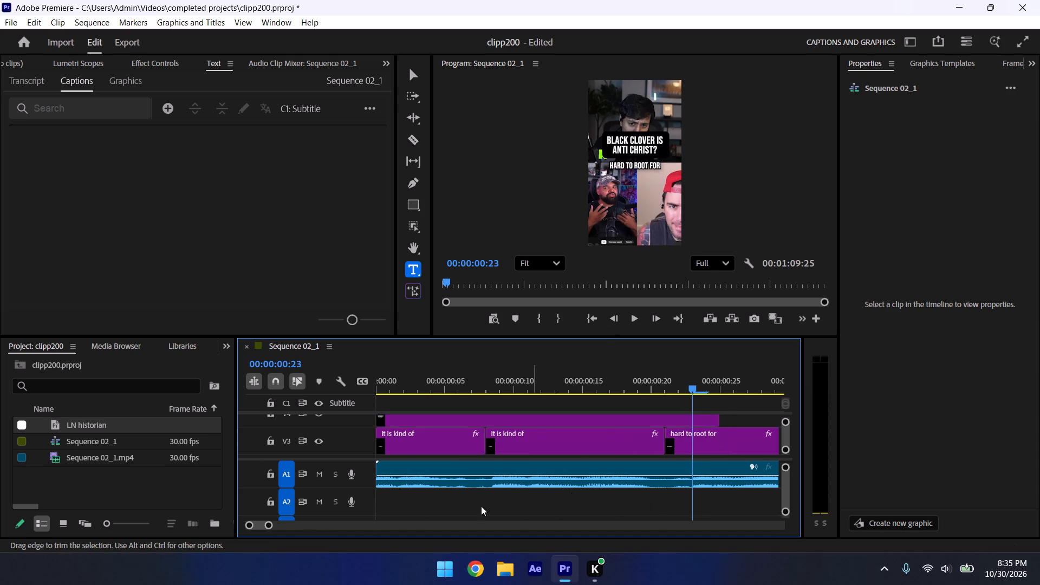
# Select the title text of the V4 clip at 00:00:00:17 and examine its appearance and position settings.
pyautogui.moveTo(269, 527); pyautogui.dragTo(317, 530)
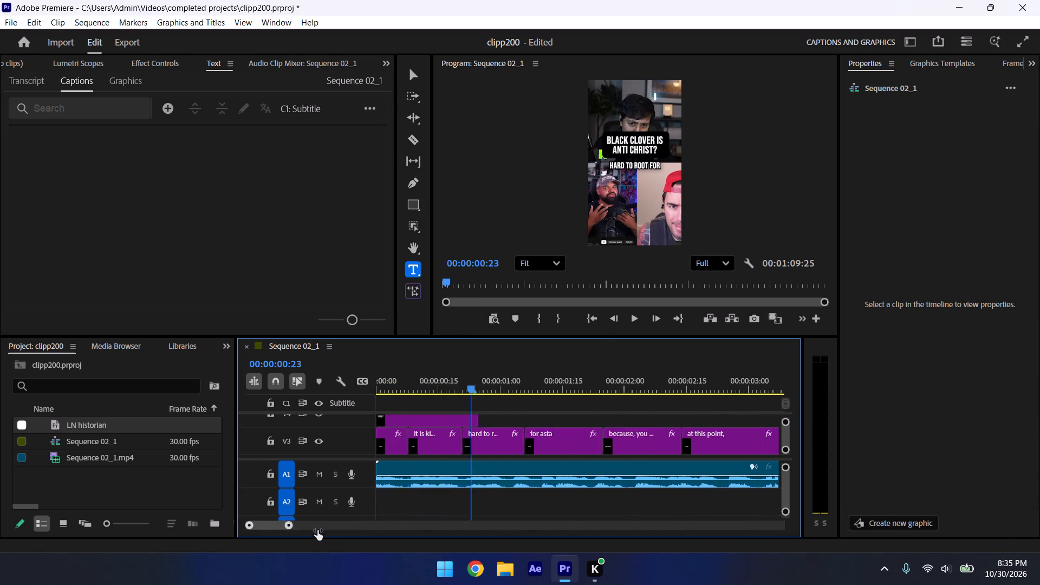
pyautogui.moveTo(317, 530); pyautogui.dragTo(317, 529)
pyautogui.click(522, 389)
pyautogui.click(515, 421)
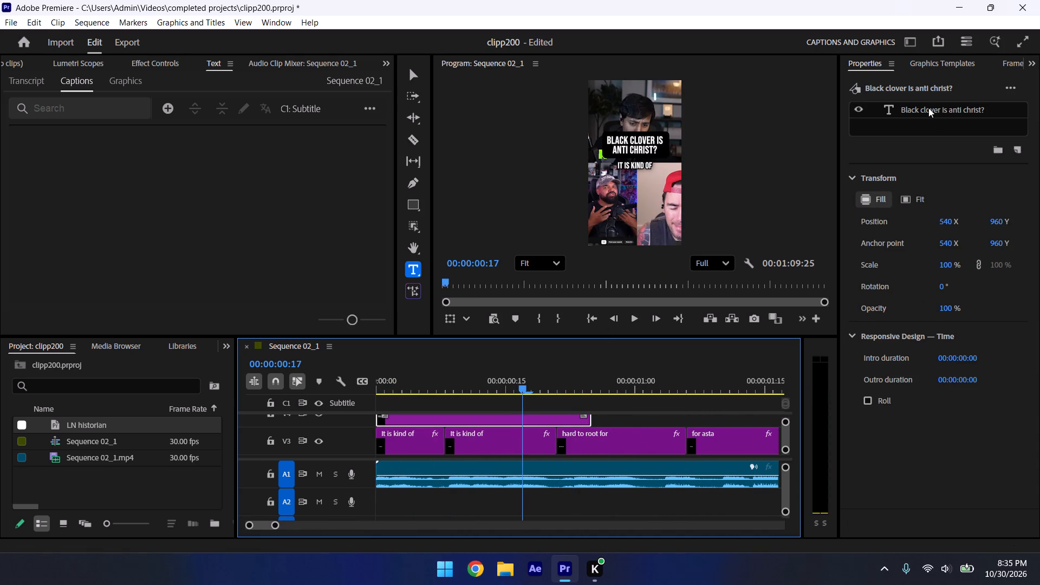
pyautogui.click(928, 107)
pyautogui.moveTo(1032, 171); pyautogui.dragTo(1039, 270)
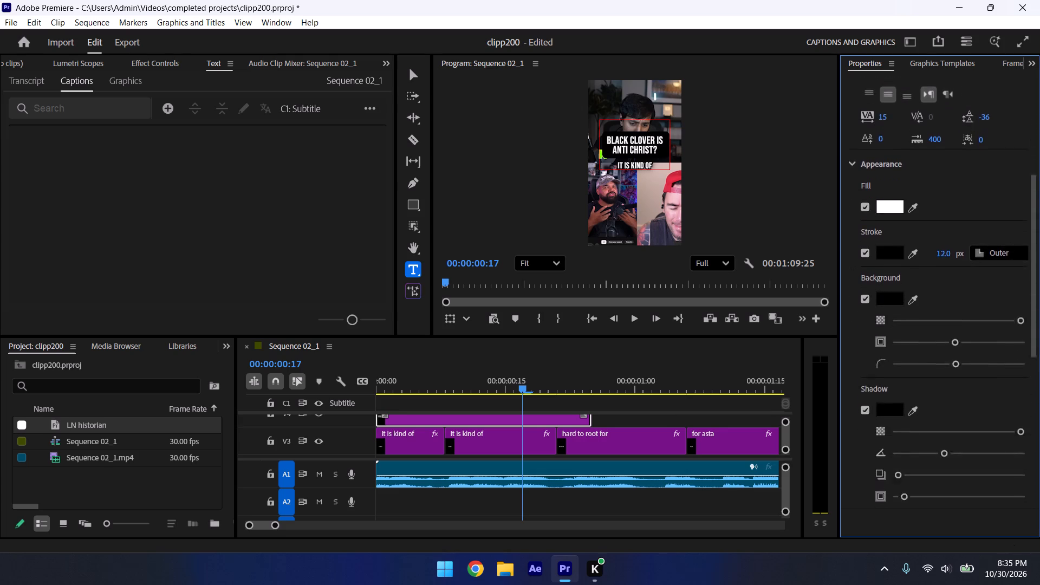
pyautogui.moveTo(1039, 270); pyautogui.dragTo(1039, 325)
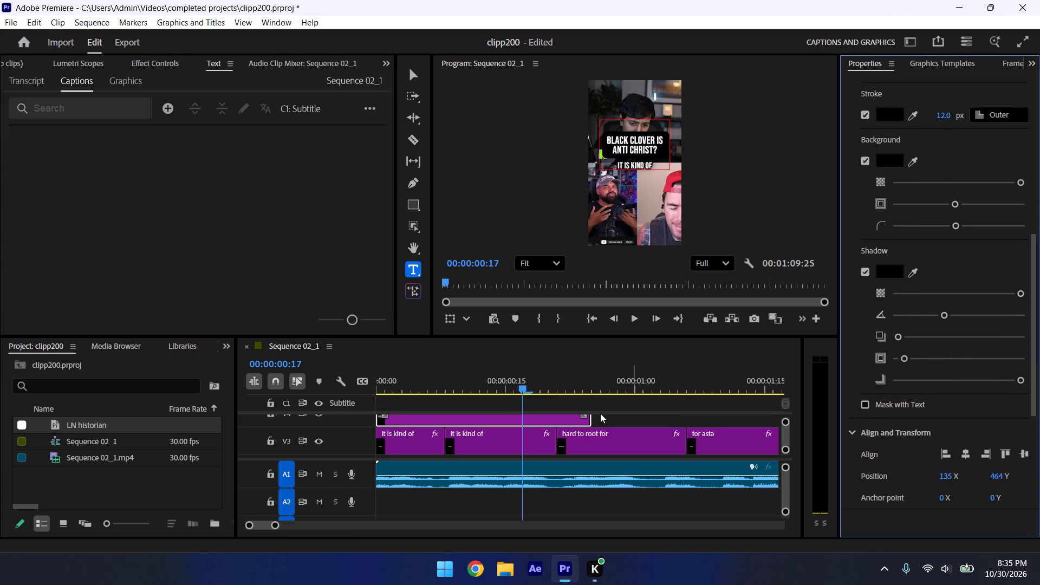
pyautogui.moveTo(1035, 247); pyautogui.dragTo(1039, 177)
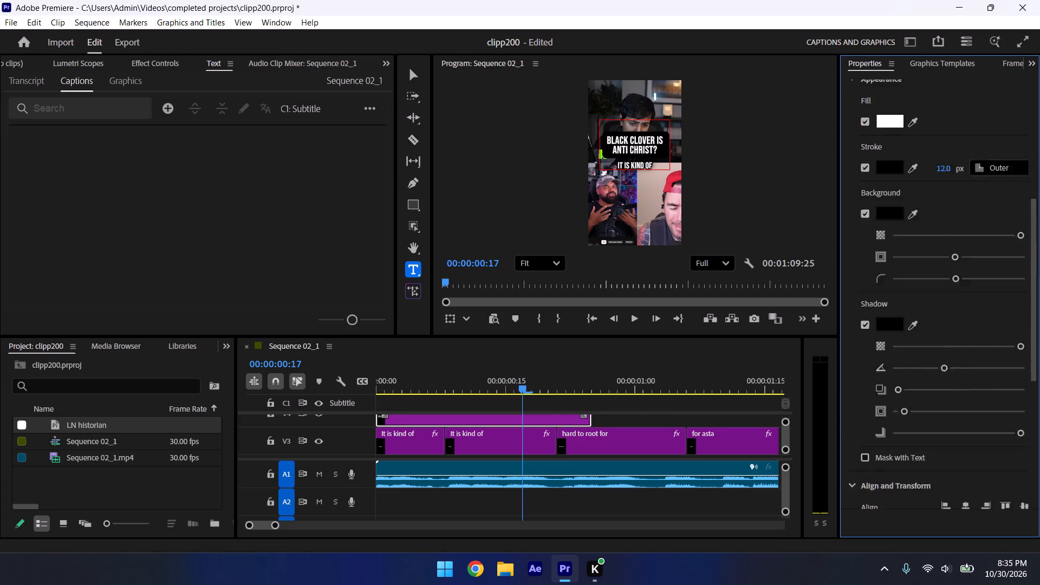
pyautogui.moveTo(1039, 177); pyautogui.dragTo(1039, 59)
# Change "anti christ?" to "anti-christ?" in the V4 title by replacing the space with a hyphen.
pyautogui.click(964, 110)
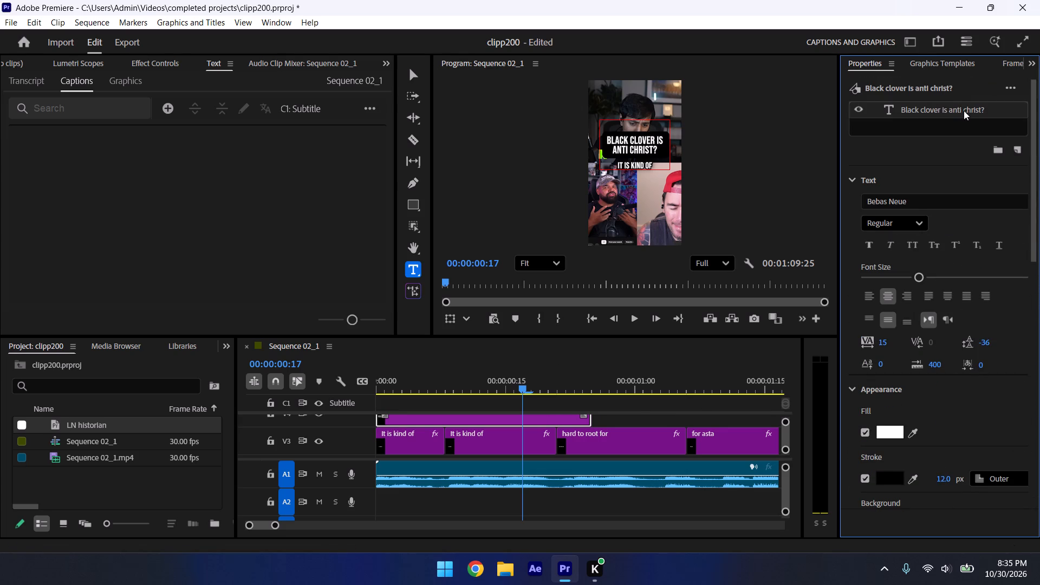
pyautogui.doubleClick(963, 106)
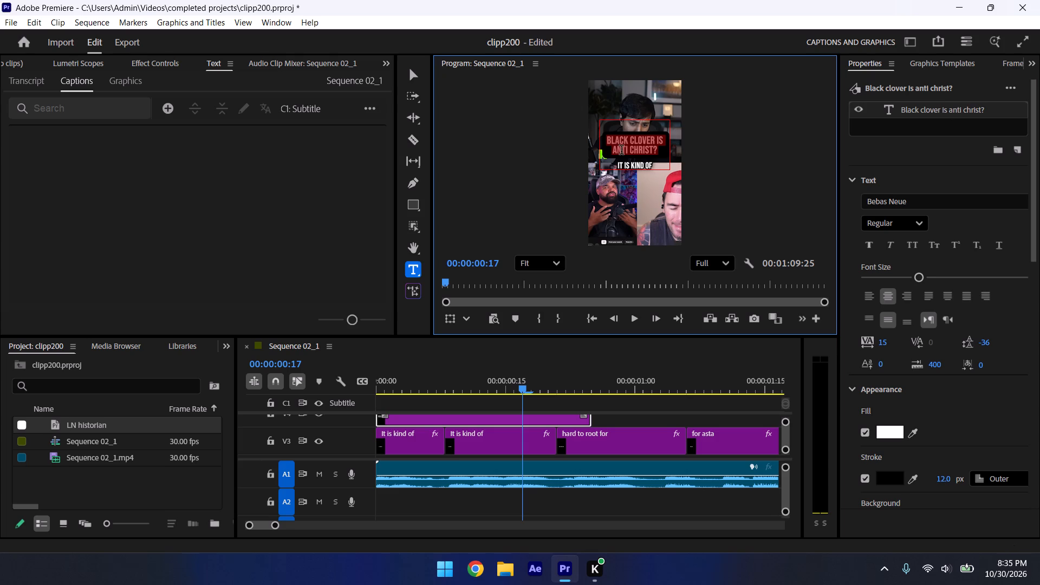
pyautogui.tripleClick(951, 108)
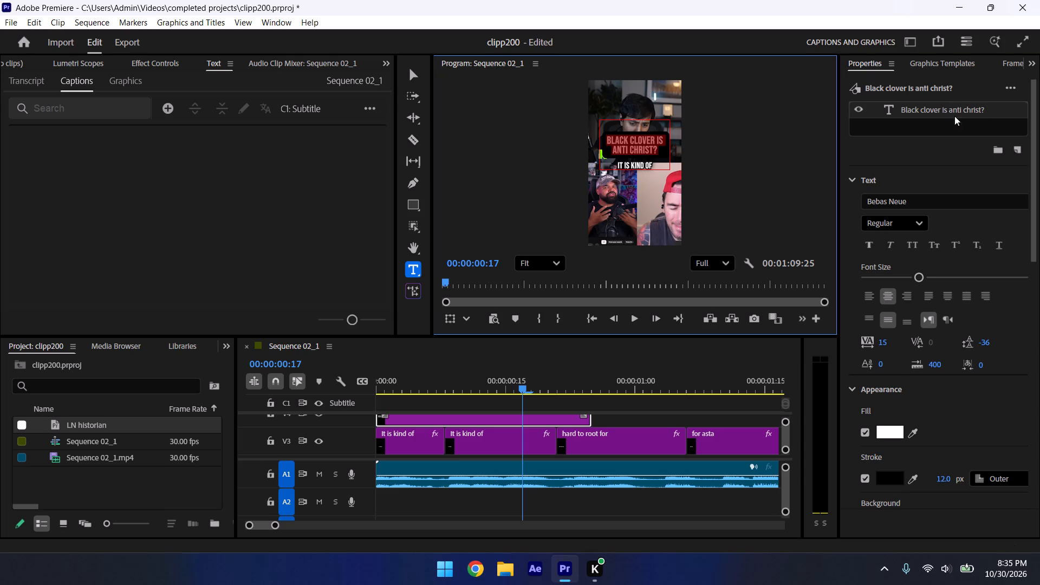
pyautogui.click(961, 106)
pyautogui.tripleClick(966, 110)
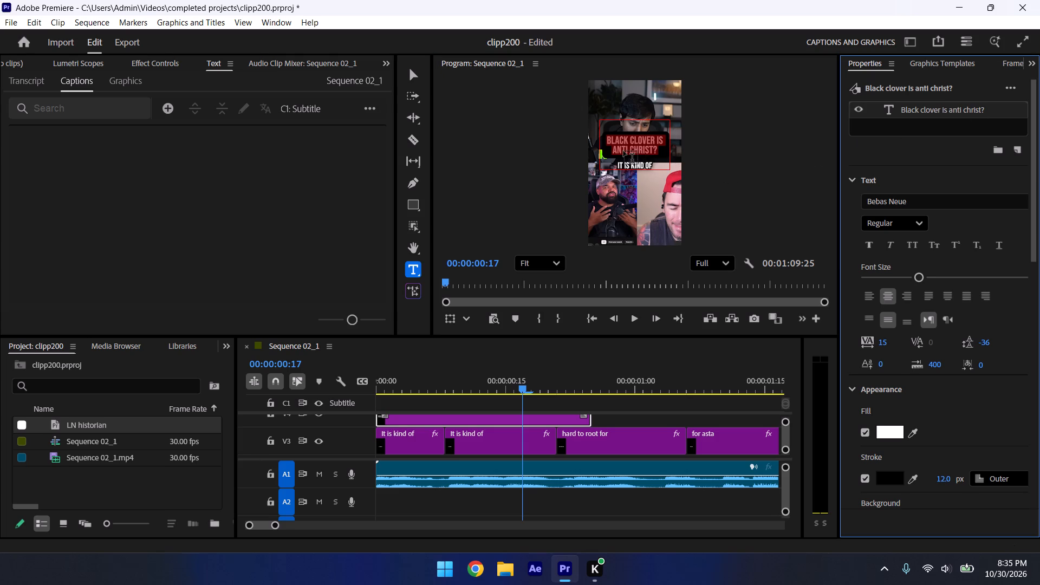
pyautogui.scroll(20, 624, 148)
pyautogui.scroll(8, 624, 148)
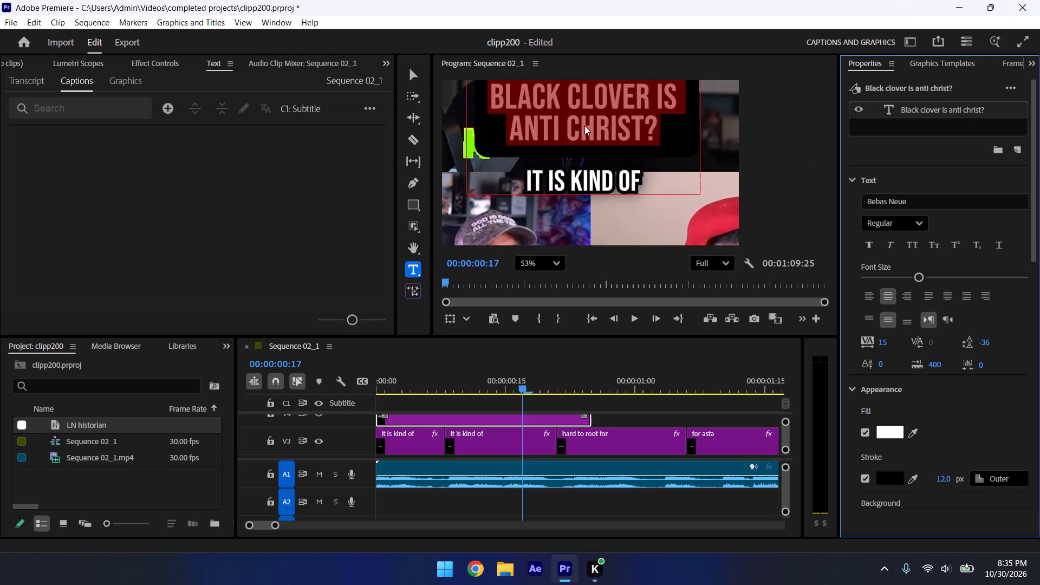
pyautogui.click(564, 122)
pyautogui.click(570, 131)
pyautogui.press('BackSpace')
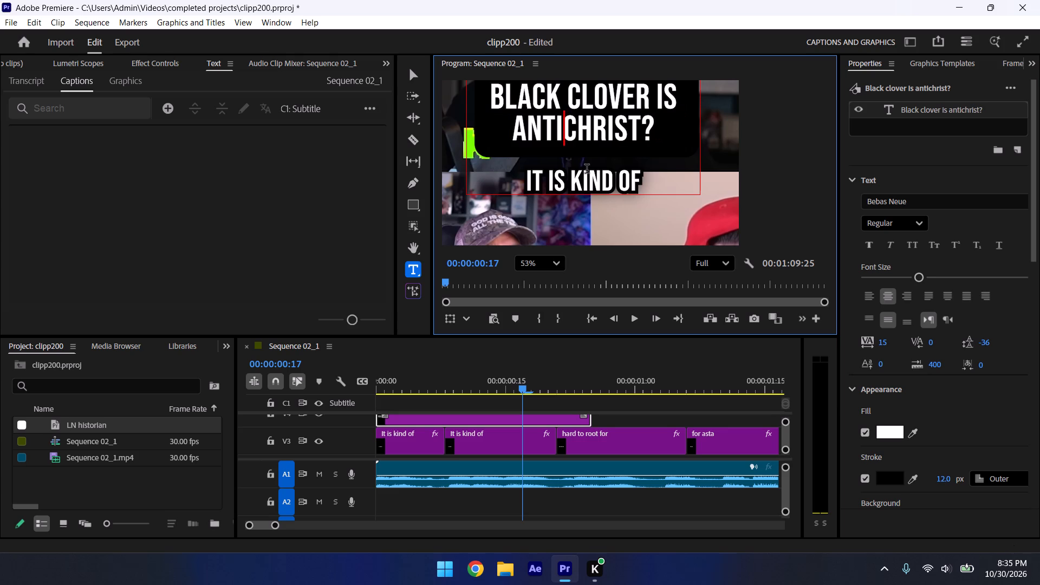
pyautogui.press('-')
pyautogui.click(669, 360)
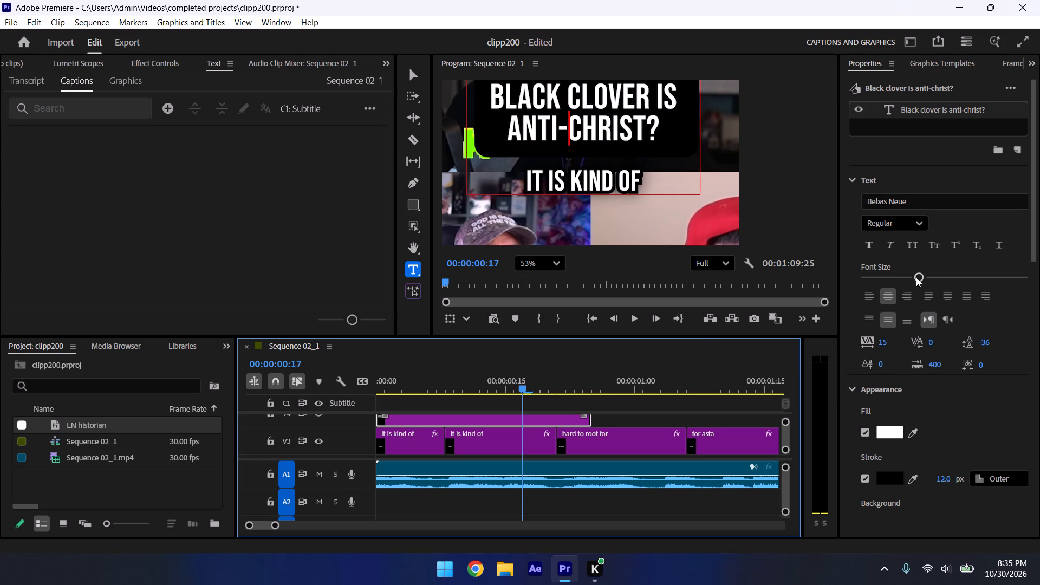
# Select all the wording of the V4 title and enlarge its font slightly, keeping "anti-christ?" alone on the second line.
pyautogui.moveTo(917, 277); pyautogui.dragTo(966, 283)
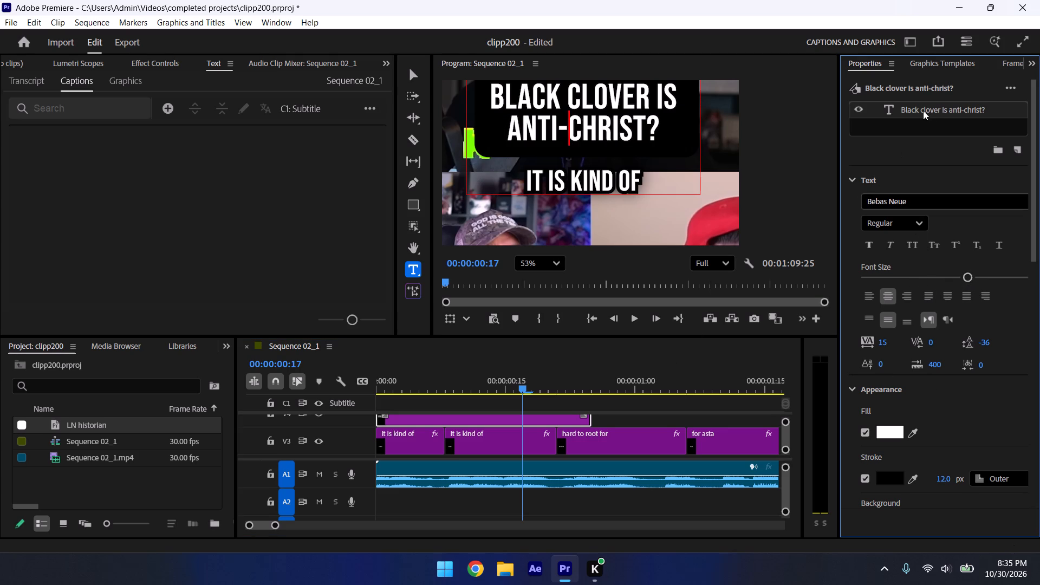
pyautogui.tripleClick(923, 110)
pyautogui.click(925, 109)
pyautogui.click(931, 138)
pyautogui.tripleClick(933, 112)
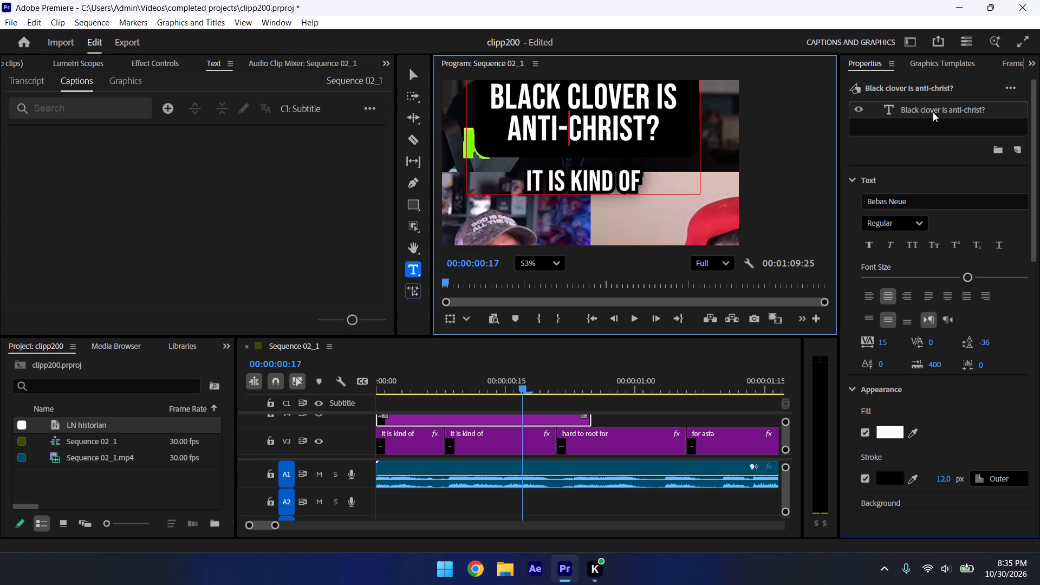
pyautogui.click(933, 112)
pyautogui.moveTo(918, 275); pyautogui.dragTo(934, 276)
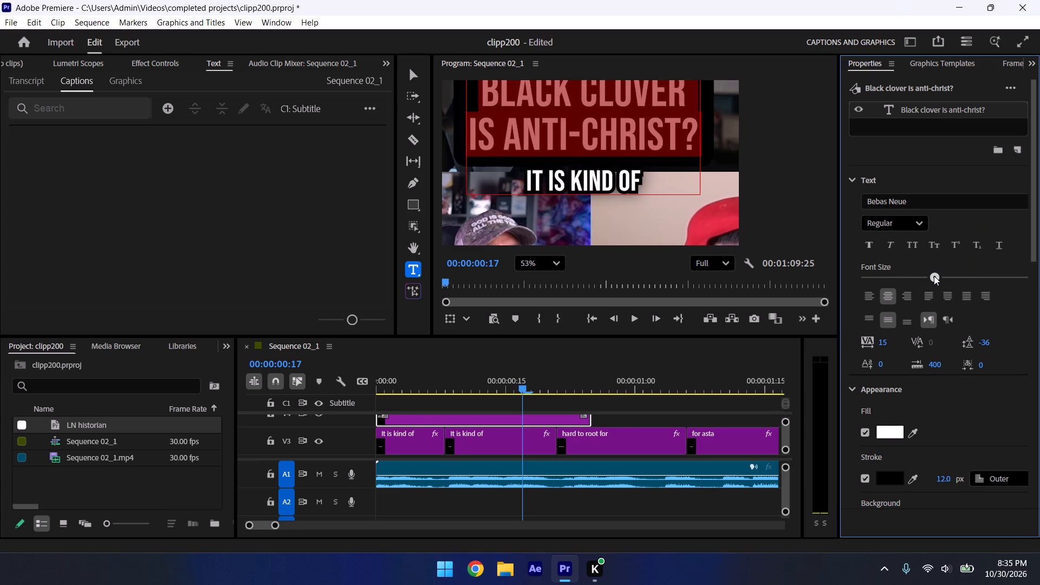
pyautogui.moveTo(934, 276); pyautogui.dragTo(929, 276)
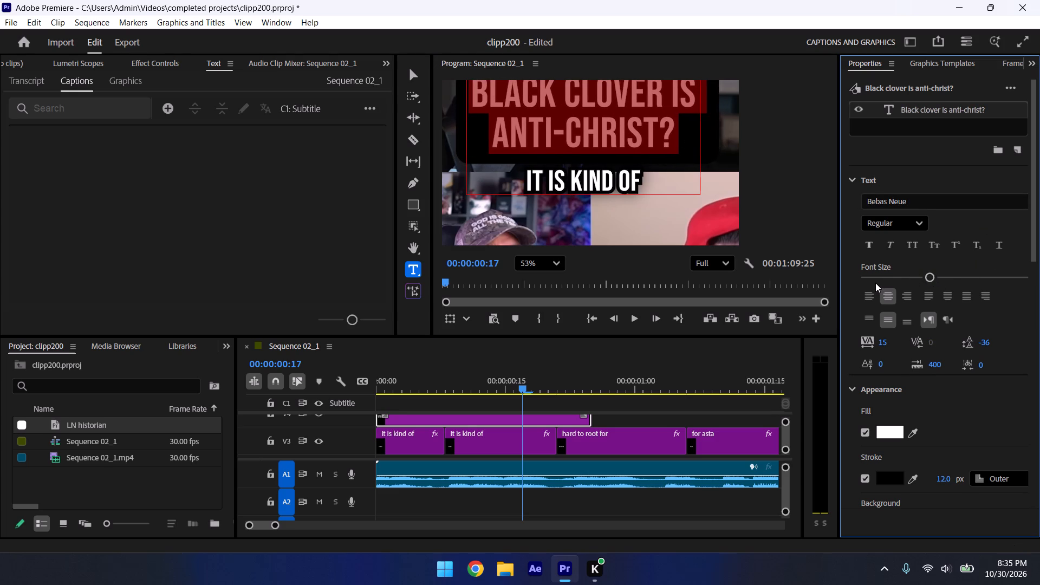
# Fit the whole frame in the preview and slightly reduce the size of the V4 title's black background box.
pyautogui.click(542, 268)
pyautogui.click(532, 290)
pyautogui.click(620, 359)
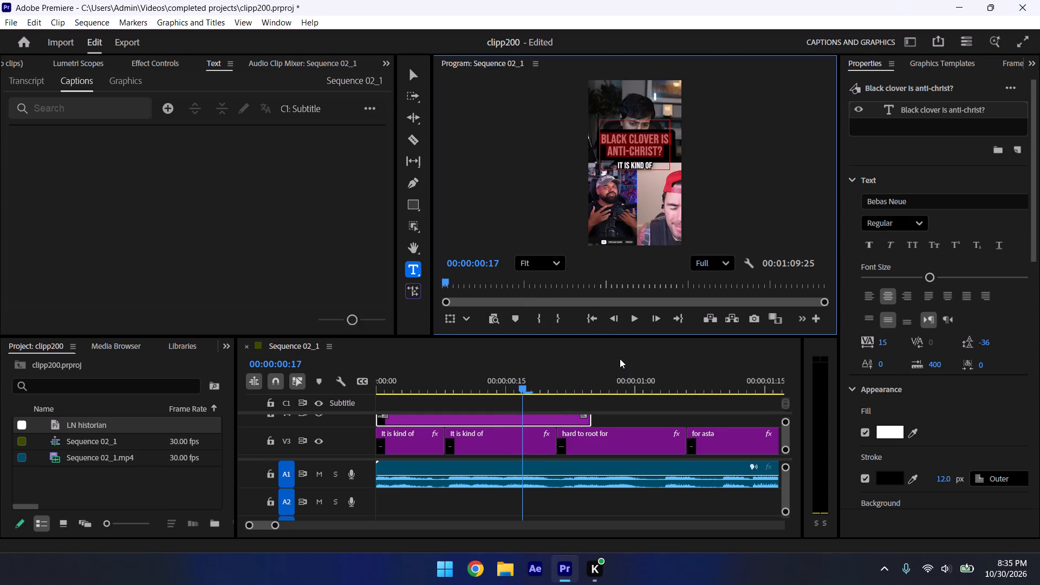
pyautogui.click(444, 385)
pyautogui.moveTo(444, 386); pyautogui.dragTo(178, 408)
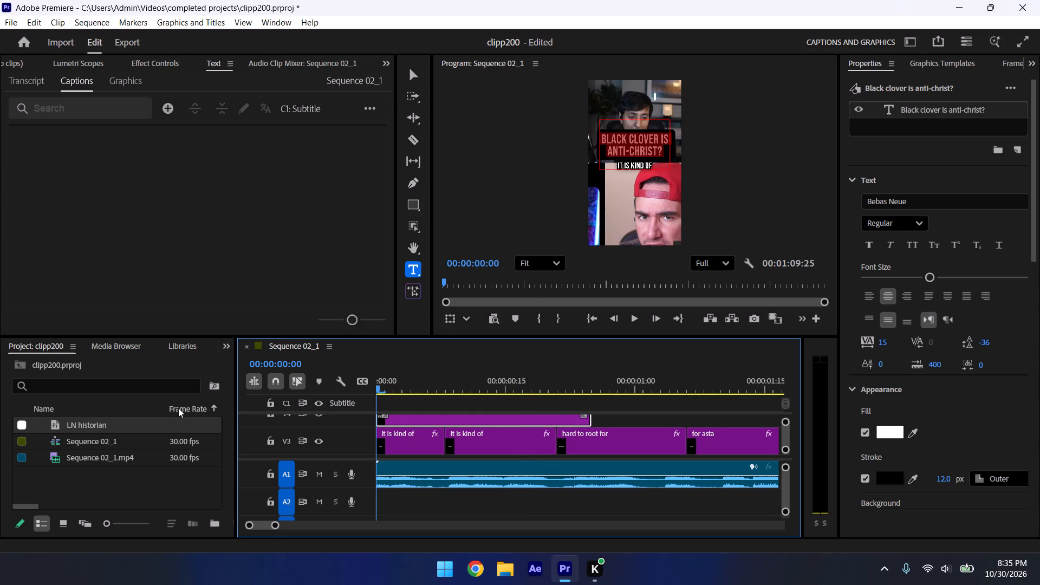
pyautogui.moveTo(178, 408); pyautogui.dragTo(172, 407)
pyautogui.moveTo(1035, 196); pyautogui.dragTo(1039, 304)
pyautogui.moveTo(953, 313); pyautogui.dragTo(944, 310)
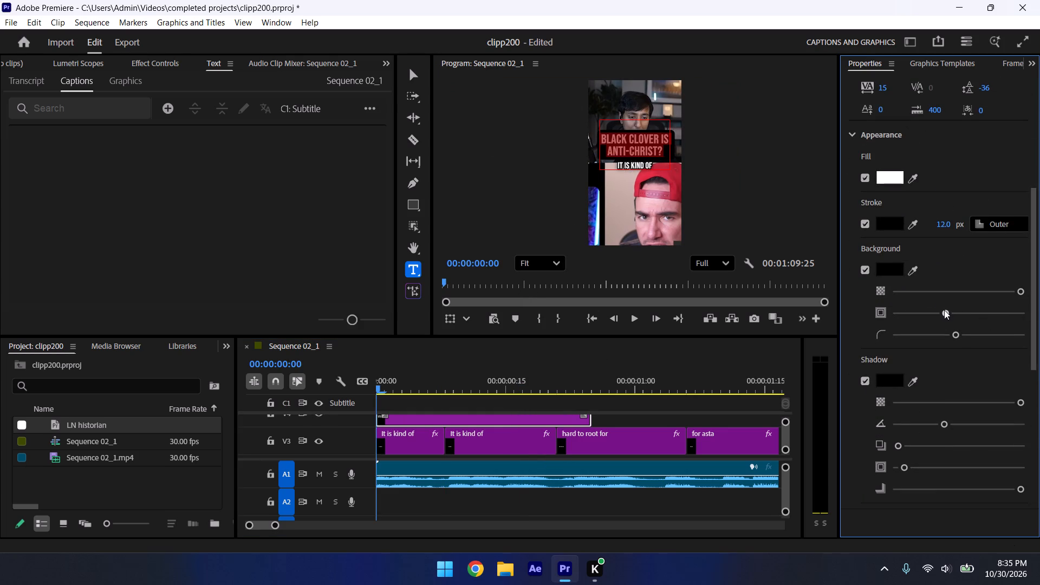
pyautogui.moveTo(944, 310); pyautogui.dragTo(935, 310)
pyautogui.moveTo(935, 310); pyautogui.dragTo(943, 311)
# Play the sequence's opening from the start to check the enlarged title over the captions.
pyautogui.moveTo(378, 377); pyautogui.dragTo(344, 376)
pyautogui.click(630, 412)
pyautogui.click(620, 418)
pyautogui.press('space')
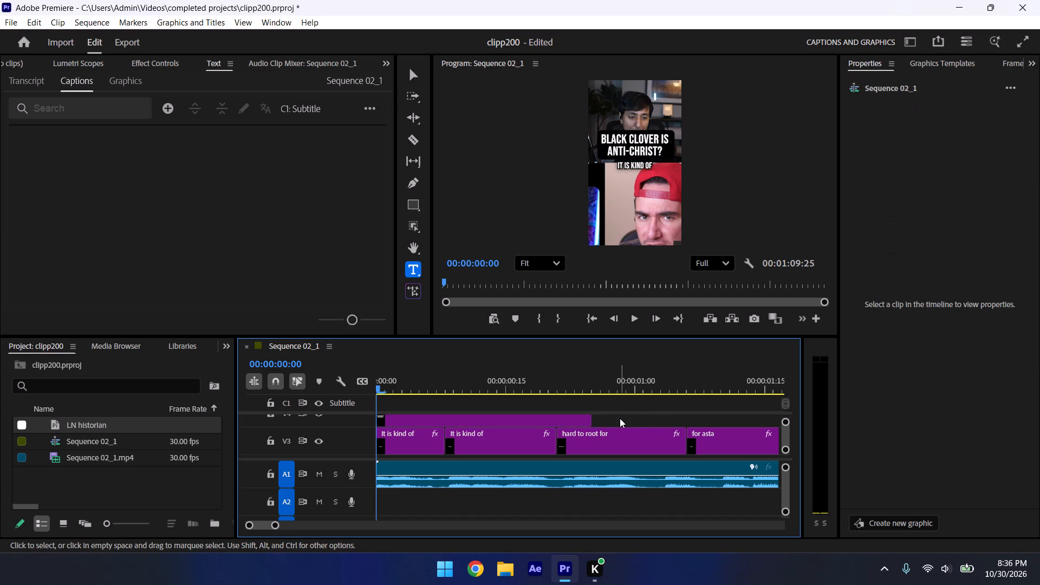
pyautogui.press('space')
pyautogui.click(483, 371)
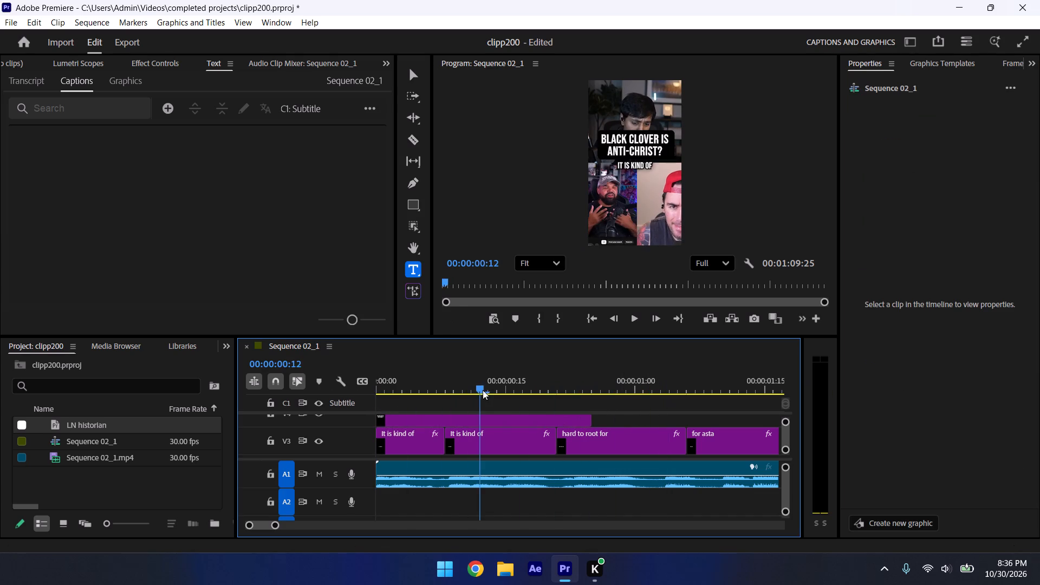
pyautogui.moveTo(481, 389); pyautogui.dragTo(0, 460)
pyautogui.press('space')
pyautogui.press('space')
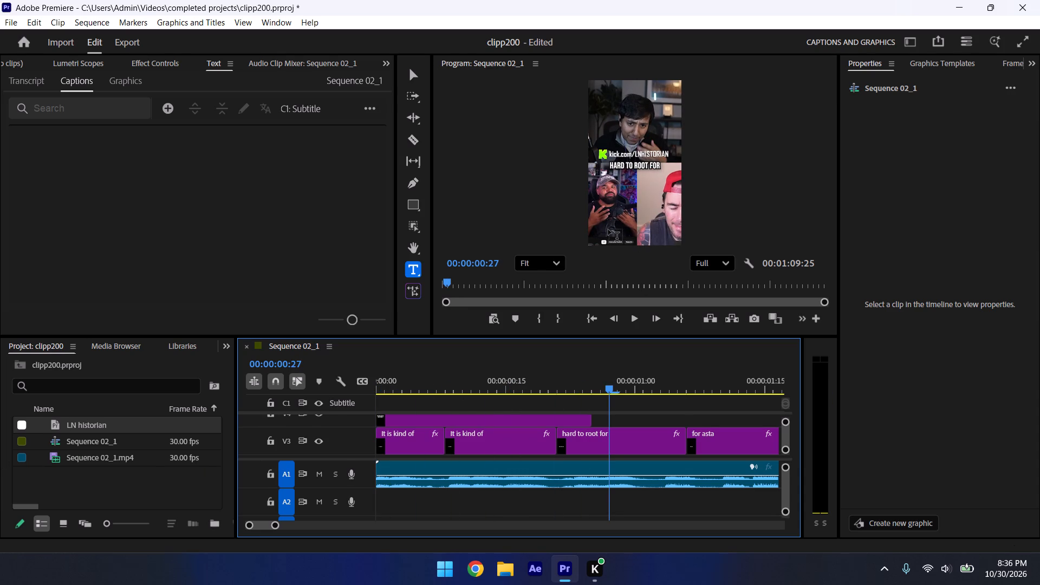
# At the sequence start, select the V4 title's text layer and adjust its vertical position, settling at Y 531.
pyautogui.click(494, 414)
pyautogui.click(504, 384)
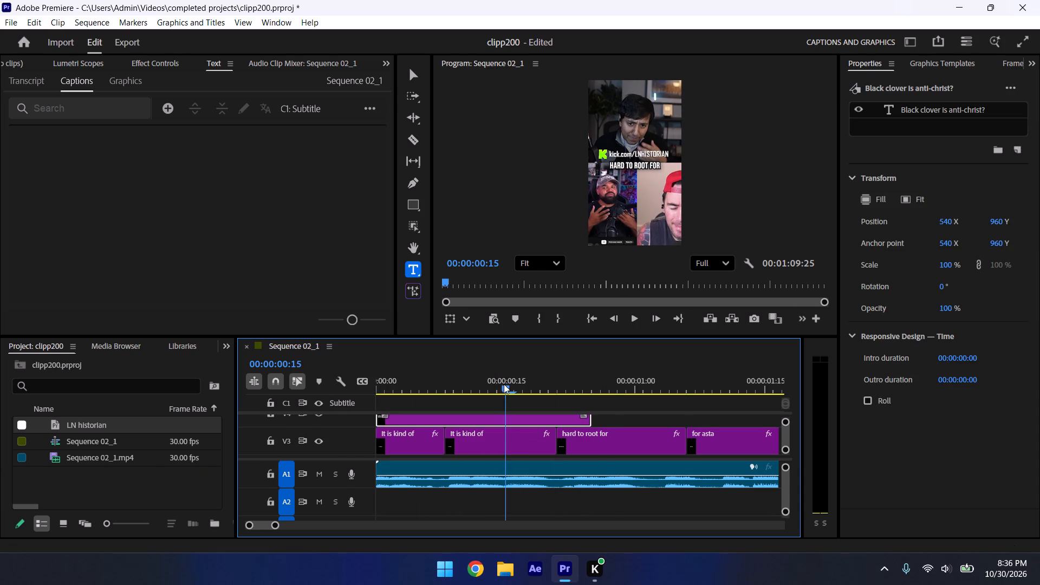
pyautogui.moveTo(502, 385); pyautogui.dragTo(313, 395)
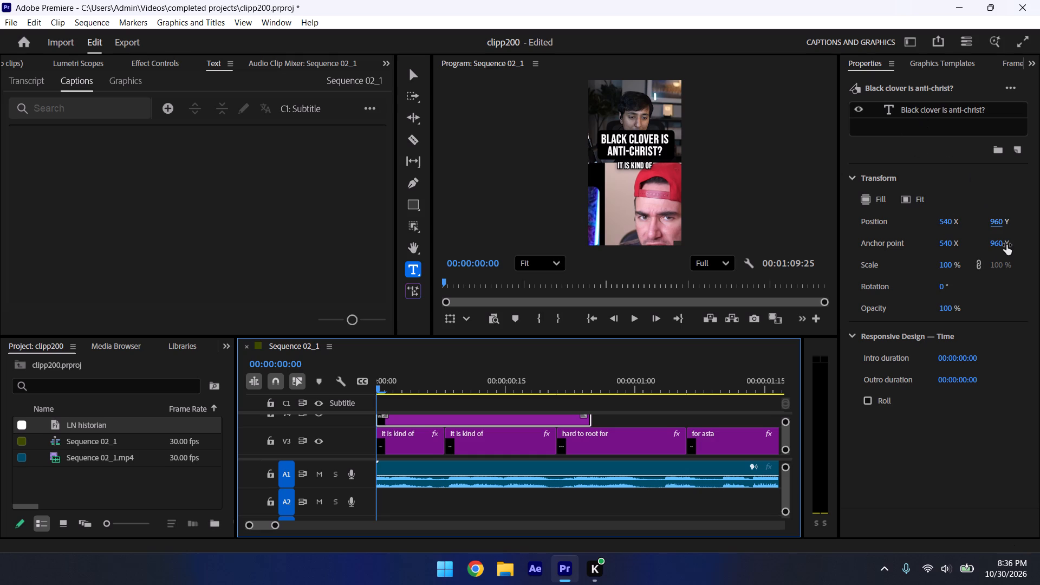
pyautogui.click(907, 112)
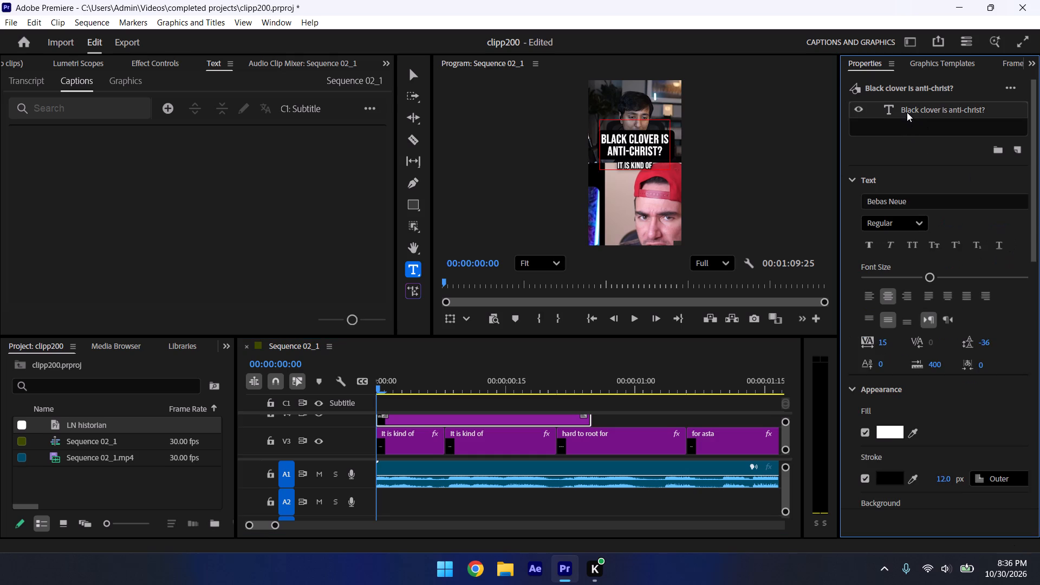
pyautogui.moveTo(1035, 249); pyautogui.dragTo(1039, 287)
pyautogui.click(1039, 287)
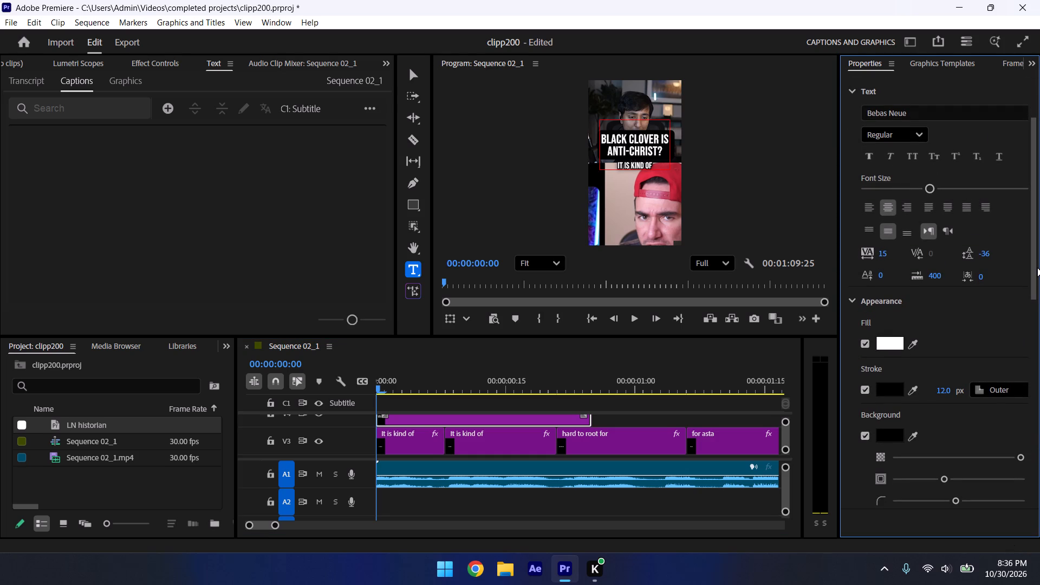
pyautogui.moveTo(1037, 266); pyautogui.dragTo(1038, 395)
pyautogui.moveTo(1032, 290); pyautogui.dragTo(1039, 501)
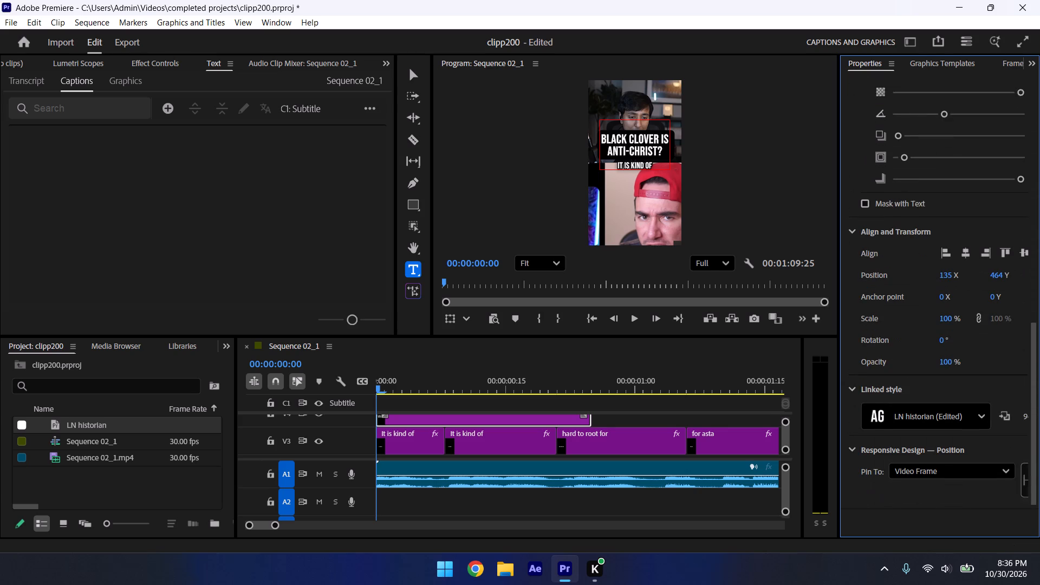
pyautogui.moveTo(1039, 501); pyautogui.dragTo(1039, 541)
pyautogui.moveTo(995, 259); pyautogui.dragTo(1039, 338)
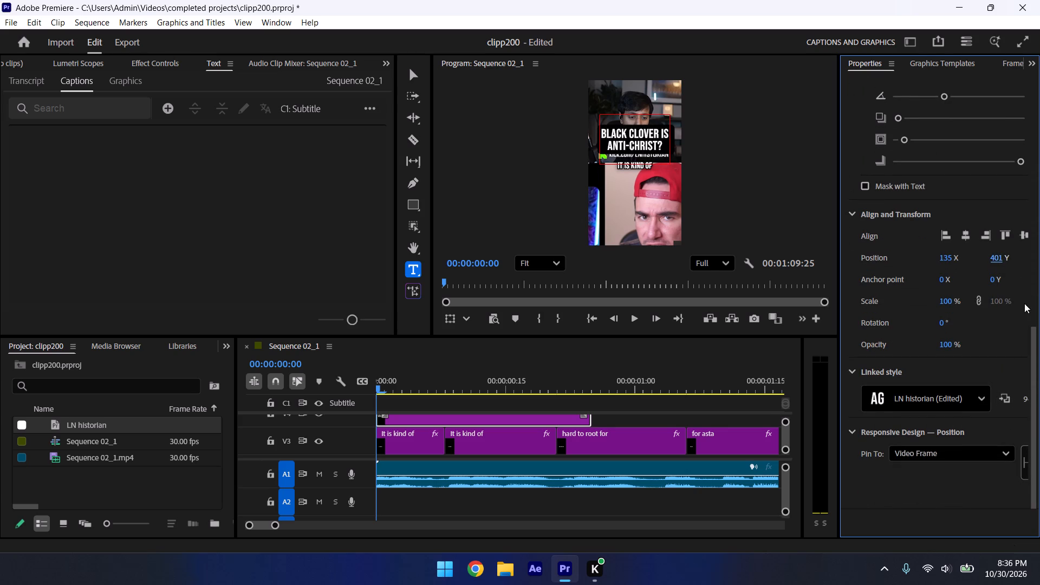
pyautogui.moveTo(1005, 254); pyautogui.dragTo(1039, 299)
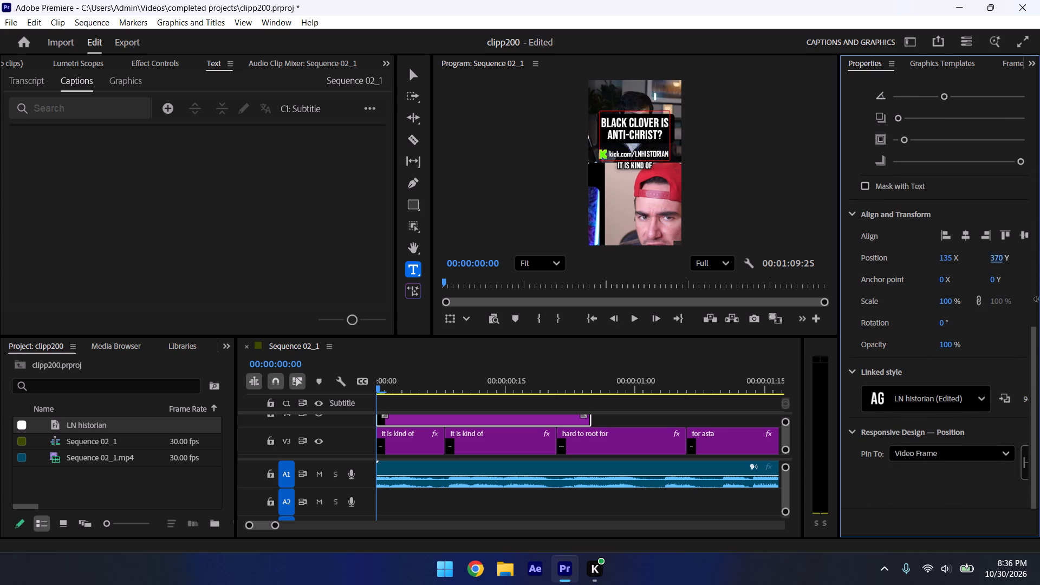
pyautogui.moveTo(1039, 299); pyautogui.dragTo(1039, 283)
pyautogui.moveTo(995, 256); pyautogui.dragTo(1039, 265)
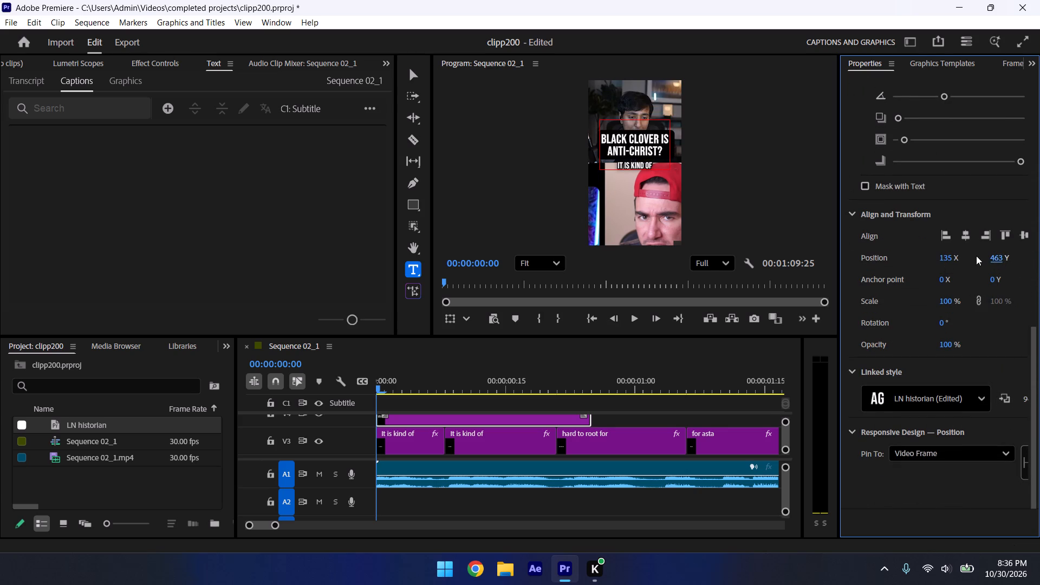
pyautogui.moveTo(1001, 256); pyautogui.dragTo(1039, 326)
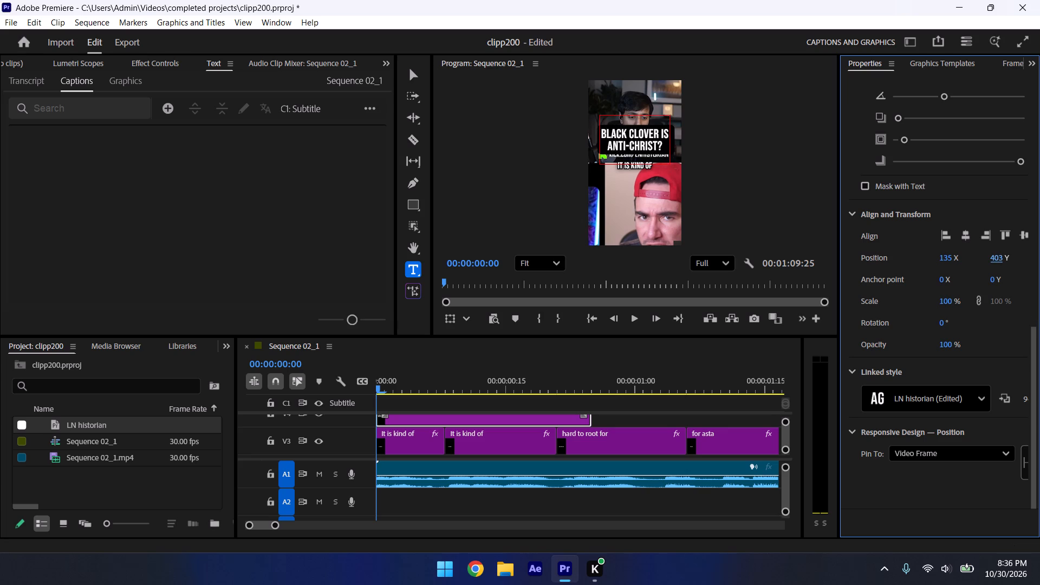
pyautogui.moveTo(999, 259); pyautogui.dragTo(1039, 289)
pyautogui.moveTo(998, 256); pyautogui.dragTo(1039, 281)
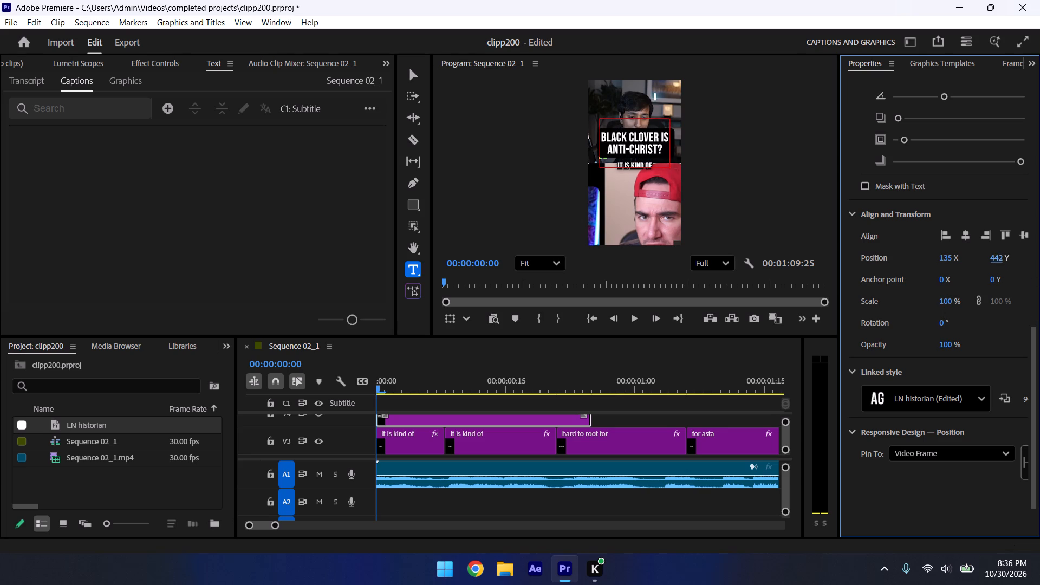
pyautogui.moveTo(994, 256); pyautogui.dragTo(1039, 266)
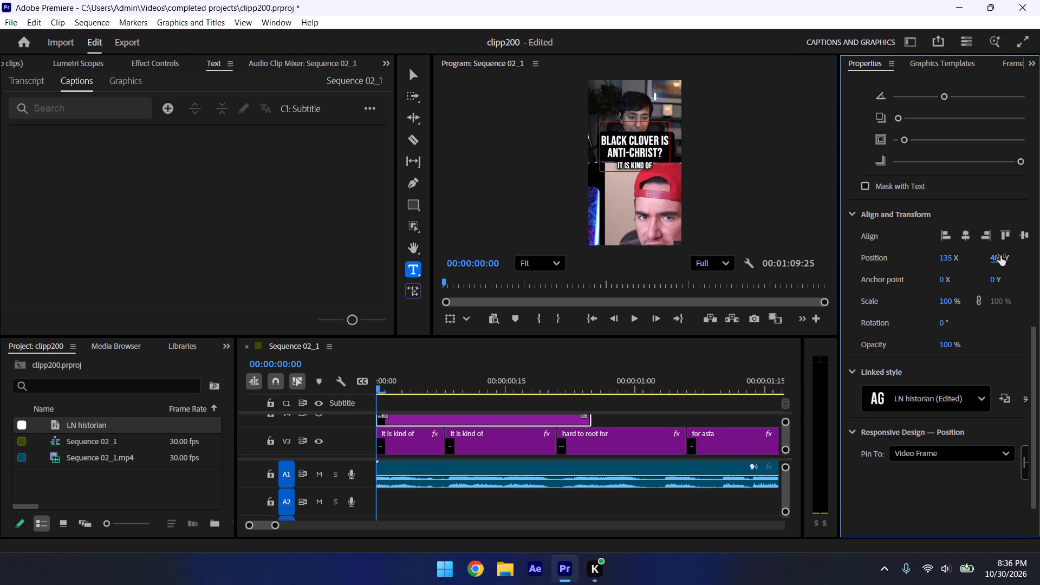
pyautogui.moveTo(1000, 256); pyautogui.dragTo(1039, 259)
# Set the V4 title's Y position to 931 so it sits below the opening caption.
pyautogui.click(991, 259)
pyautogui.click(1000, 261)
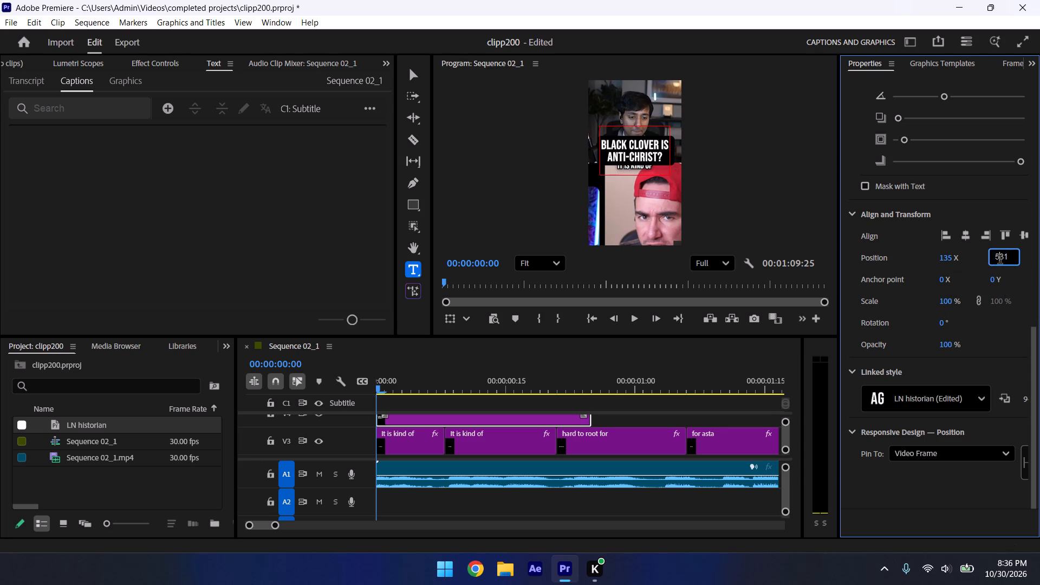
pyautogui.press('BackSpace')
pyautogui.press('8')
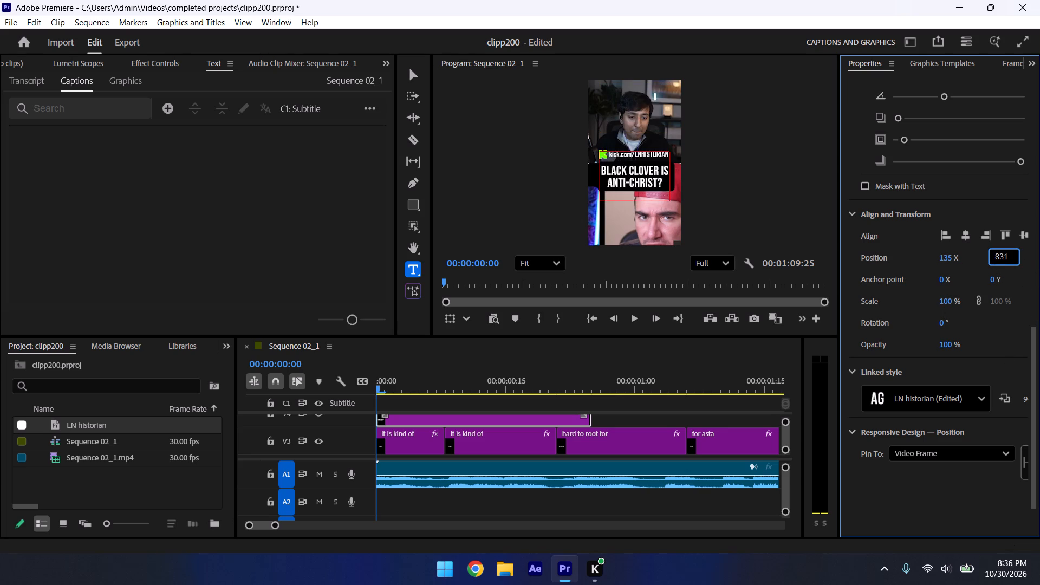
pyautogui.press('BackSpace')
pyautogui.press('9')
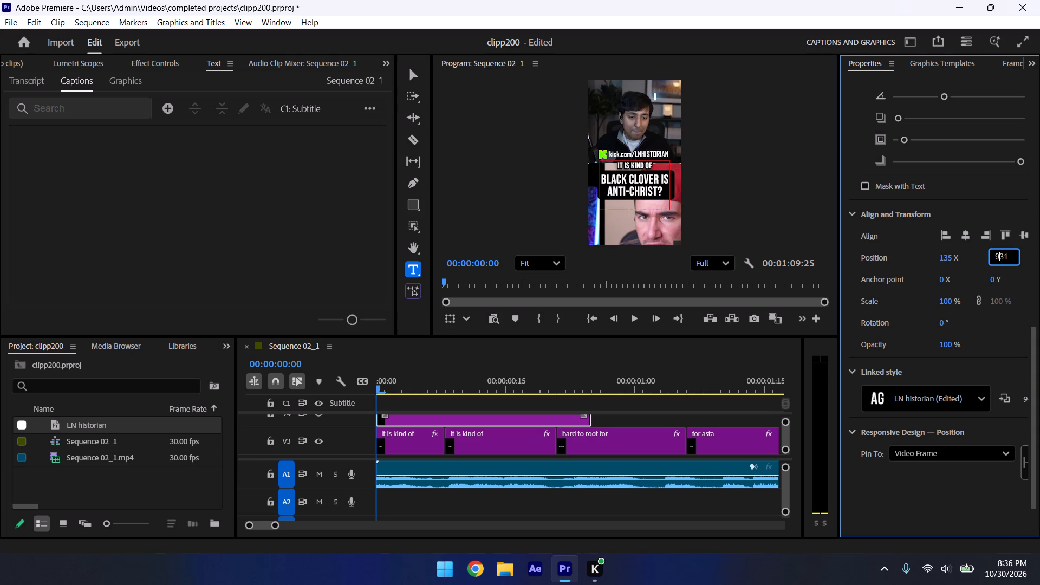
pyautogui.press('Return')
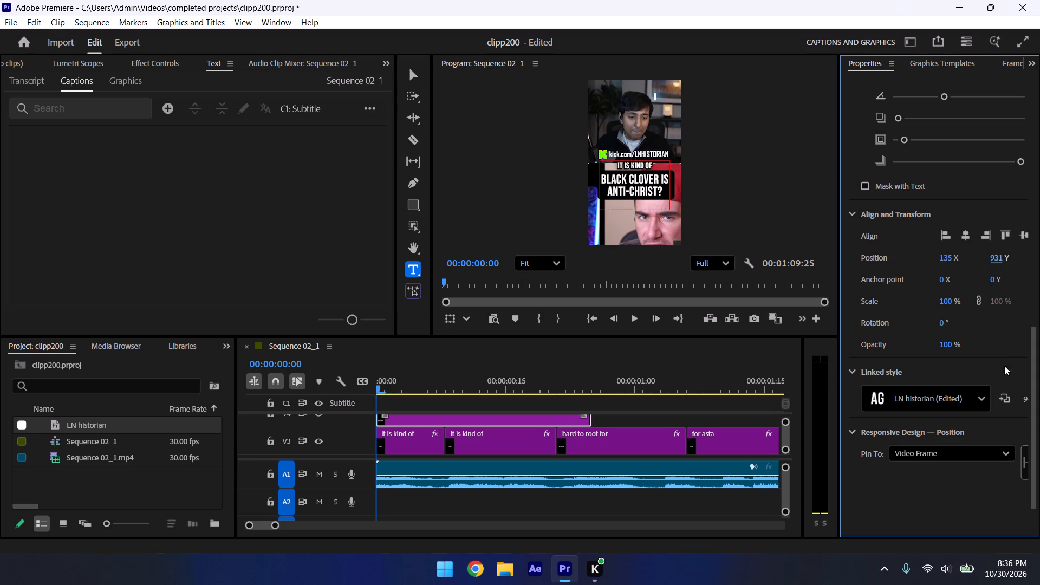
# Play and scrub through the sequence's opening to check the repositioned title against the captions.
pyautogui.click(607, 361)
pyautogui.click(578, 389)
pyautogui.moveTo(568, 387); pyautogui.dragTo(415, 413)
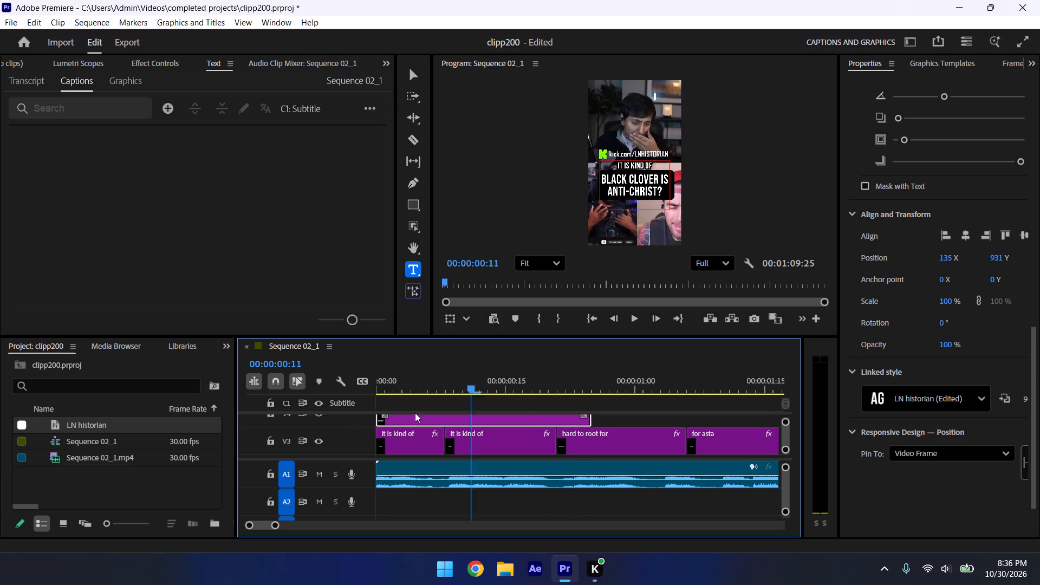
pyautogui.moveTo(415, 413); pyautogui.dragTo(1, 450)
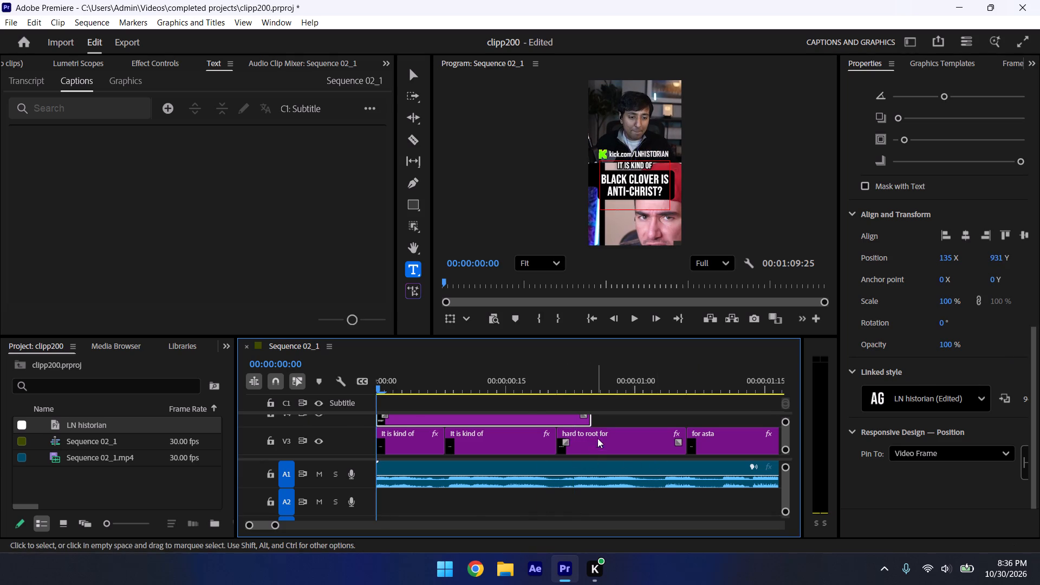
pyautogui.click(608, 396)
pyautogui.press('space')
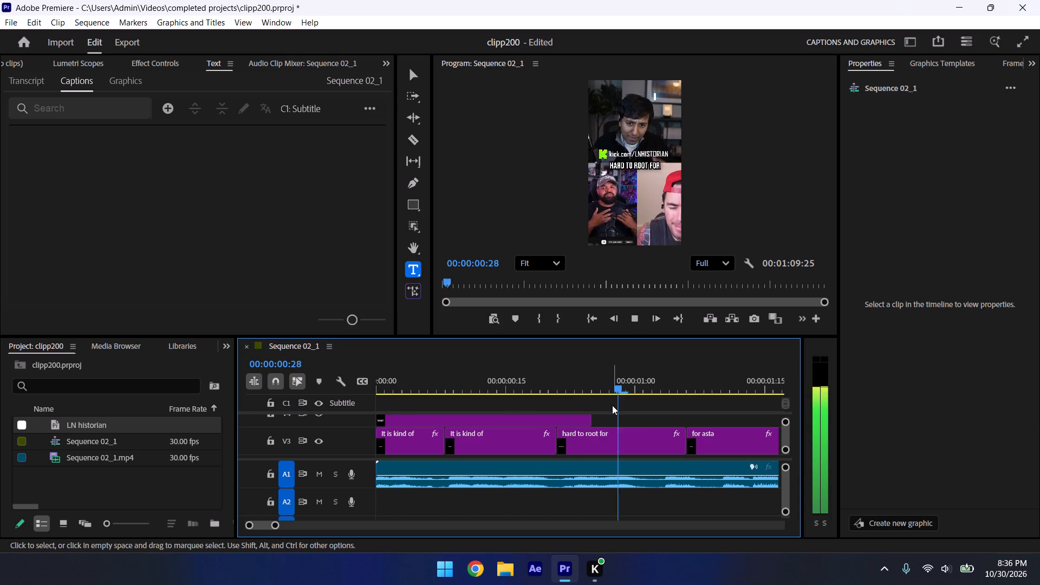
pyautogui.press('space')
pyautogui.moveTo(425, 385); pyautogui.dragTo(169, 461)
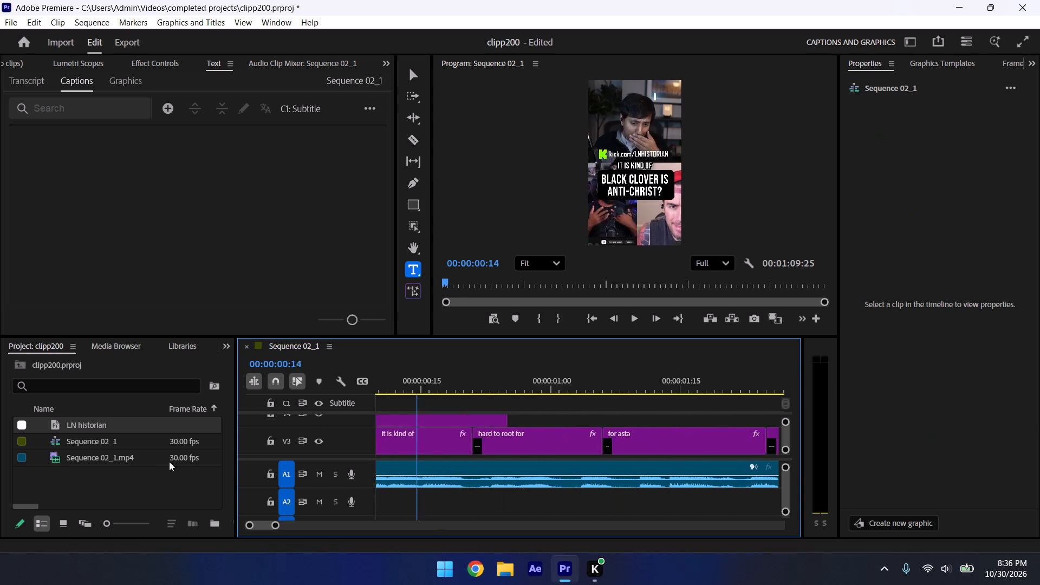
pyautogui.moveTo(169, 461); pyautogui.dragTo(130, 470)
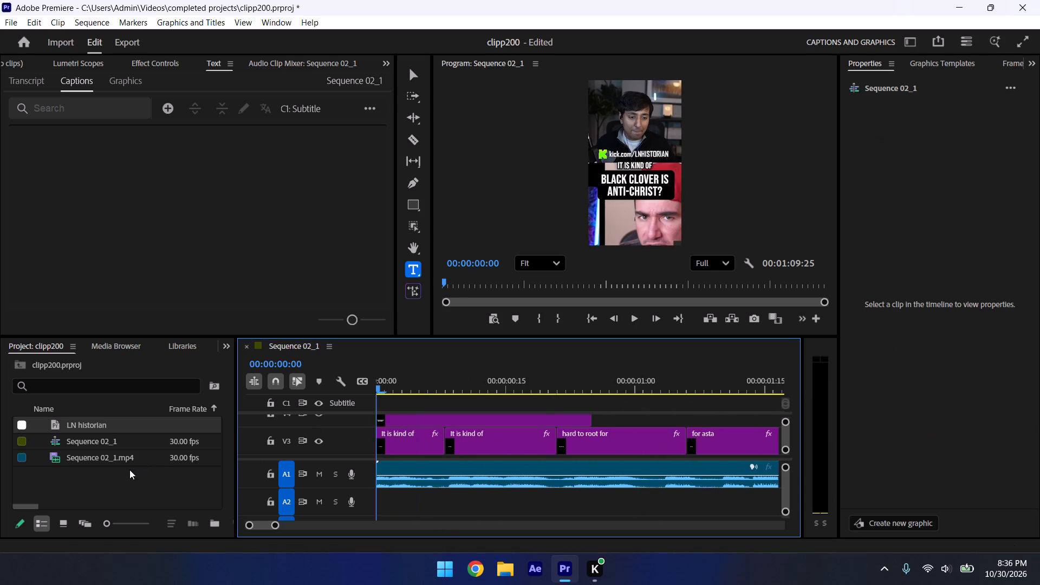
# Go to the end of the sequence and mark the Out point on its last frame, 00:01:09:24.
pyautogui.moveTo(278, 529); pyautogui.dragTo(639, 511)
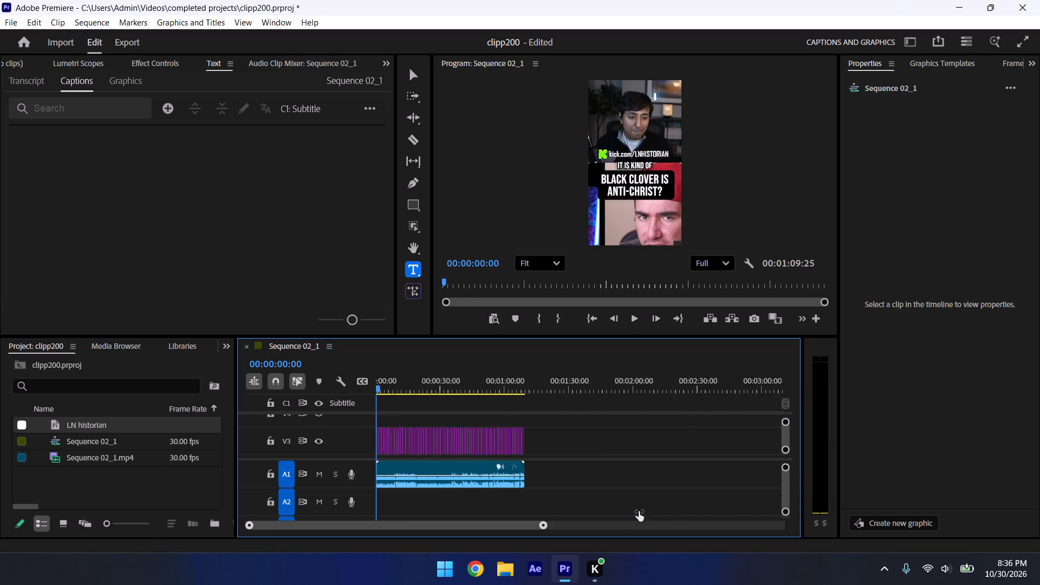
pyautogui.moveTo(639, 511); pyautogui.dragTo(627, 498)
pyautogui.click(648, 361)
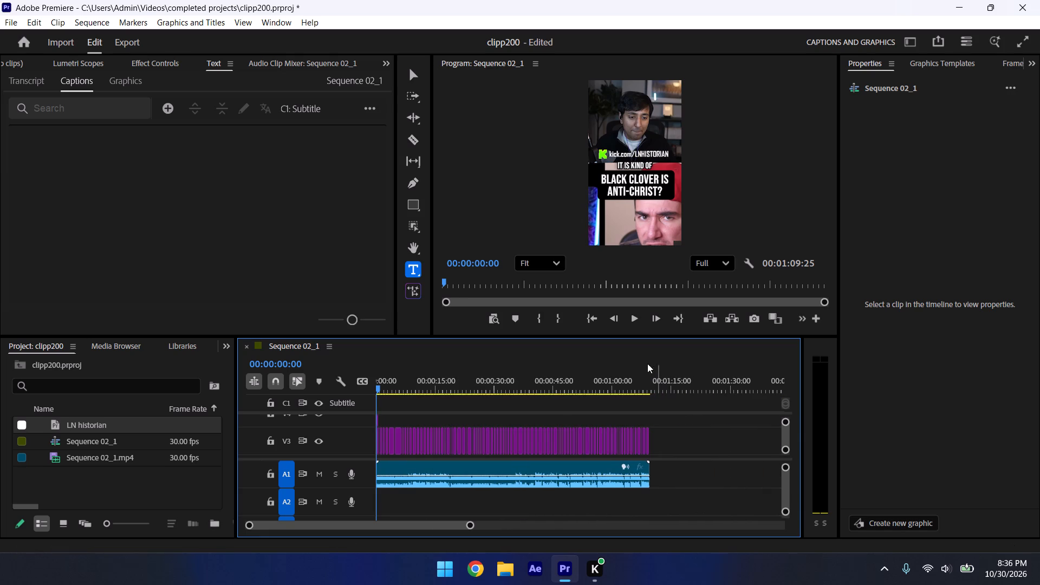
pyautogui.click(645, 388)
pyautogui.moveTo(471, 528); pyautogui.dragTo(391, 535)
pyautogui.press('space')
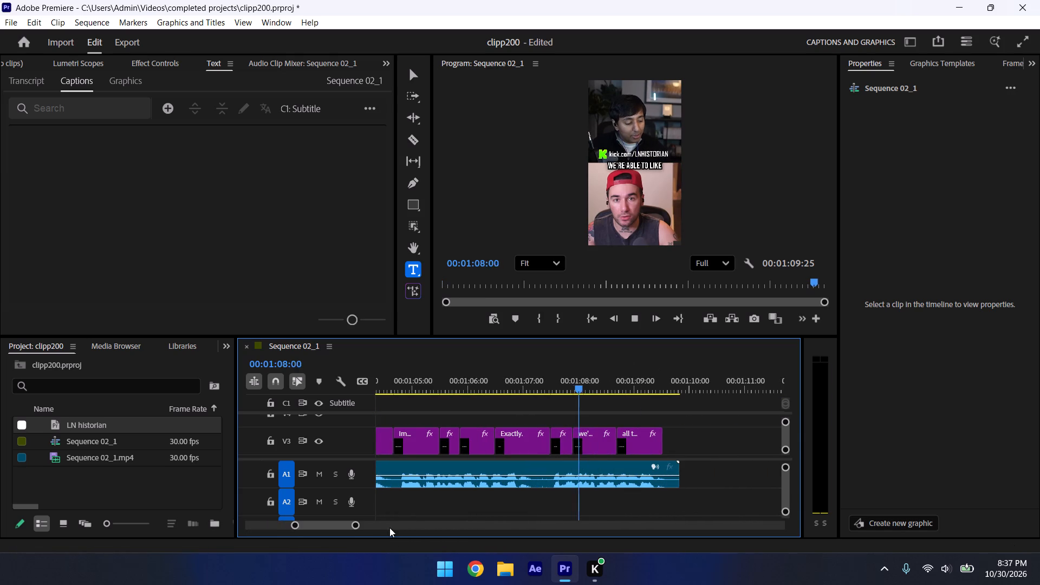
pyautogui.click(699, 429)
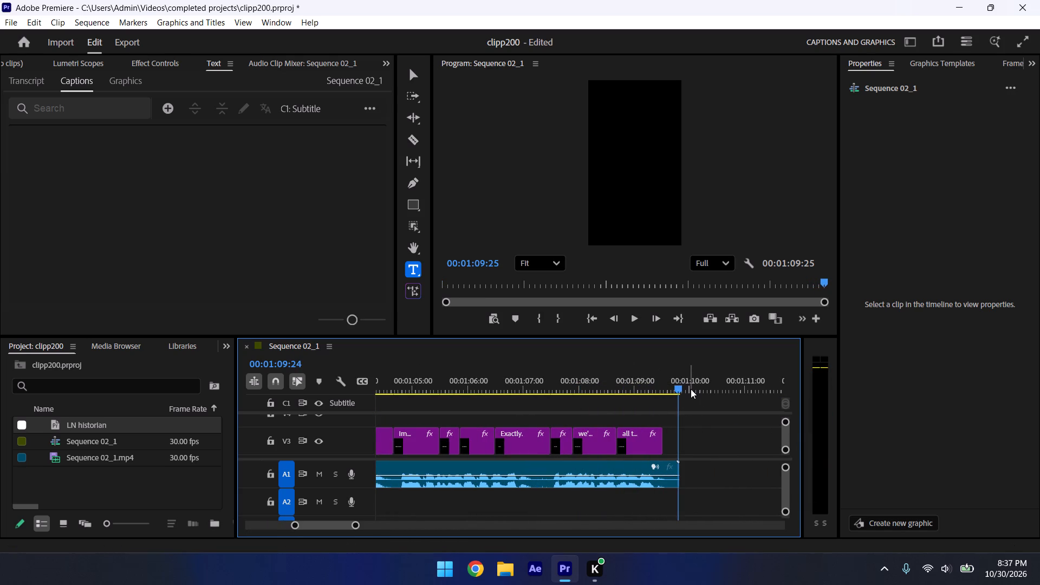
pyautogui.press('Left')
pyautogui.press('o')
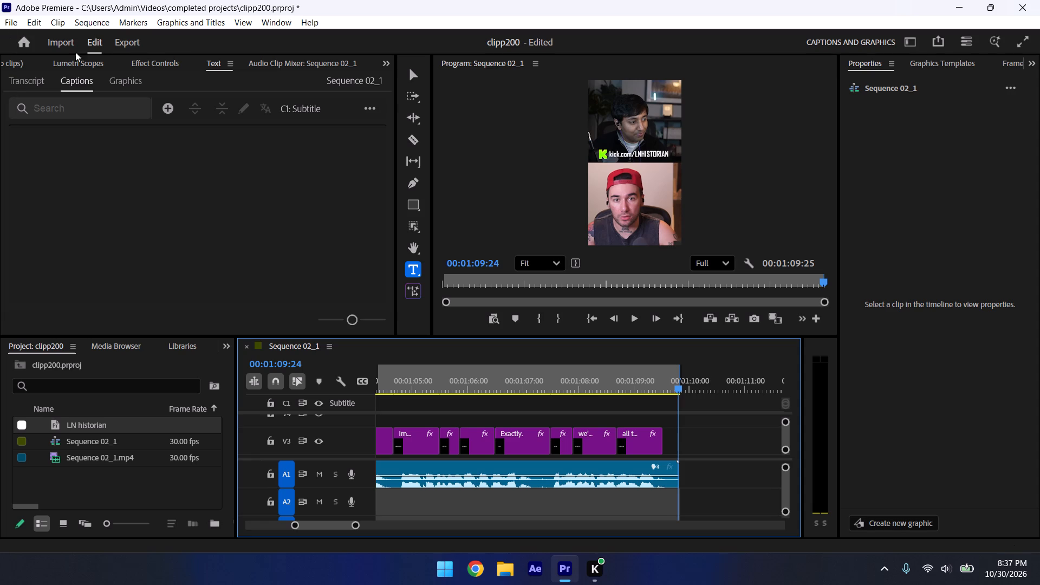
# Export Sequence 02_1 as a media file named clip200.mp4 in the completed projects folder.
pyautogui.click(121, 43)
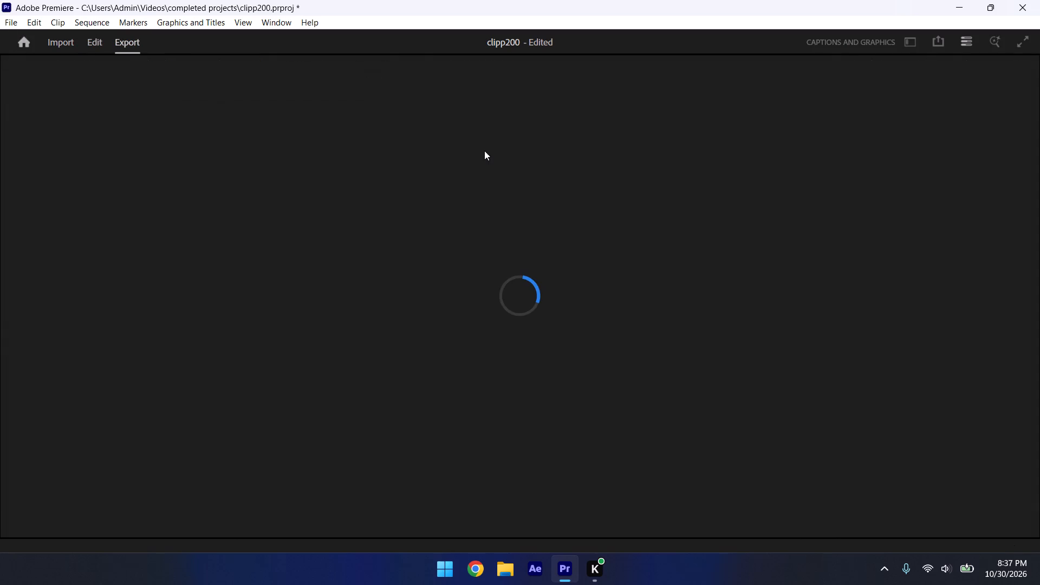
pyautogui.click(365, 108)
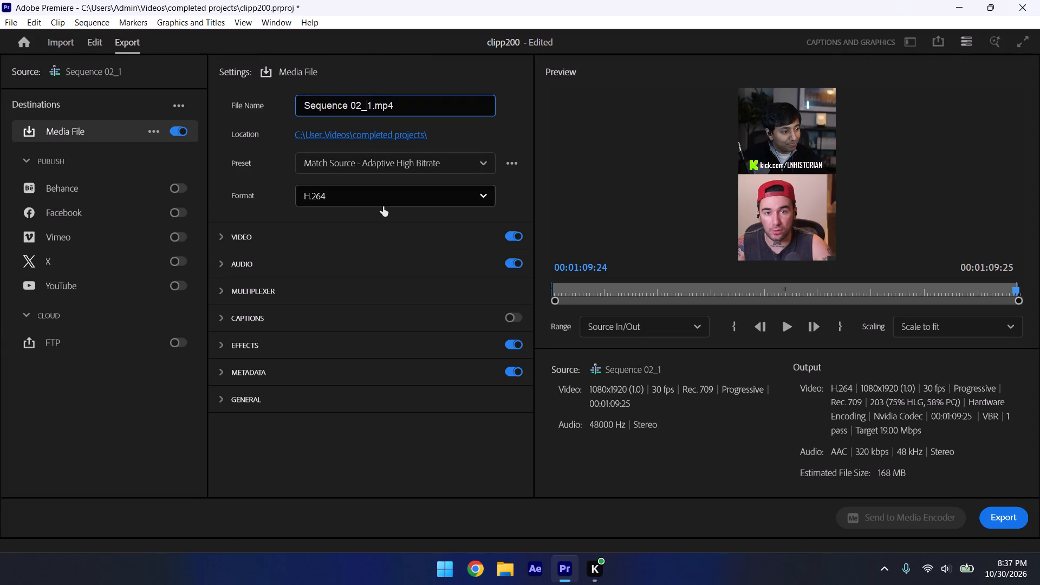
pyautogui.press('Right')
pyautogui.press('BackSpace')
pyautogui.press('BackSpace')
pyautogui.press('BackSpace')
pyautogui.press('BackSpace')
pyautogui.press('BackSpace')
pyautogui.press('BackSpace')
pyautogui.press('BackSpace')
pyautogui.press('BackSpace')
pyautogui.press('BackSpace')
pyautogui.press('BackSpace')
pyautogui.press('BackSpace')
pyautogui.press('BackSpace')
pyautogui.press('BackSpace')
pyautogui.press('BackSpace')
pyautogui.press('BackSpace')
pyautogui.press('BackSpace')
pyautogui.press('BackSpace')
pyautogui.press('BackSpace')
pyautogui.press('BackSpace')
pyautogui.press('BackSpace')
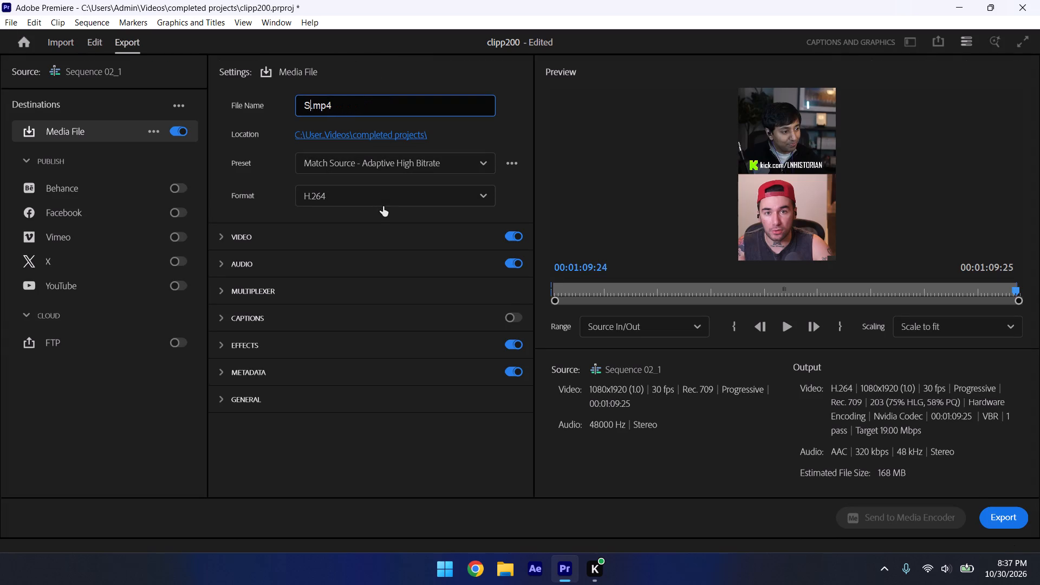
pyautogui.write('clip30')
pyautogui.press('BackSpace')
pyautogui.press('BackSpace')
pyautogui.write('200')
pyautogui.press('Return')
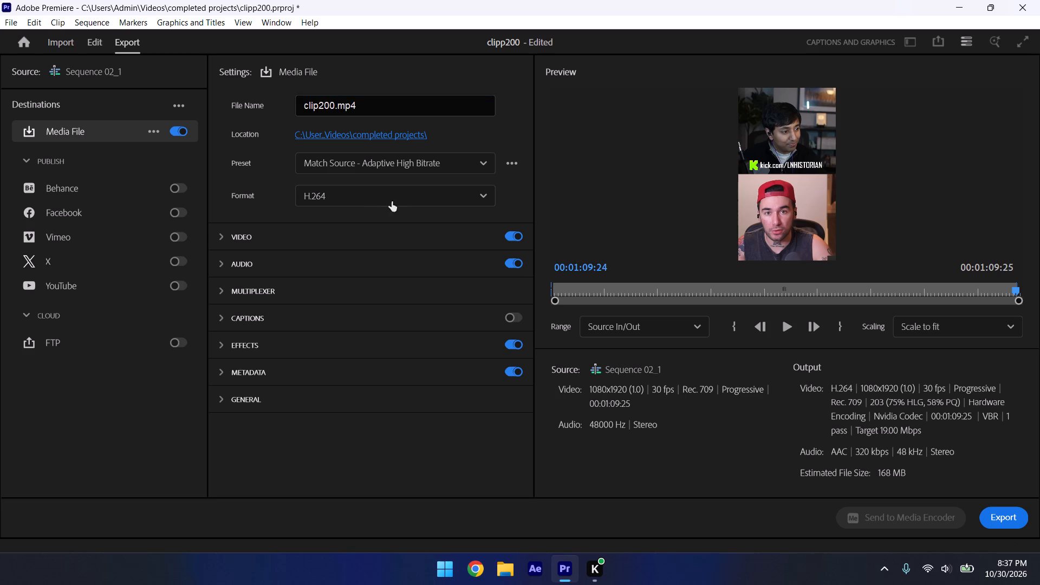
pyautogui.click(1002, 518)
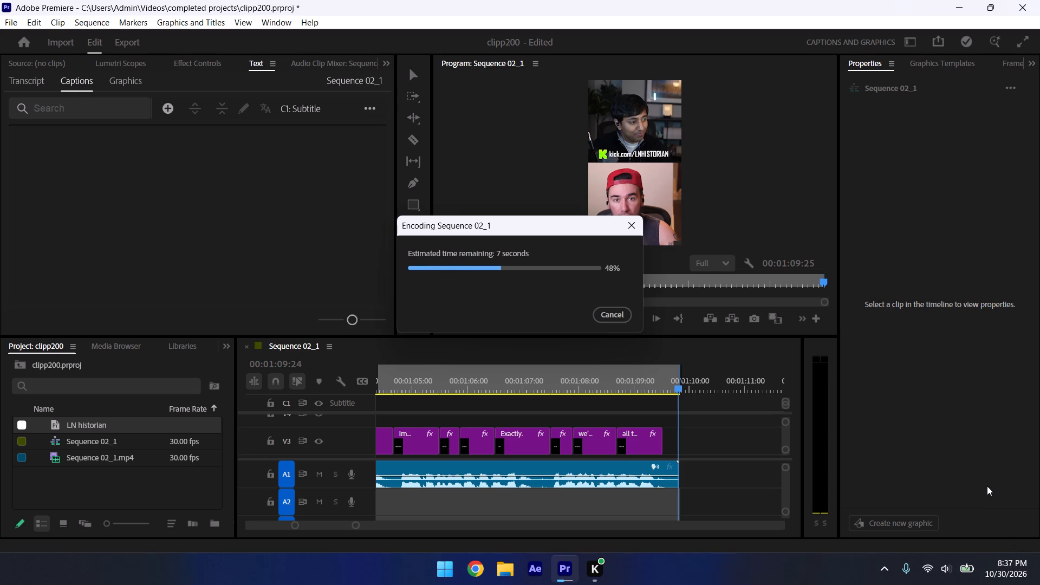
# Switch to Chrome and open the shared Clips folder in Google Drive in a new tab.
pyautogui.click(477, 567)
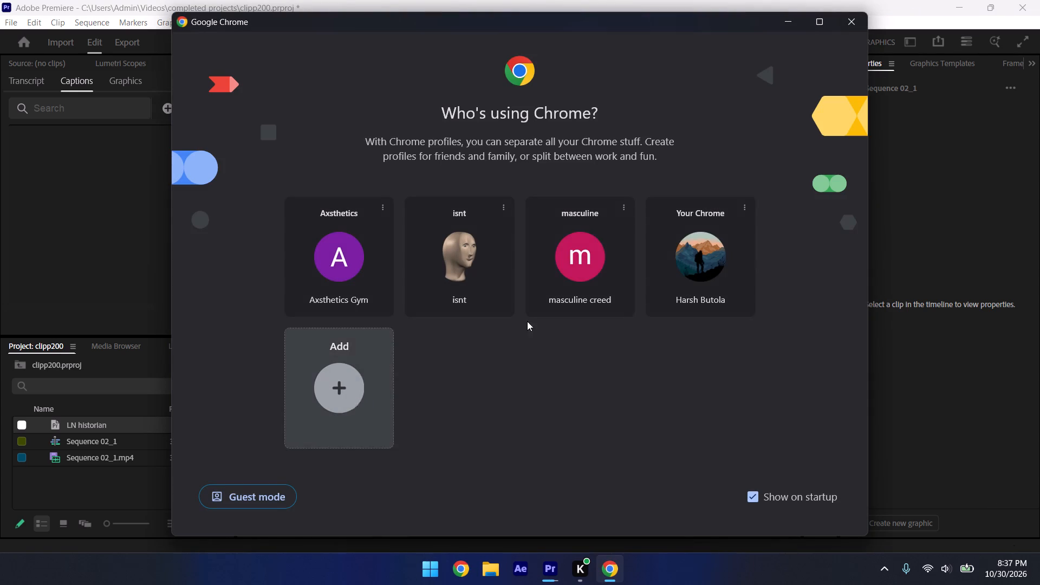
pyautogui.click(656, 272)
pyautogui.click(149, 62)
pyautogui.click(192, 12)
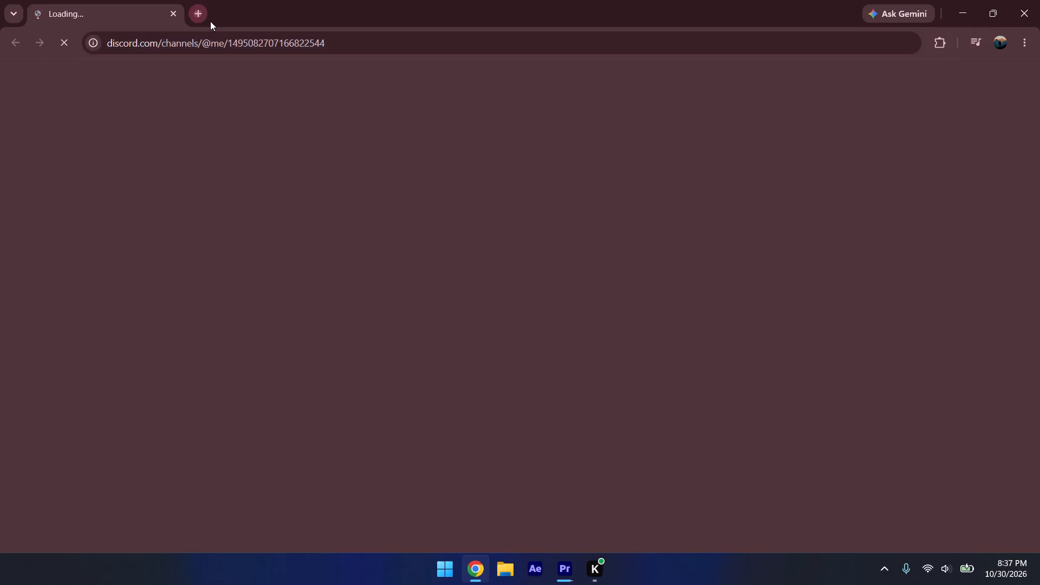
pyautogui.click(329, 65)
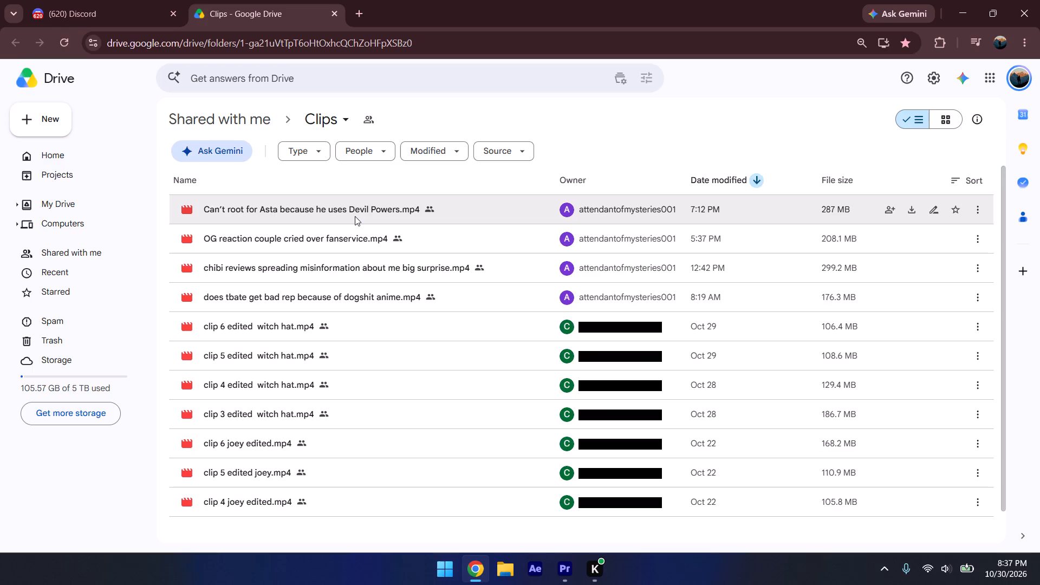
# Upload the first video in the local completed projects folder to the shared Clips folder in Google Drive.
pyautogui.click(512, 582)
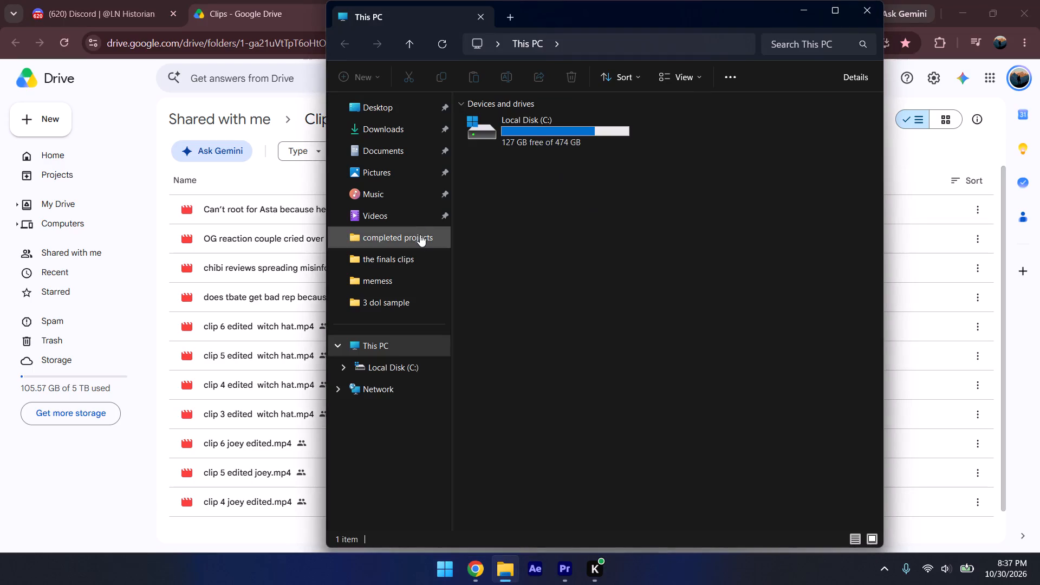
pyautogui.click(417, 226)
pyautogui.click(496, 125)
pyautogui.moveTo(479, 120); pyautogui.dragTo(260, 336)
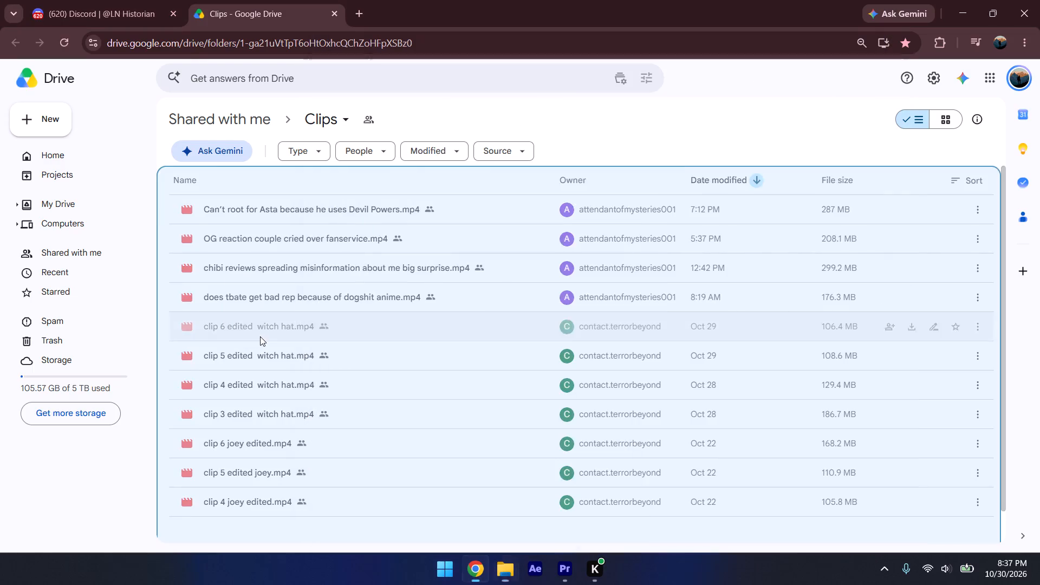
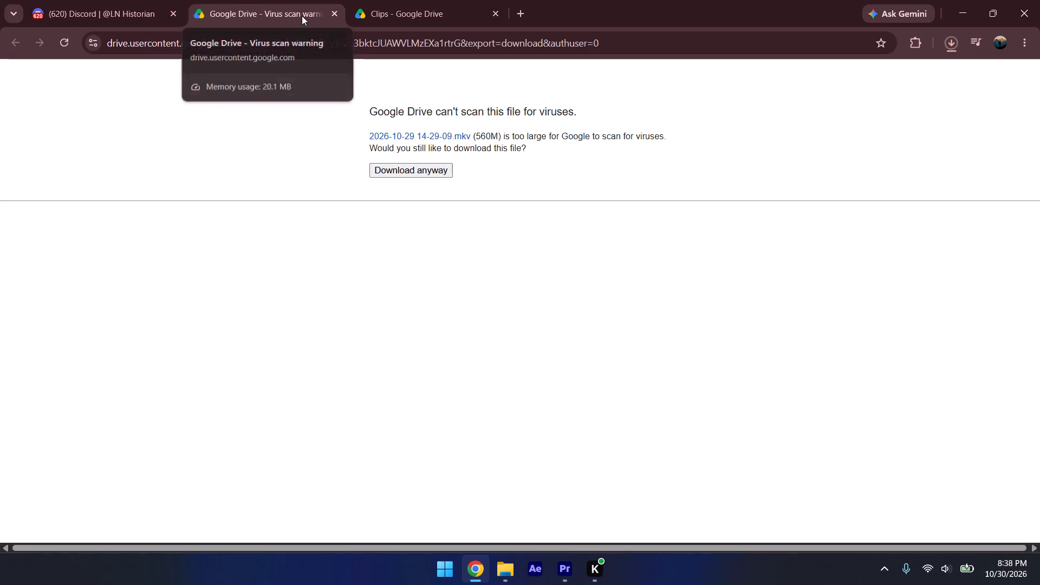
pyautogui.hotkey('ctrl', 'j')
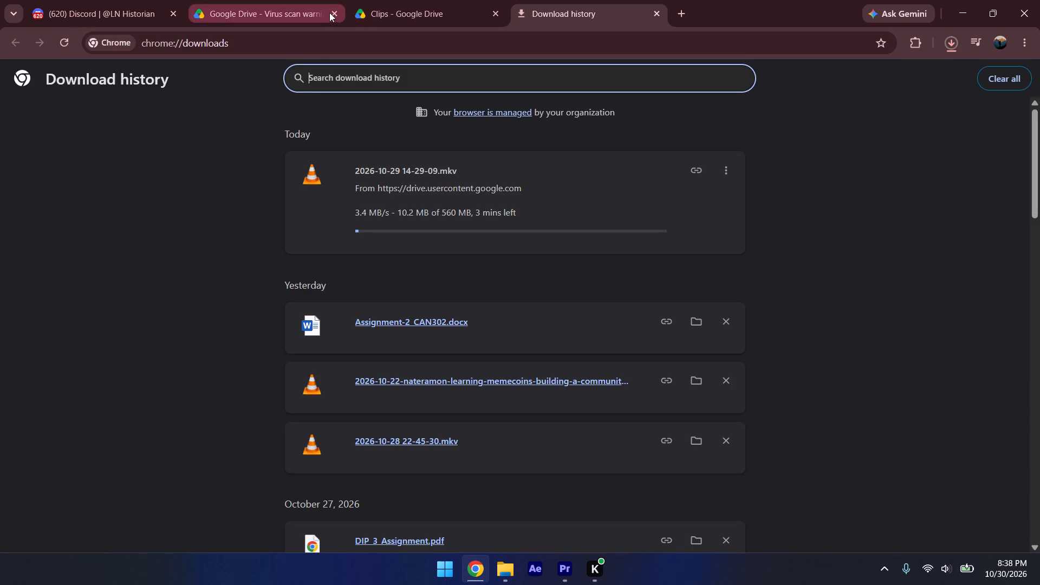
pyautogui.click(330, 13)
# Return to the shared Clips folder in Google Drive and open the uploaded clip200.mp4 for preview.
pyautogui.click(279, 7)
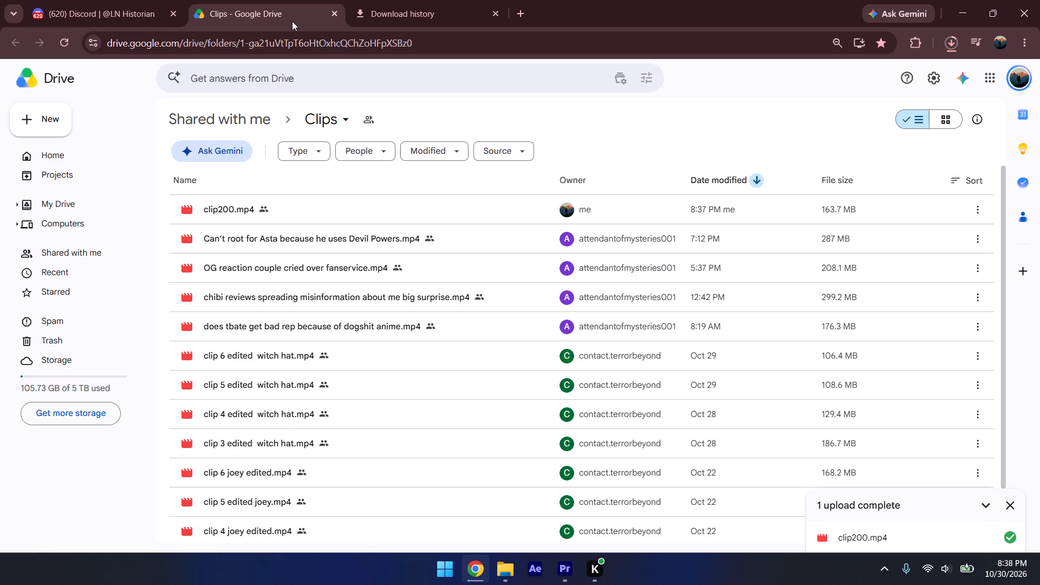
pyautogui.click(874, 526)
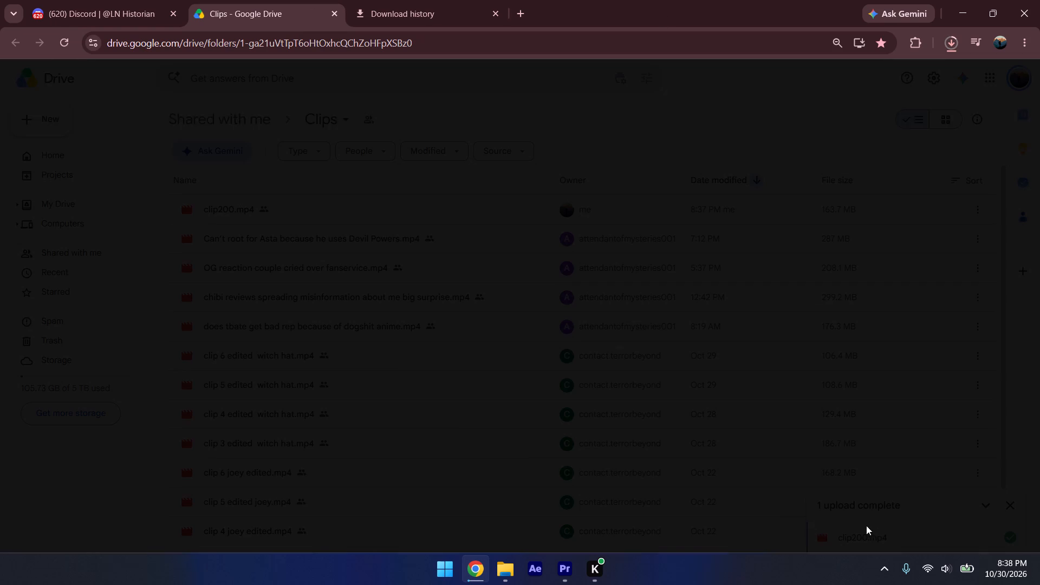
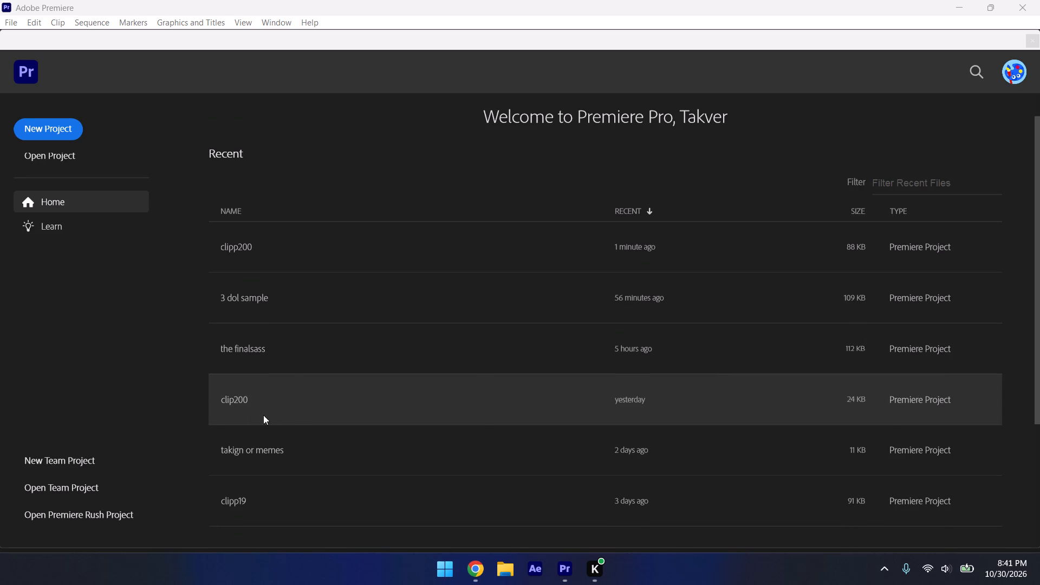
# Switch to Premiere and open the recent clip200 project.
pyautogui.click(257, 414)
pyautogui.click(231, 411)
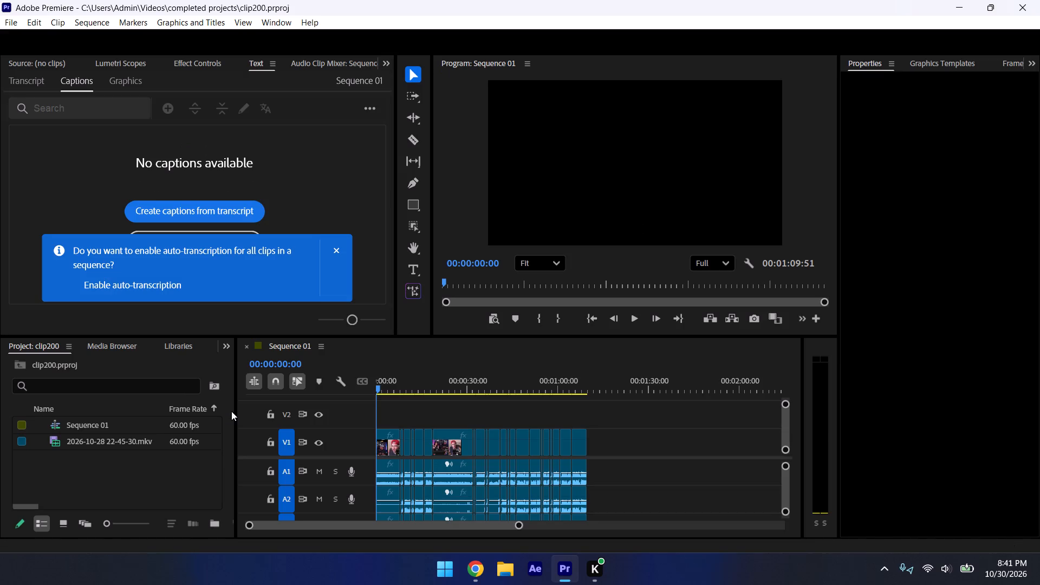
pyautogui.moveTo(519, 523); pyautogui.dragTo(805, 539)
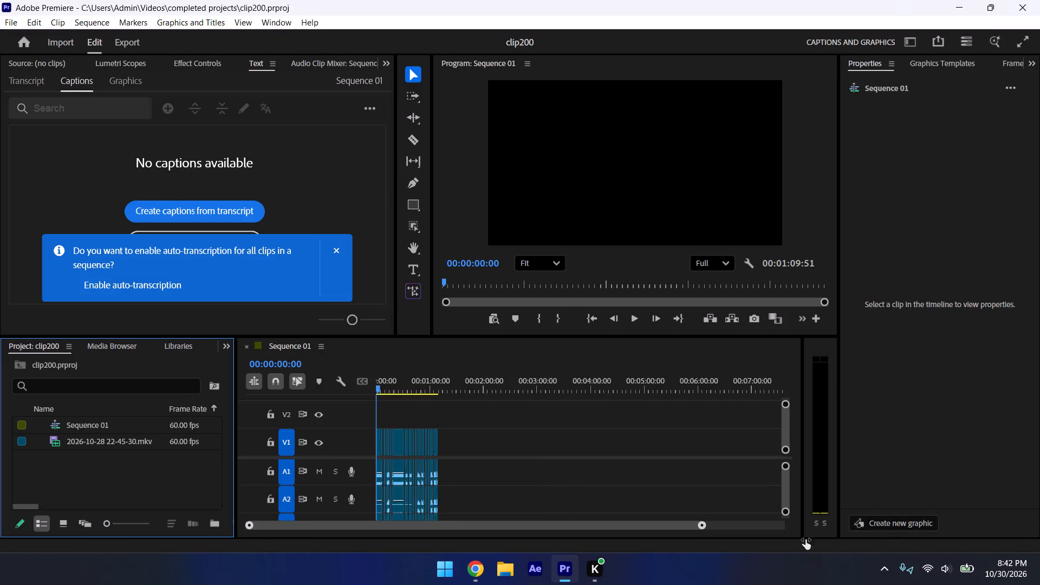
pyautogui.moveTo(805, 539); pyautogui.dragTo(840, 561)
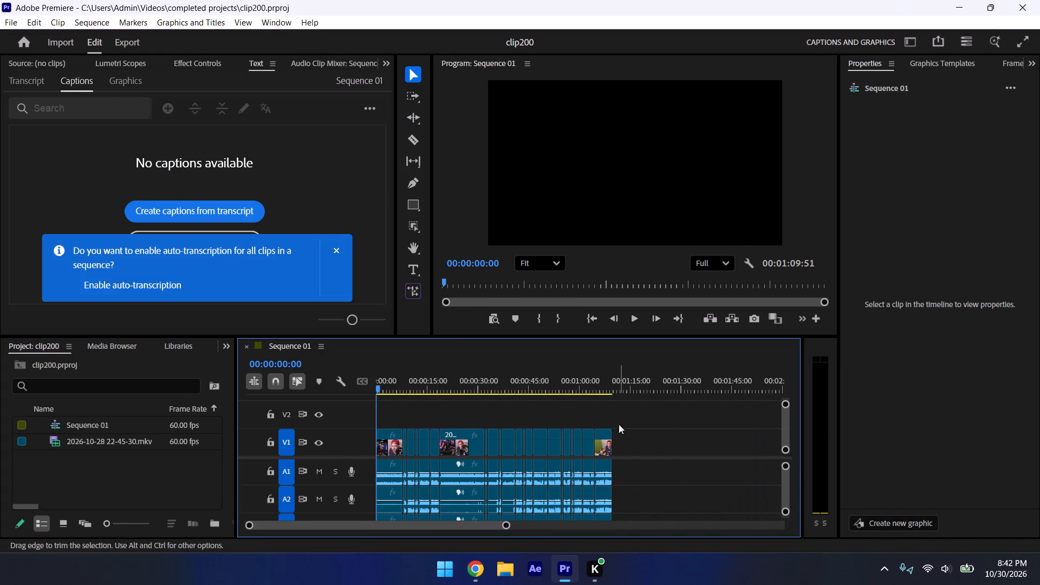
pyautogui.click(602, 380)
pyautogui.moveTo(617, 444); pyautogui.dragTo(984, 445)
pyautogui.moveTo(603, 526); pyautogui.dragTo(777, 524)
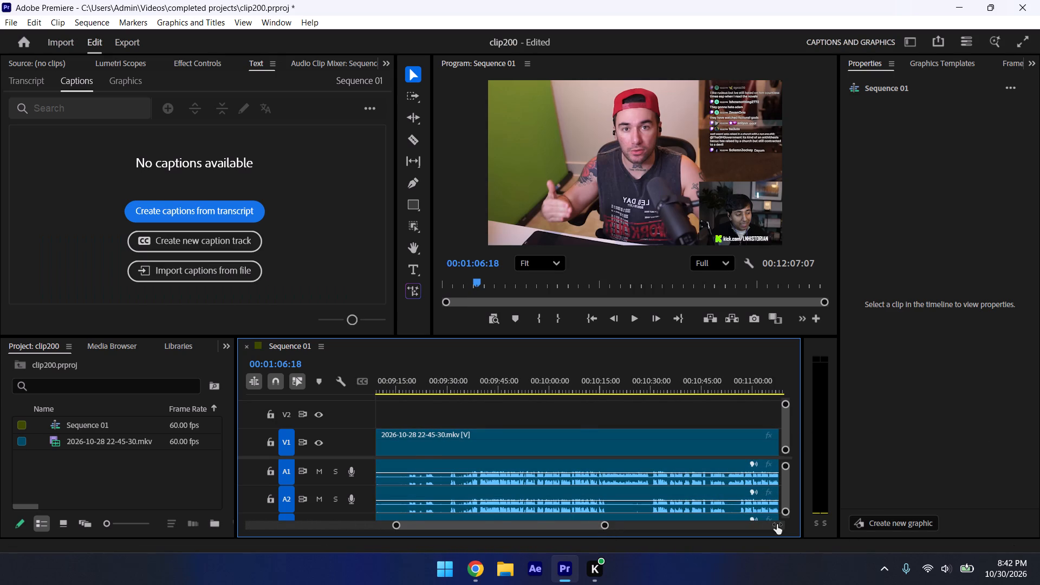
pyautogui.moveTo(777, 524); pyautogui.dragTo(1039, 525)
pyautogui.moveTo(602, 441); pyautogui.dragTo(989, 487)
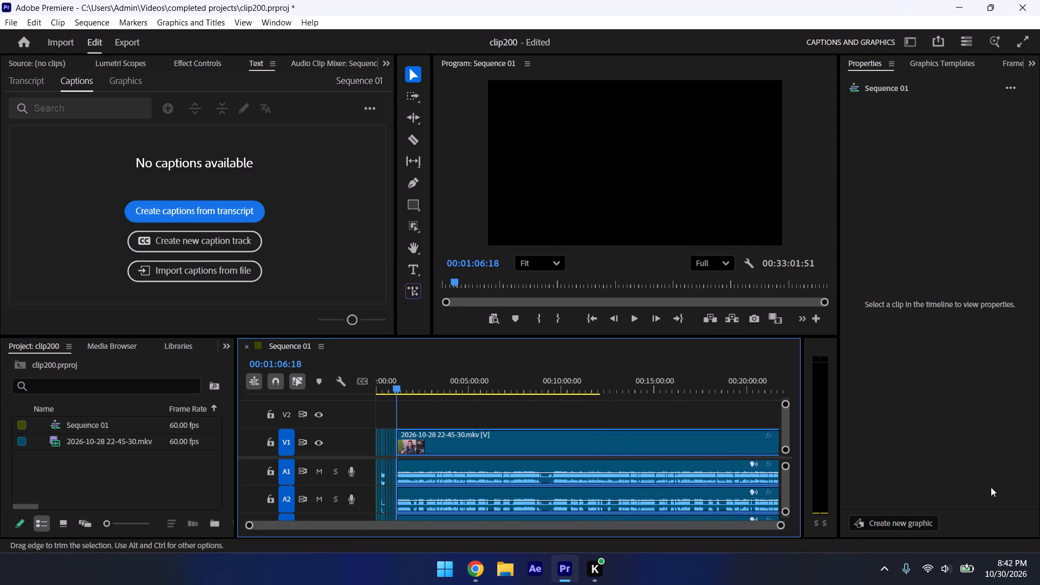
pyautogui.moveTo(666, 525); pyautogui.dragTo(1021, 526)
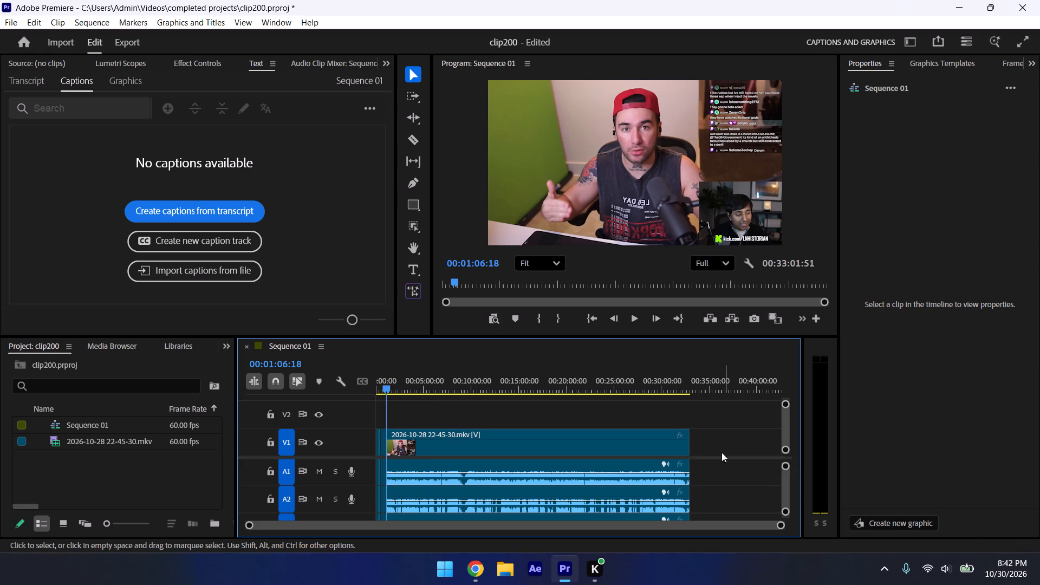
pyautogui.moveTo(686, 442); pyautogui.dragTo(1039, 484)
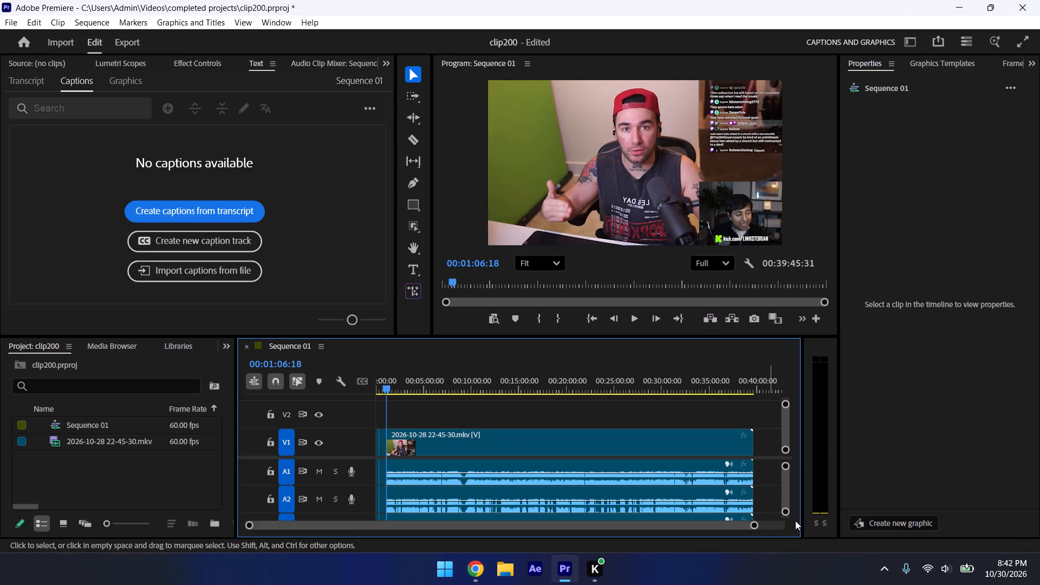
# Delete all the short cut clips ahead of the extended last clip, including their audio.
pyautogui.moveTo(755, 522); pyautogui.dragTo(599, 561)
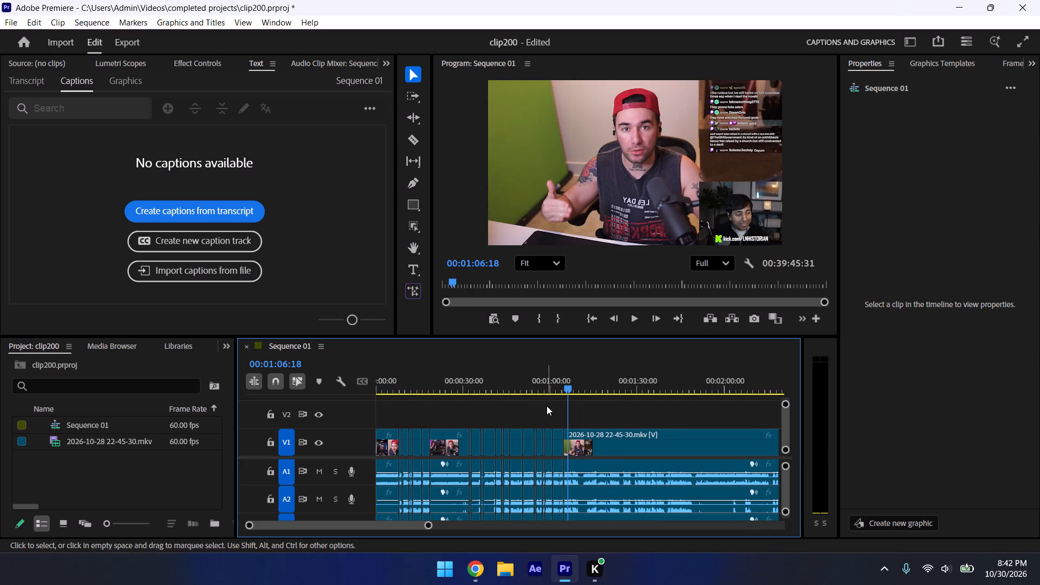
pyautogui.moveTo(555, 415); pyautogui.dragTo(254, 486)
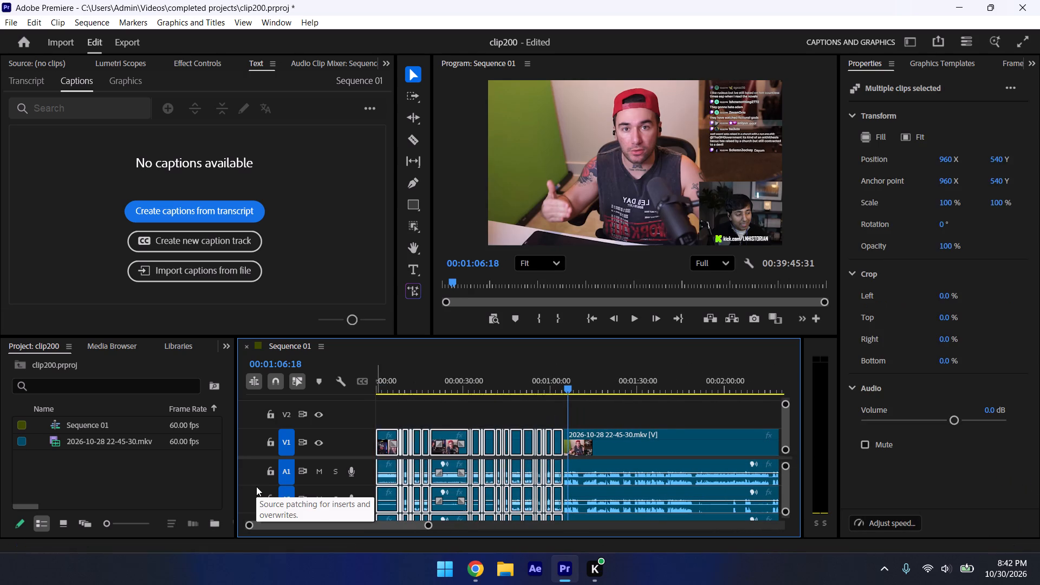
pyautogui.press('Delete')
# Move the remaining long clip to the start of Sequence 01.
pyautogui.moveTo(632, 437); pyautogui.dragTo(317, 472)
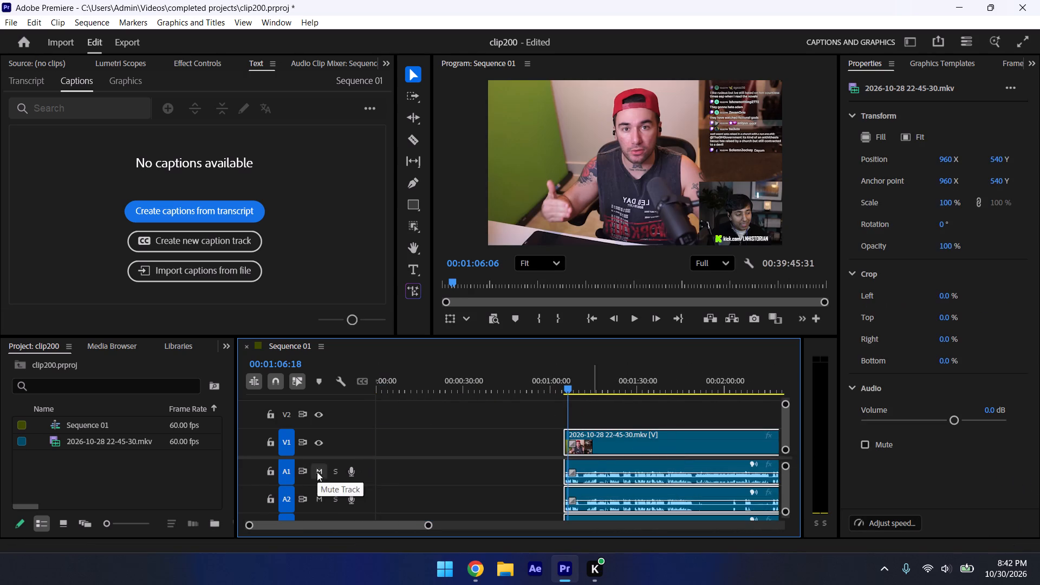
pyautogui.moveTo(612, 447); pyautogui.dragTo(368, 453)
# Play the recording's opening and trim the clip's start to about 00:00:14.
pyautogui.click(378, 383)
pyautogui.moveTo(376, 389); pyautogui.dragTo(333, 396)
pyautogui.press('space')
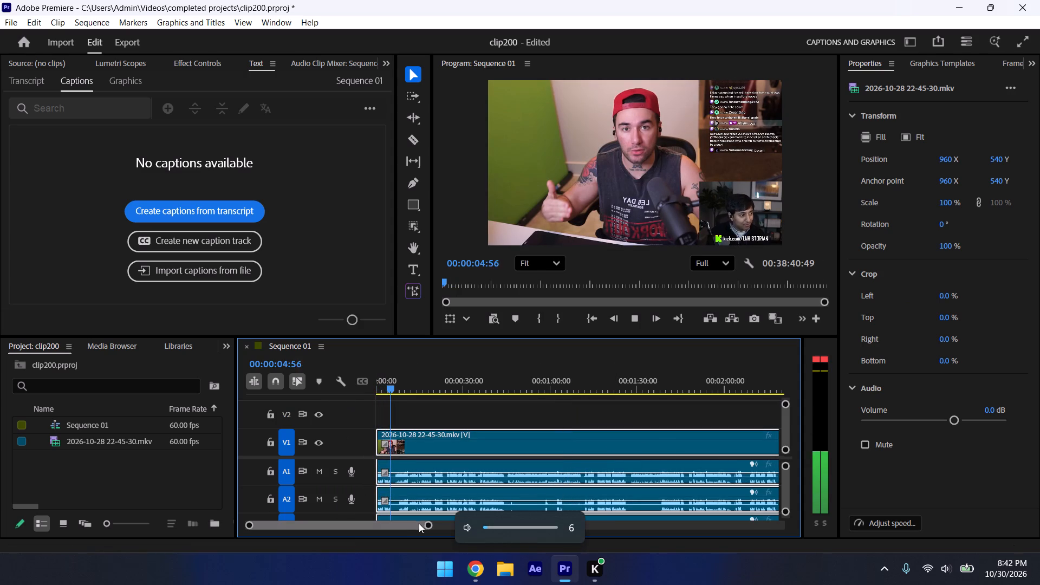
pyautogui.moveTo(428, 523); pyautogui.dragTo(441, 539)
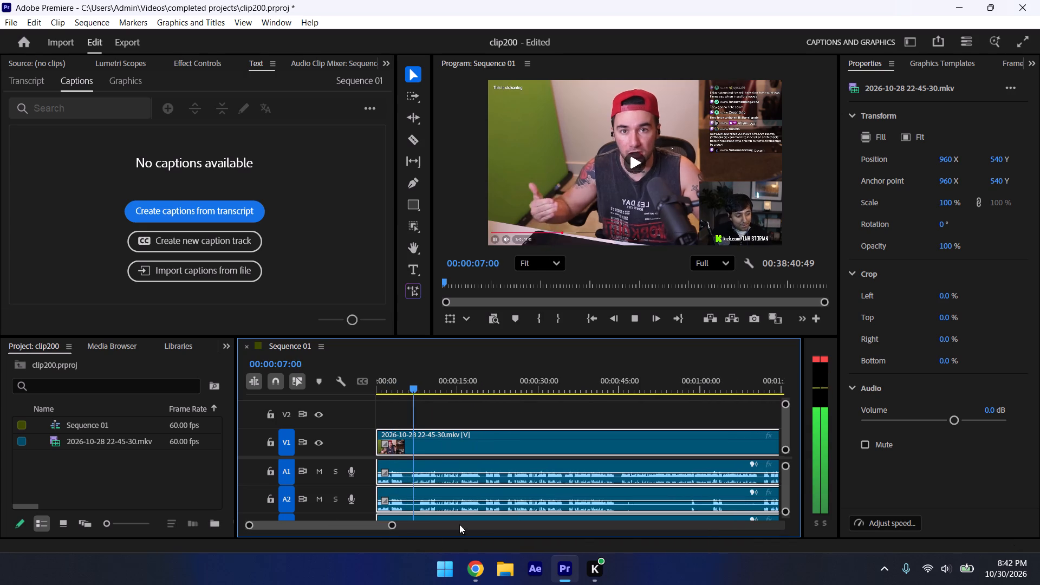
pyautogui.click(455, 374)
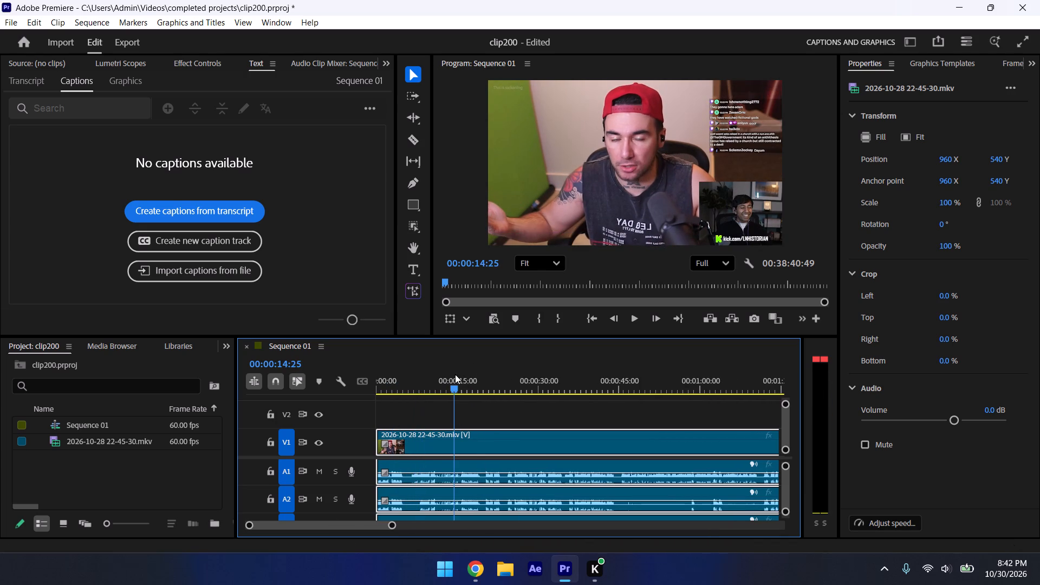
pyautogui.press('space')
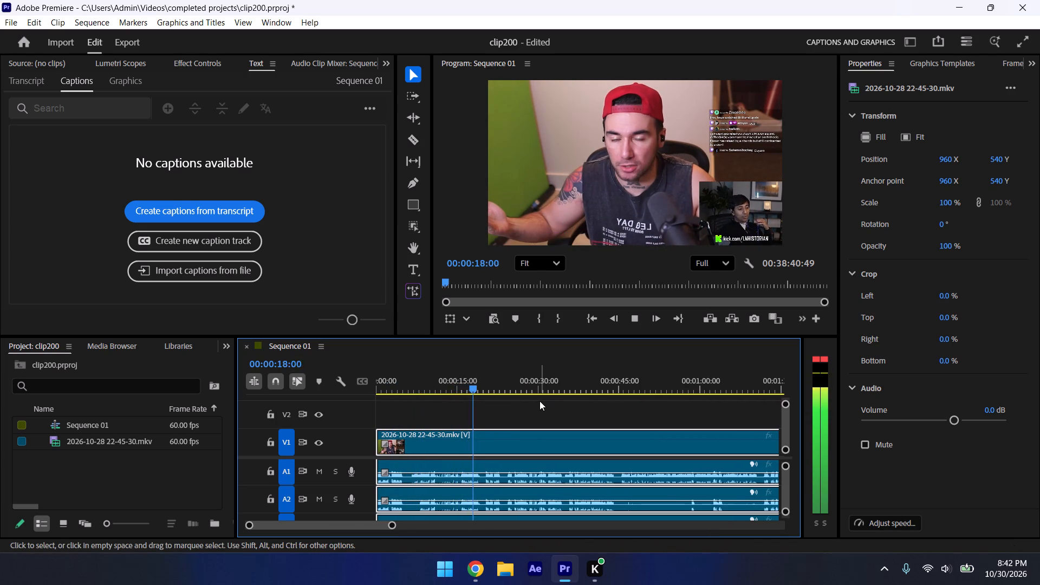
pyautogui.moveTo(380, 431); pyautogui.dragTo(459, 454)
# Review the recording beyond the new start, including playback from about 00:01:10, to find the next usable moment.
pyautogui.moveTo(392, 523); pyautogui.dragTo(399, 523)
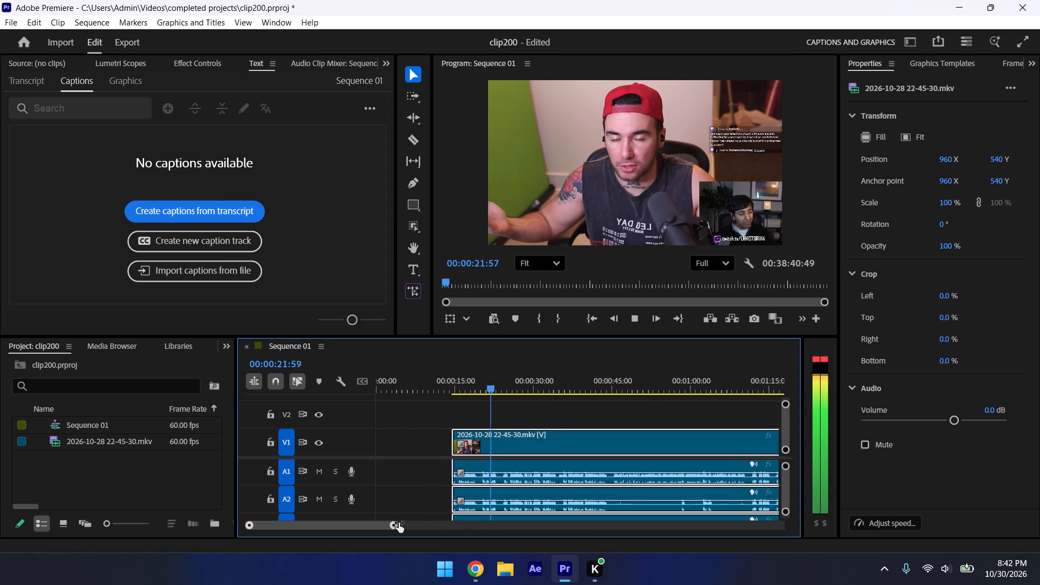
pyautogui.moveTo(399, 523); pyautogui.dragTo(443, 530)
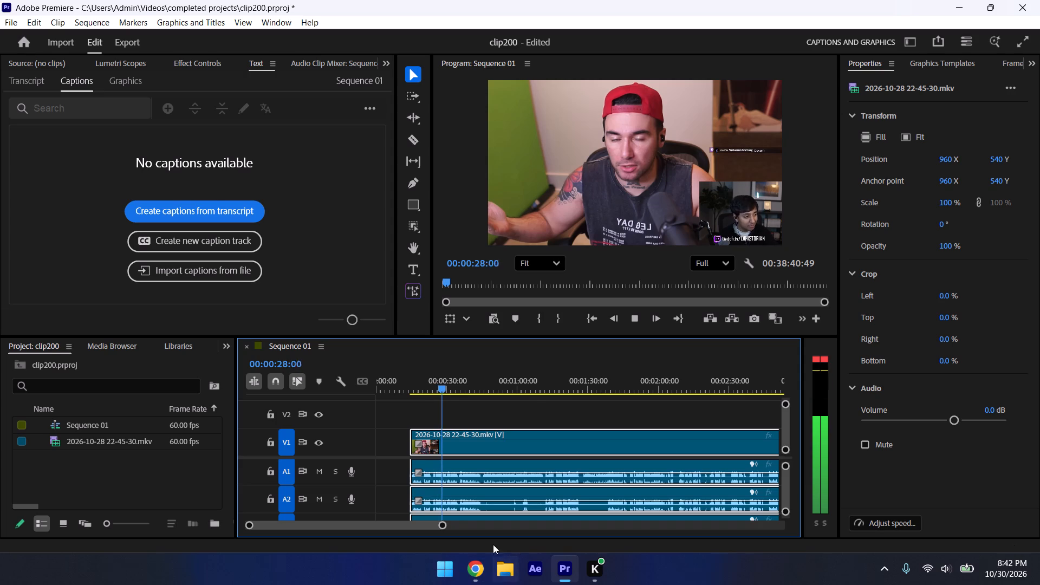
pyautogui.click(543, 386)
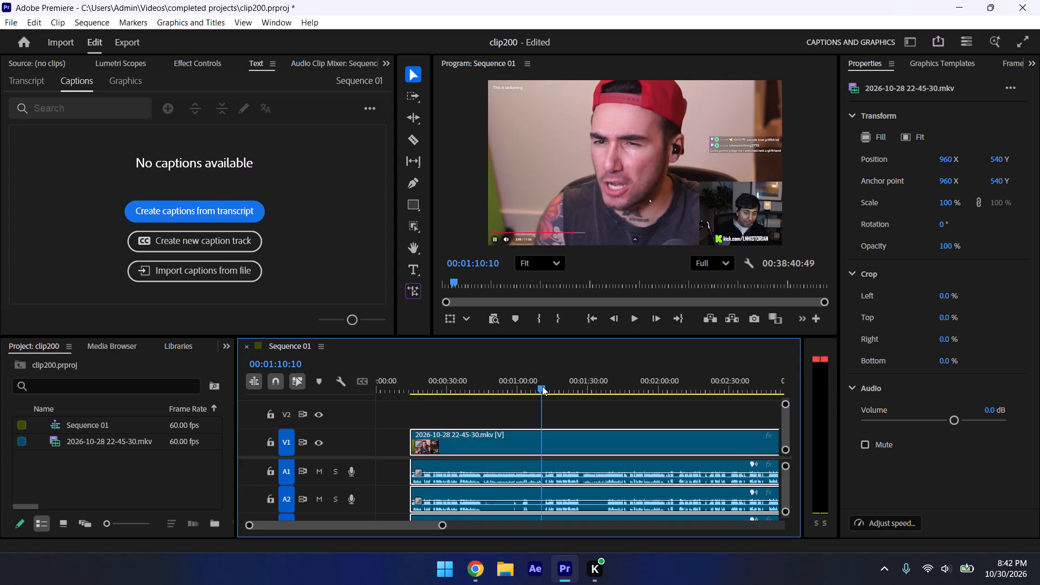
pyautogui.press('space')
pyautogui.moveTo(441, 524); pyautogui.dragTo(474, 536)
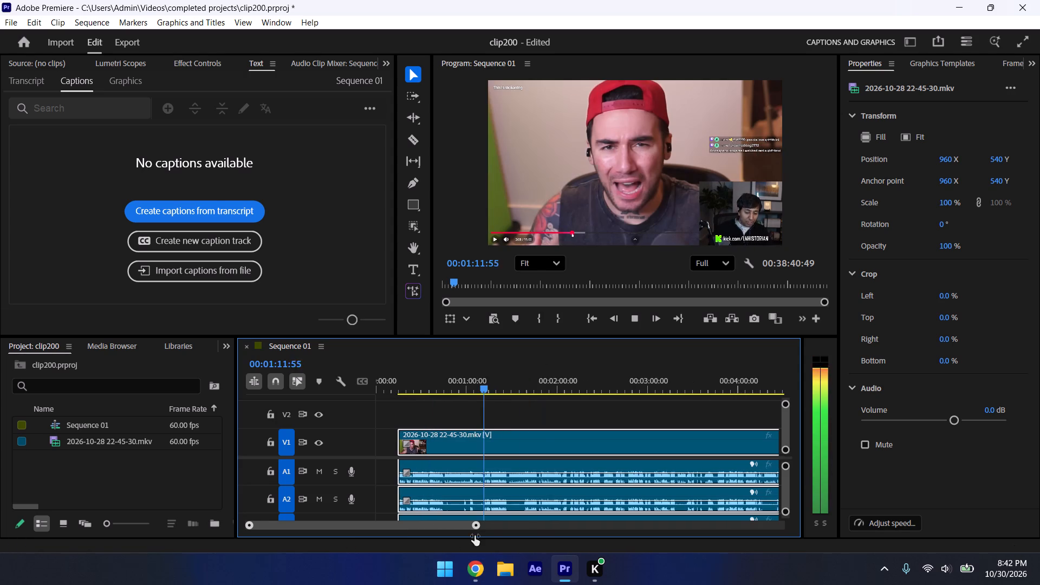
pyautogui.moveTo(474, 536); pyautogui.dragTo(840, 560)
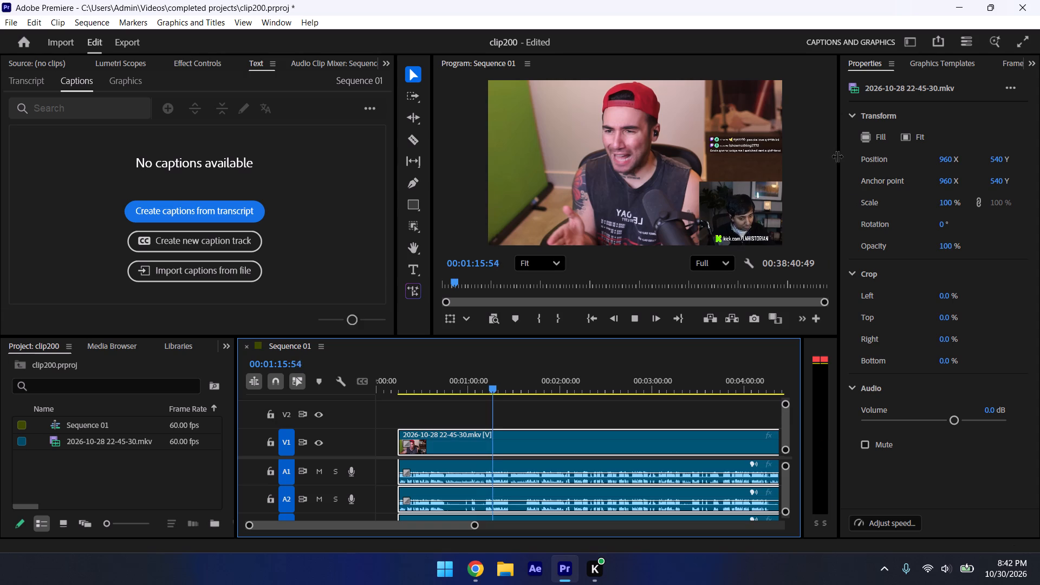
# Narrow the Properties panel to give the program monitor and timeline more width.
pyautogui.moveTo(837, 156); pyautogui.dragTo(1039, 218)
pyautogui.moveTo(801, 360); pyautogui.dragTo(1039, 402)
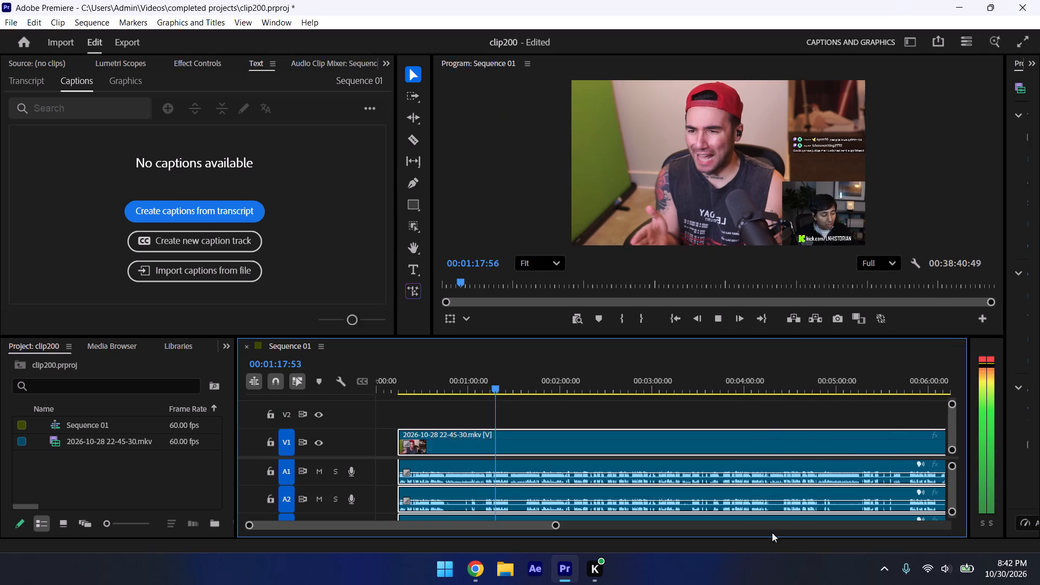
# Play the recording from about 00:01:56 and listen for where the next clip topic begins.
pyautogui.click(556, 381)
pyautogui.press('space')
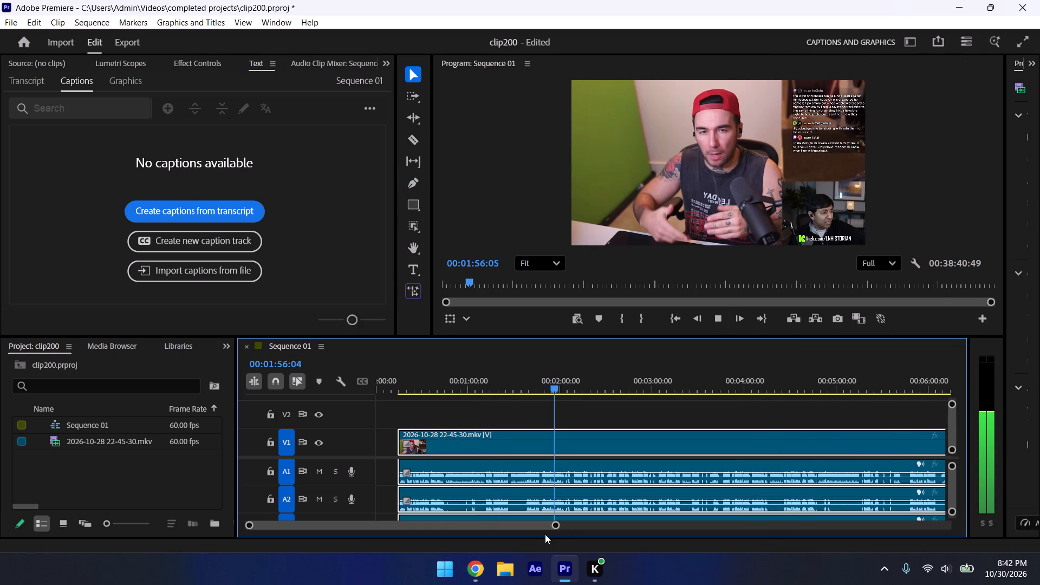
pyautogui.moveTo(553, 528); pyautogui.dragTo(714, 537)
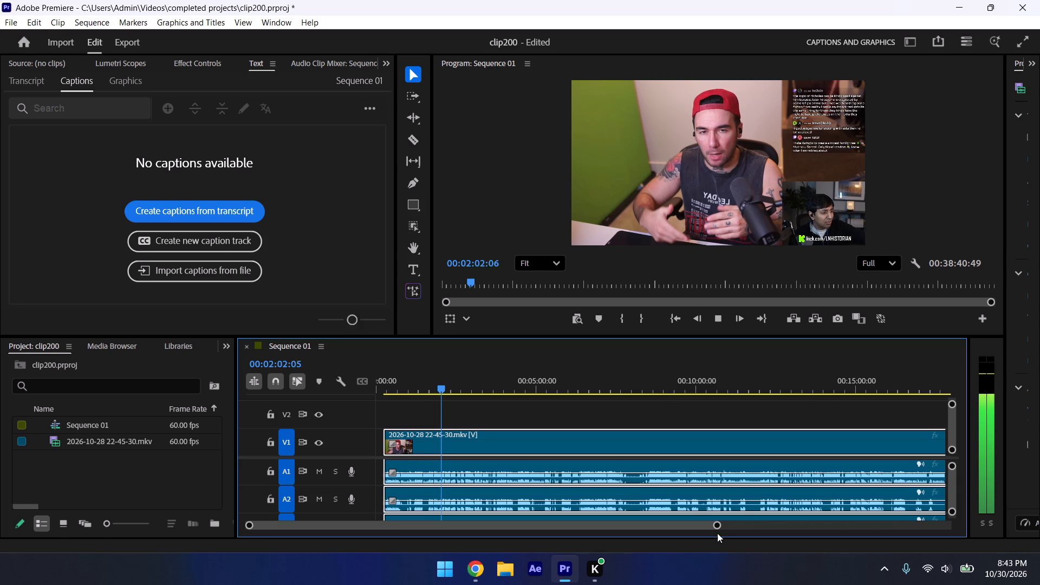
pyautogui.moveTo(720, 523); pyautogui.dragTo(630, 484)
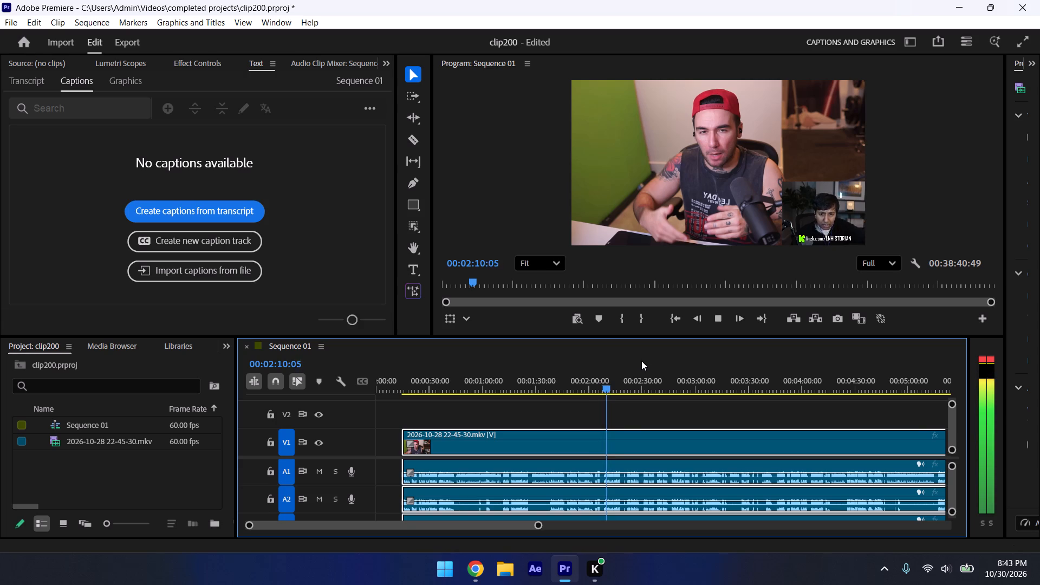
pyautogui.moveTo(542, 526); pyautogui.dragTo(511, 526)
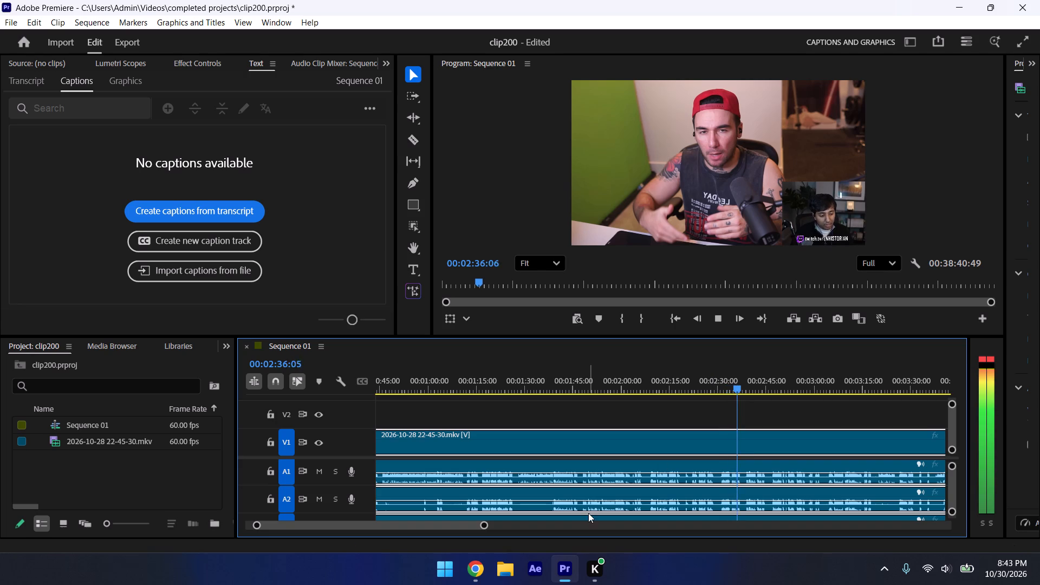
pyautogui.moveTo(484, 526); pyautogui.dragTo(500, 535)
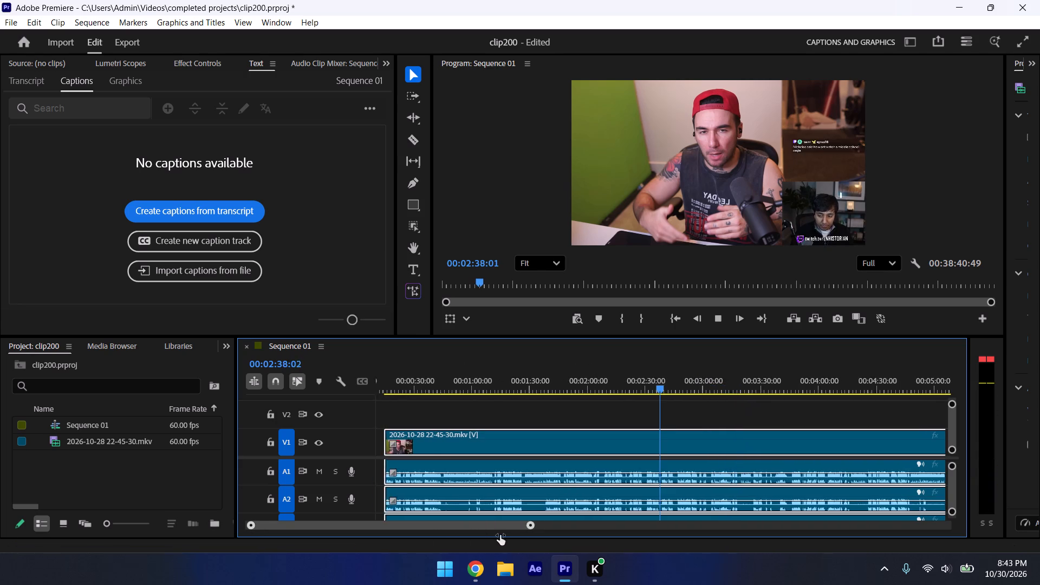
pyautogui.moveTo(500, 535); pyautogui.dragTo(473, 522)
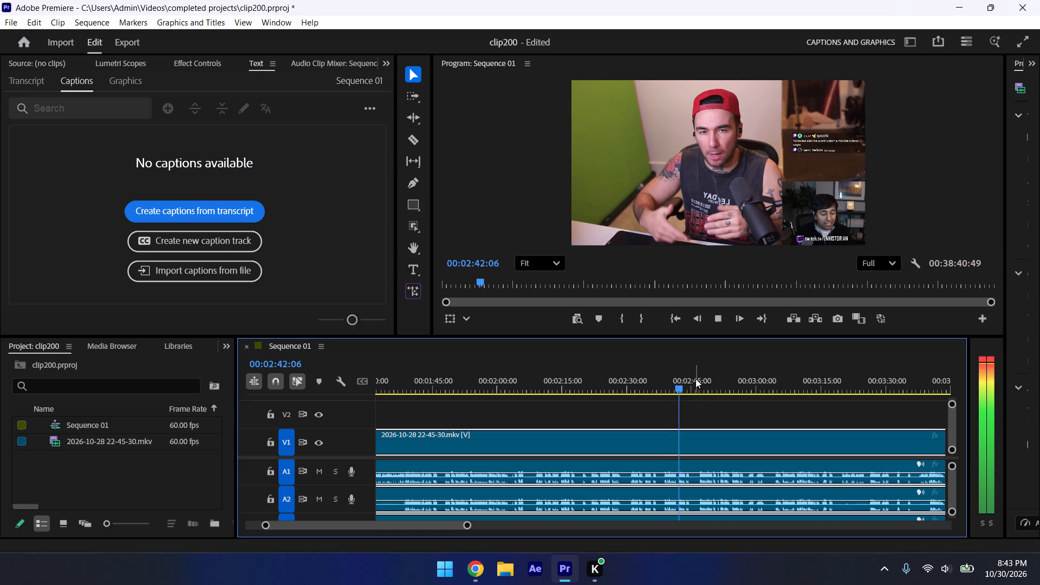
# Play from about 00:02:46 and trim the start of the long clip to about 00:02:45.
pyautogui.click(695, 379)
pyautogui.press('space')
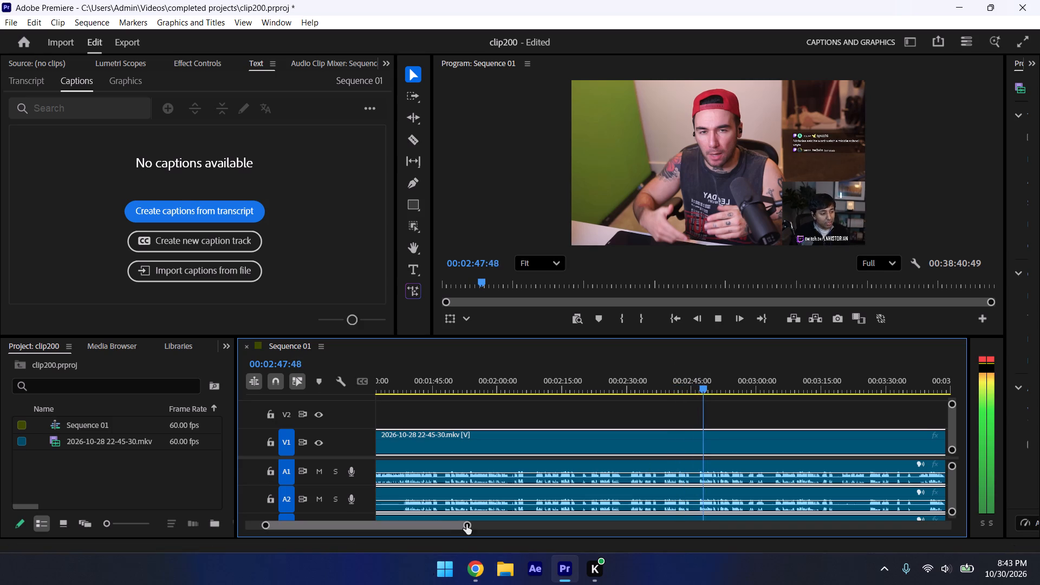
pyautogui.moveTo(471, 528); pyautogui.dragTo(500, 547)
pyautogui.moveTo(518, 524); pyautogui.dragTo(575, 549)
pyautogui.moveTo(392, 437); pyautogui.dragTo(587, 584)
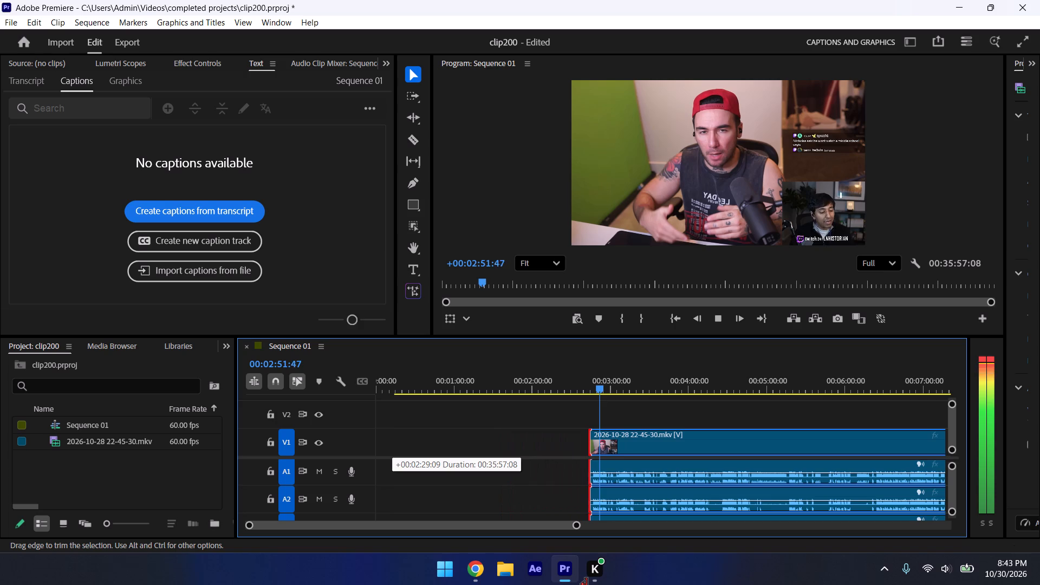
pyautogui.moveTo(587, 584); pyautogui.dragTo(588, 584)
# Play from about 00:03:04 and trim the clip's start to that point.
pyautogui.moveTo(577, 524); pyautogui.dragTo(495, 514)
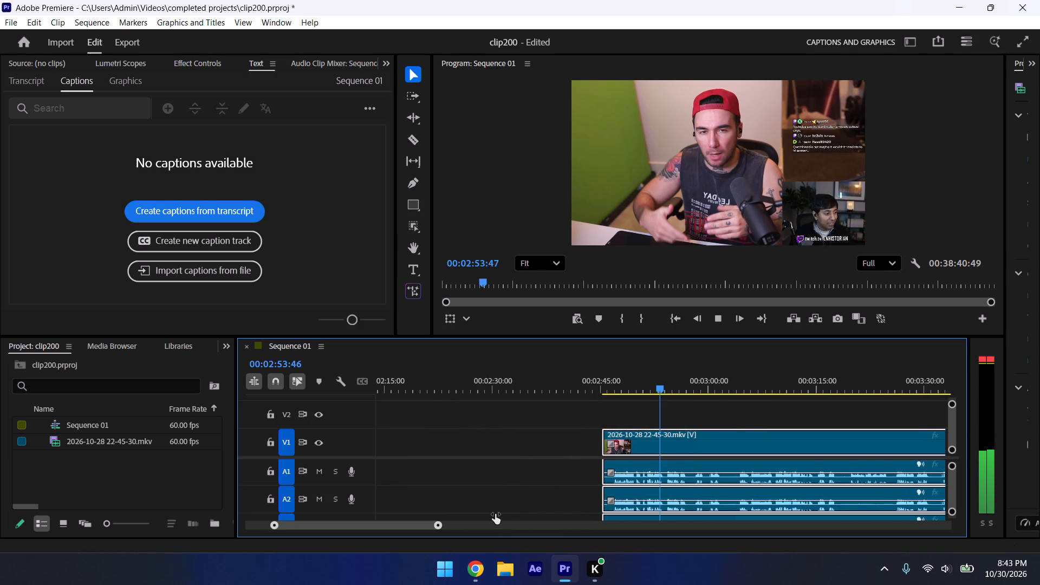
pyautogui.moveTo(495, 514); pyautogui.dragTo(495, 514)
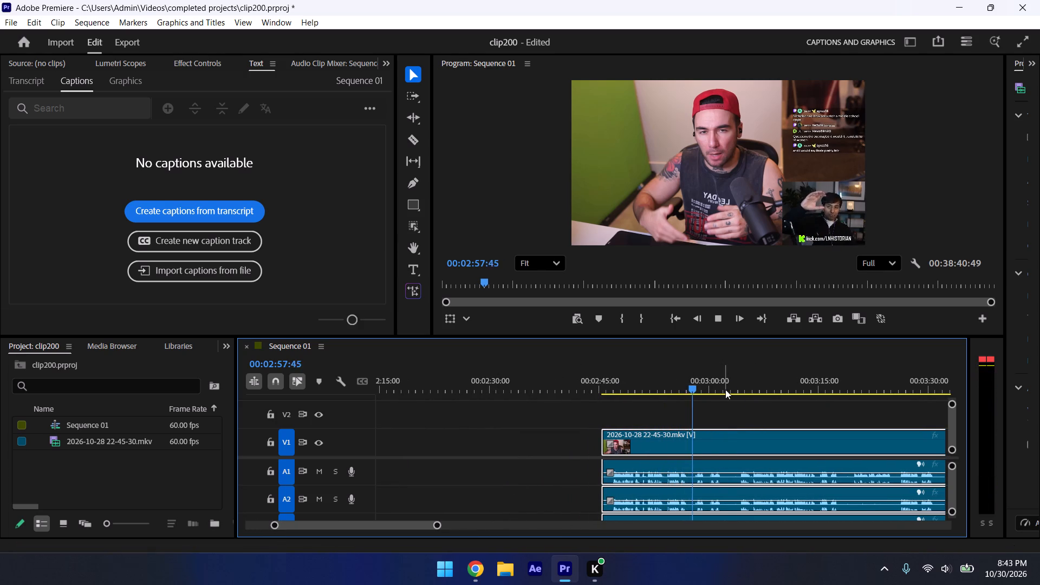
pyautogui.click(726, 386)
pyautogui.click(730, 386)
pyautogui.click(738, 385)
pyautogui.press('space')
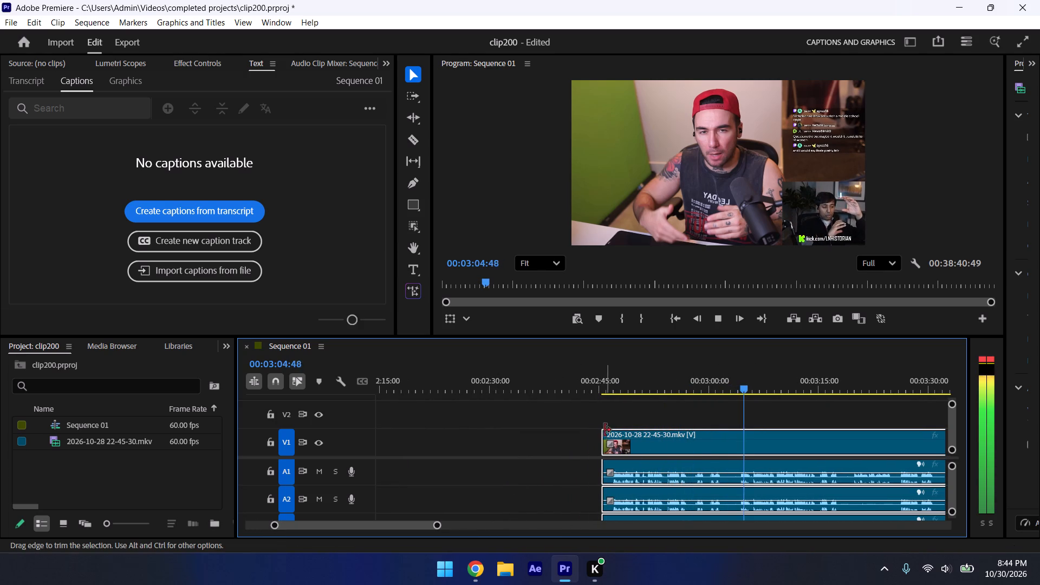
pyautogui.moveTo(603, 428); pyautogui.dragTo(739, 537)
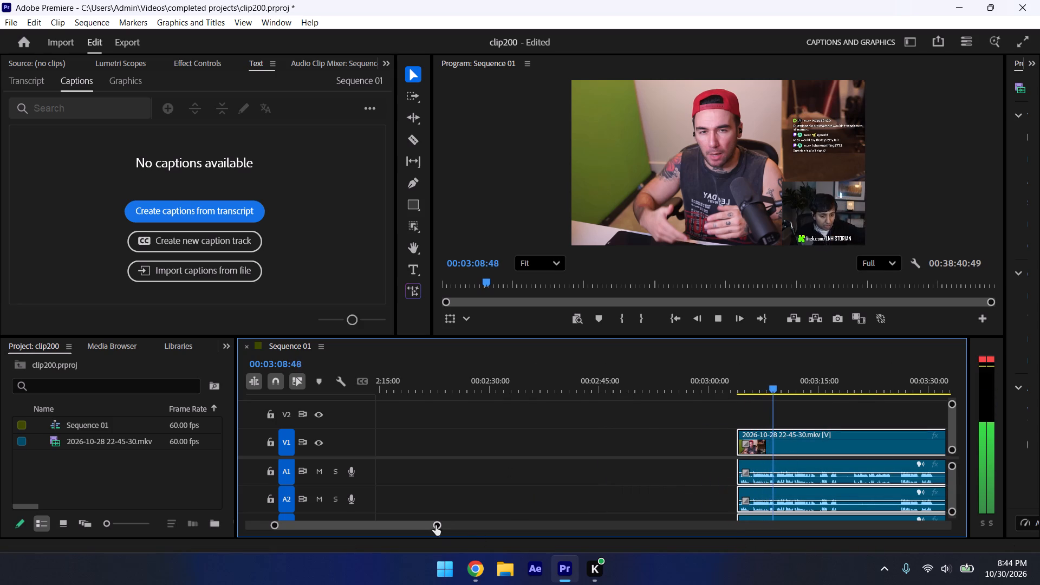
# Extend the clip's start back to about 00:01:48, restoring the earlier footage.
pyautogui.moveTo(435, 525); pyautogui.dragTo(495, 509)
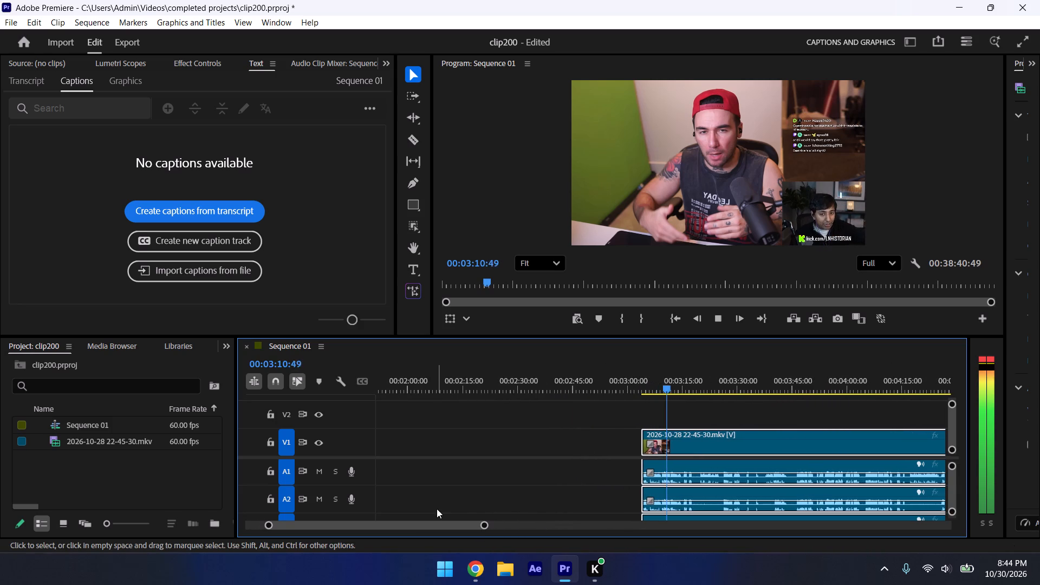
pyautogui.moveTo(641, 428); pyautogui.dragTo(423, 457)
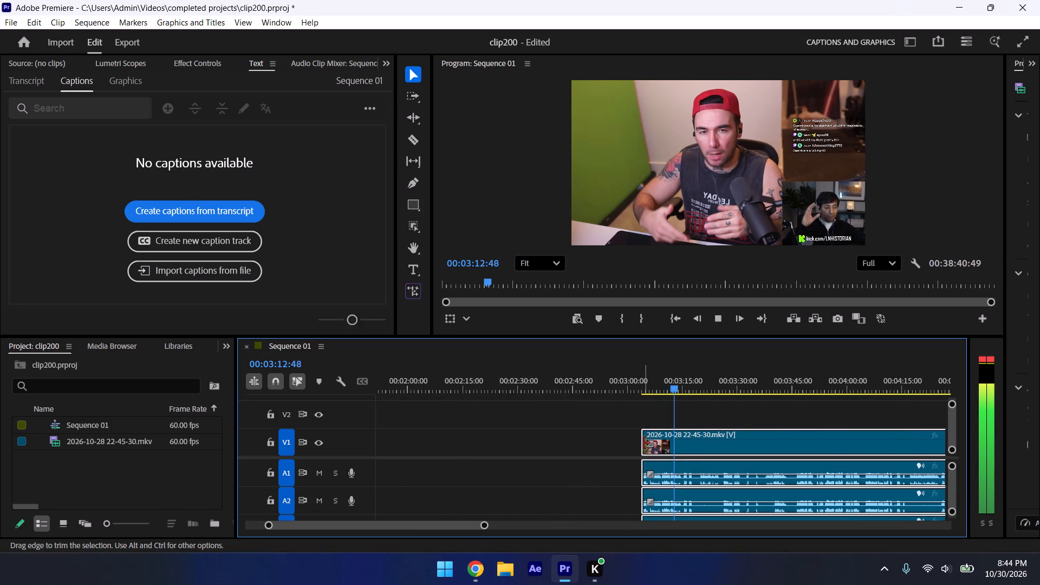
pyautogui.moveTo(644, 438); pyautogui.dragTo(394, 428)
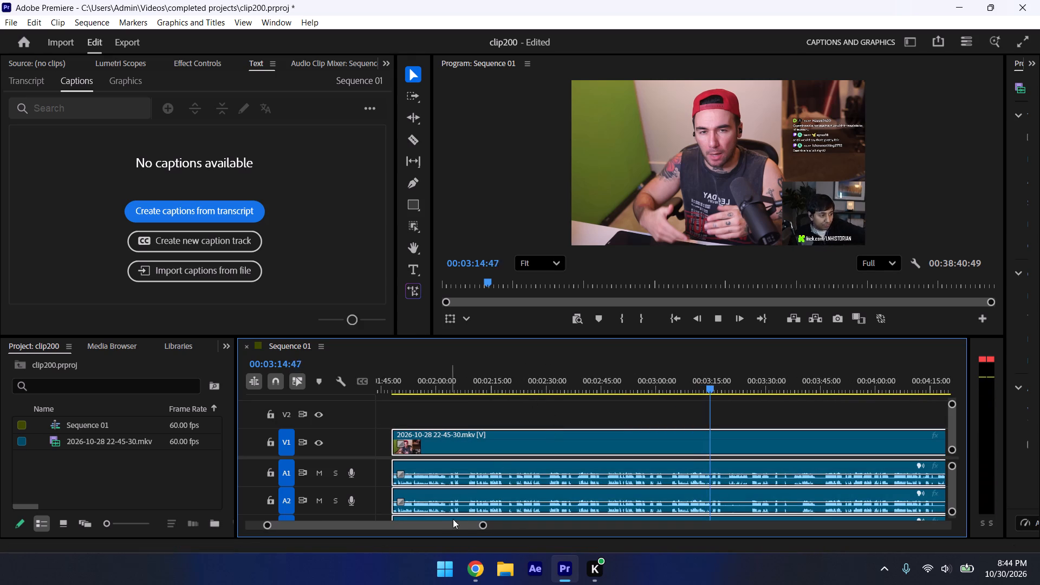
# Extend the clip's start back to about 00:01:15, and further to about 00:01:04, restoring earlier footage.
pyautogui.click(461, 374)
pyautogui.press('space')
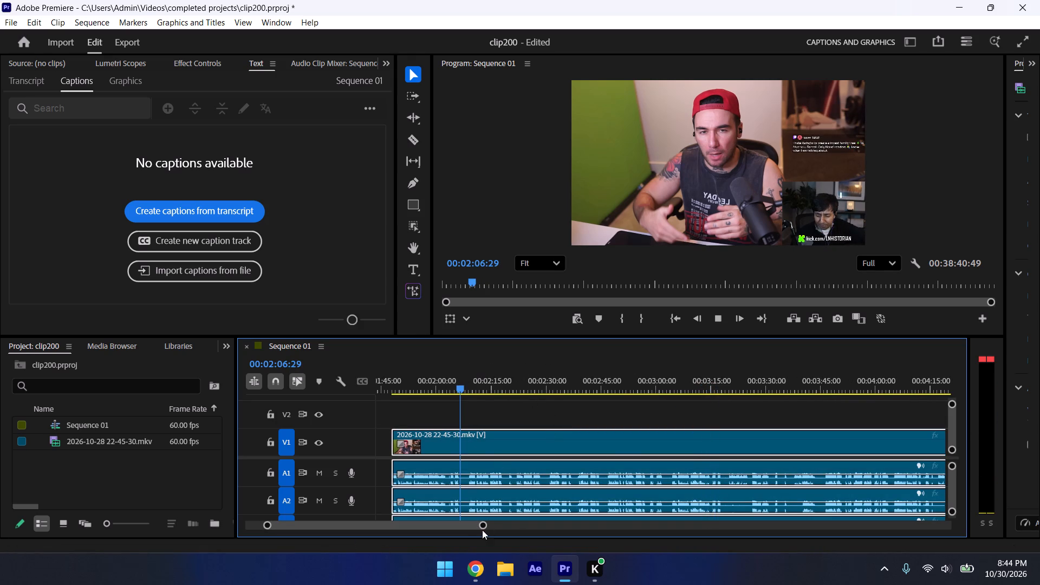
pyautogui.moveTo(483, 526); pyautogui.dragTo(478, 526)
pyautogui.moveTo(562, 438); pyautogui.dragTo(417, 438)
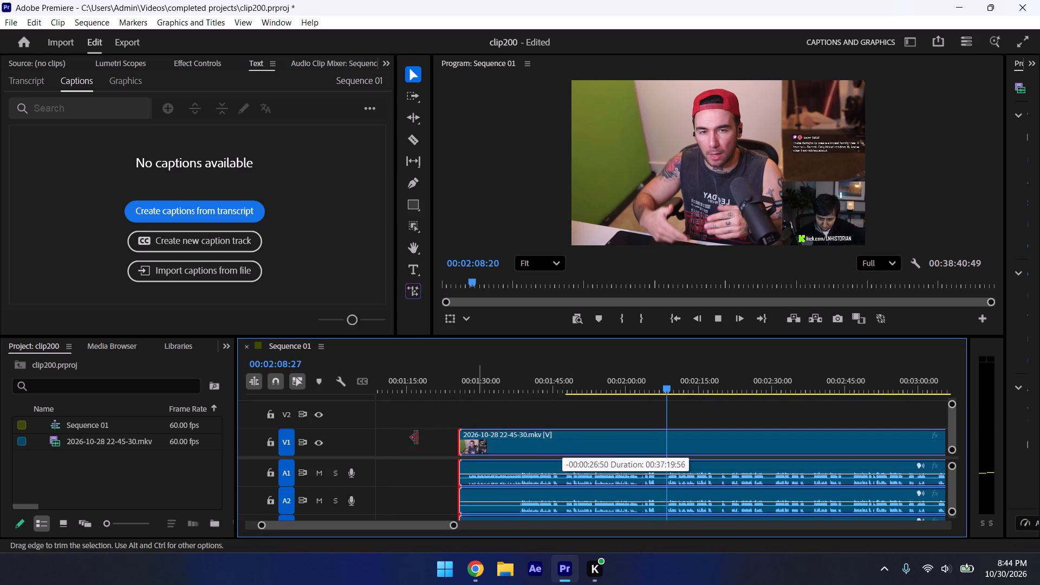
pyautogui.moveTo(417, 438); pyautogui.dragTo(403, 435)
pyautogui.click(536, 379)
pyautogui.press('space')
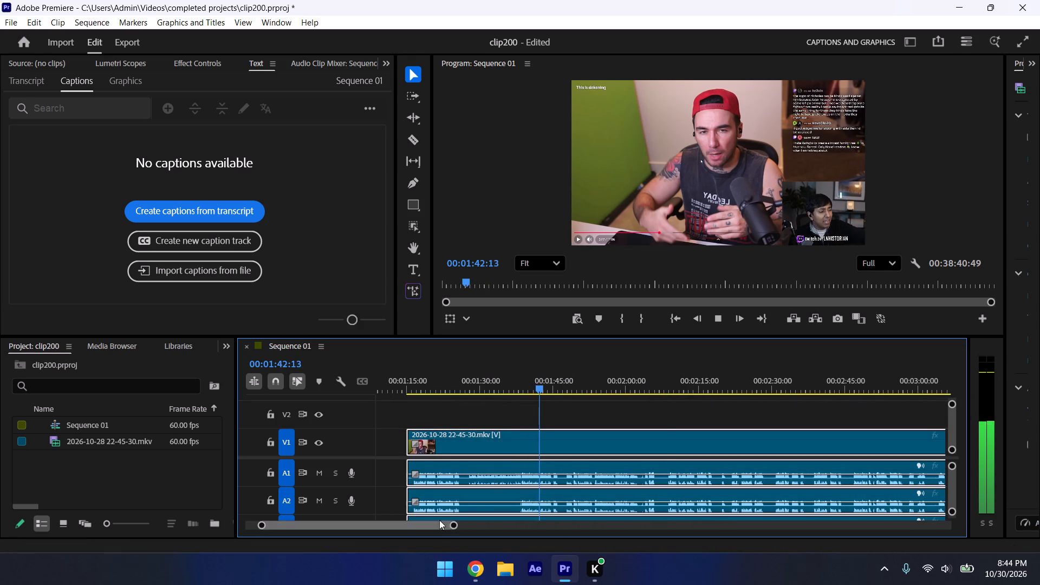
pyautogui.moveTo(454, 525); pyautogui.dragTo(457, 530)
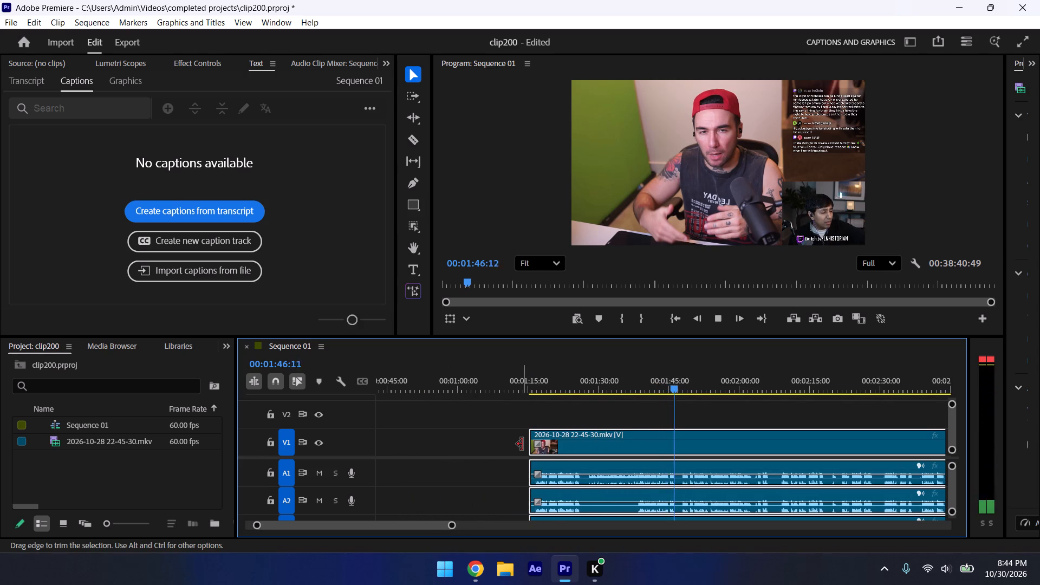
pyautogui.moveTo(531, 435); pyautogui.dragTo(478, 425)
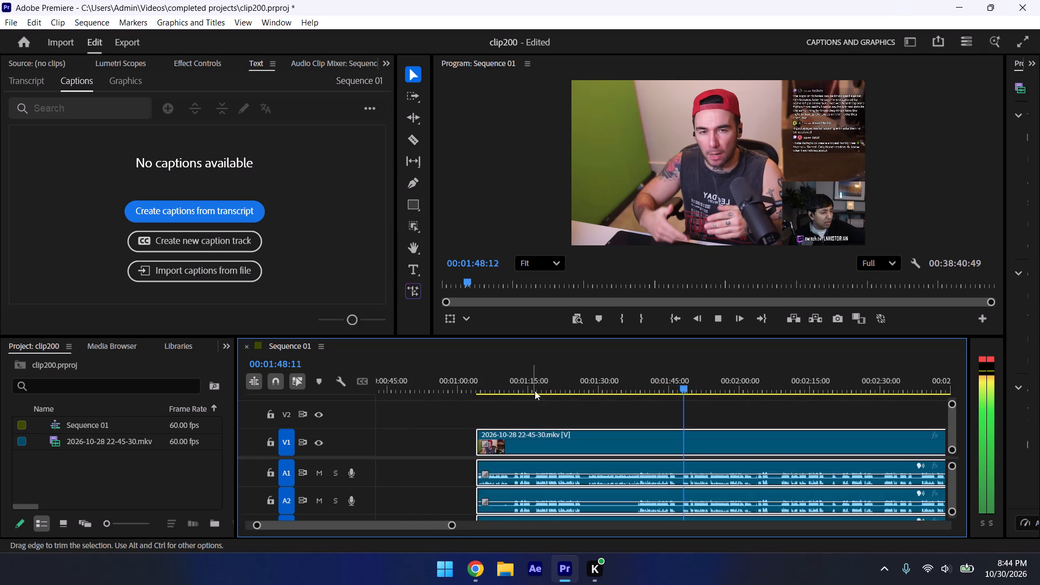
# Play the restored footage from several points between about 00:01:10 and 00:01:43 to find where the topic begins.
pyautogui.click(505, 376)
pyautogui.press('space')
pyautogui.click(527, 375)
pyautogui.click(557, 384)
pyautogui.press('space')
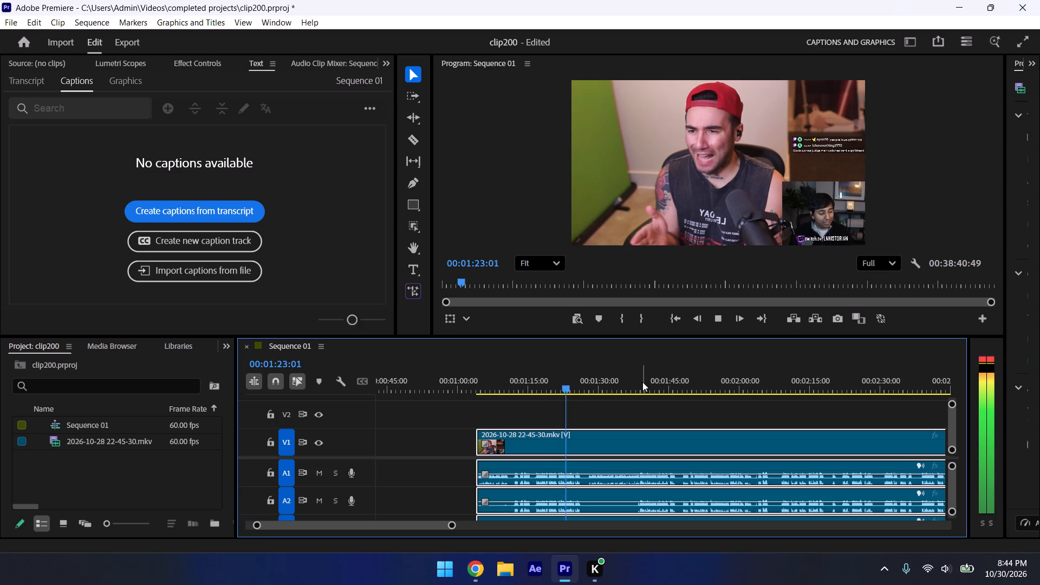
pyautogui.click(639, 384)
pyautogui.press('space')
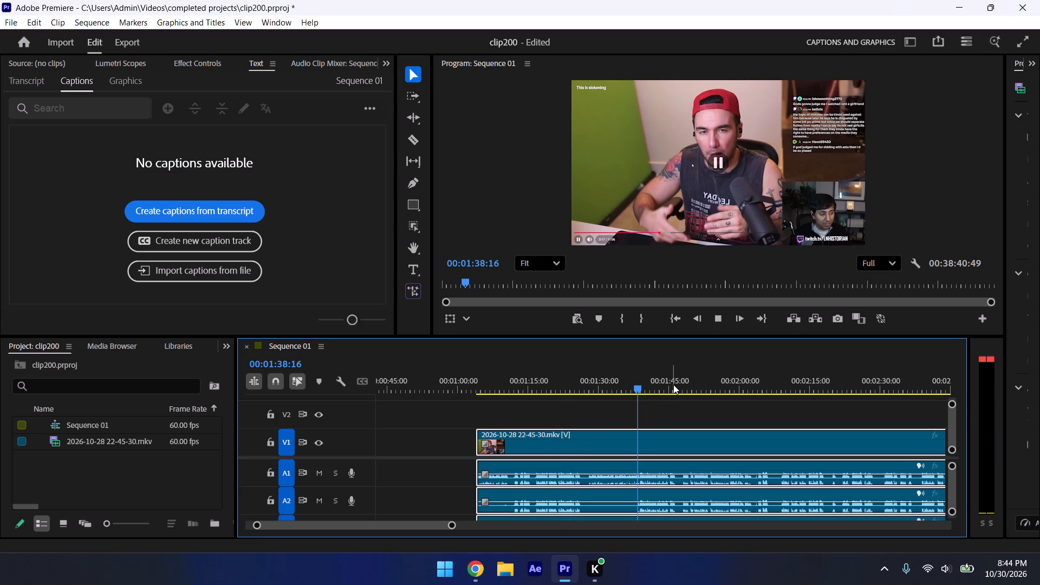
pyautogui.click(661, 380)
pyautogui.press('space')
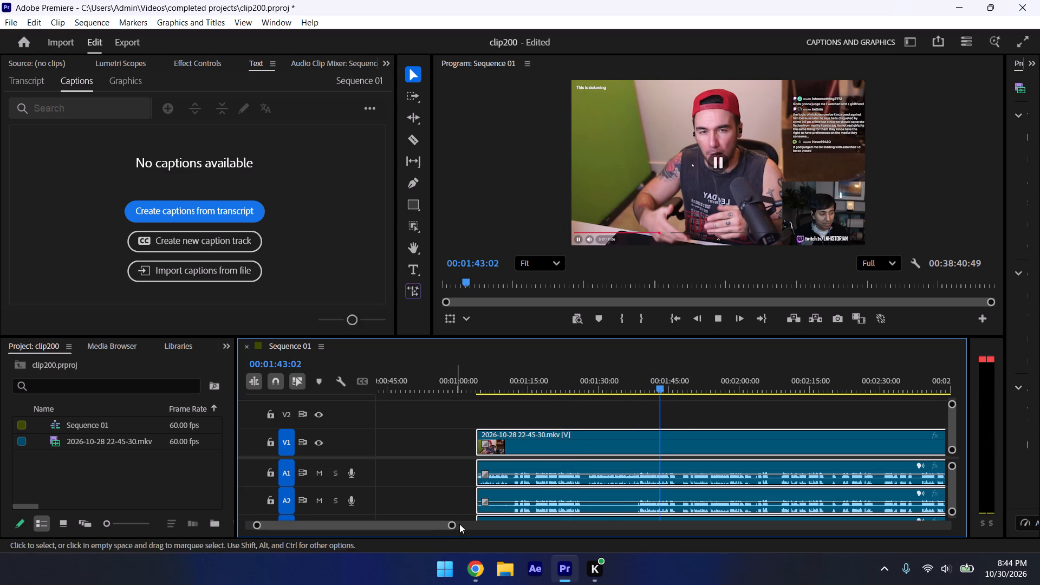
pyautogui.moveTo(456, 527); pyautogui.dragTo(412, 522)
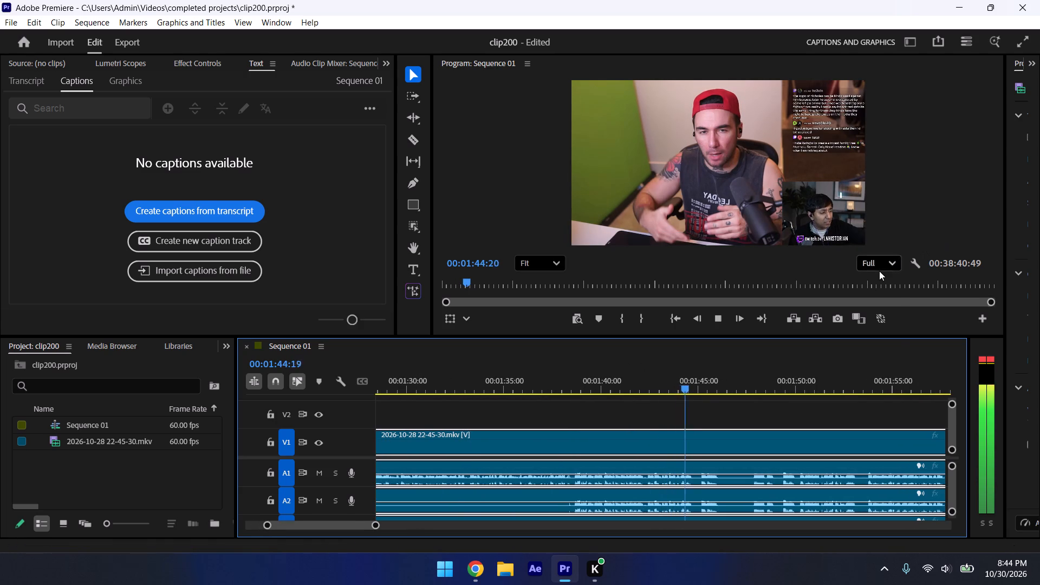
# Set the program preview's playback resolution to 1/4.
pyautogui.click(879, 270)
pyautogui.click(870, 312)
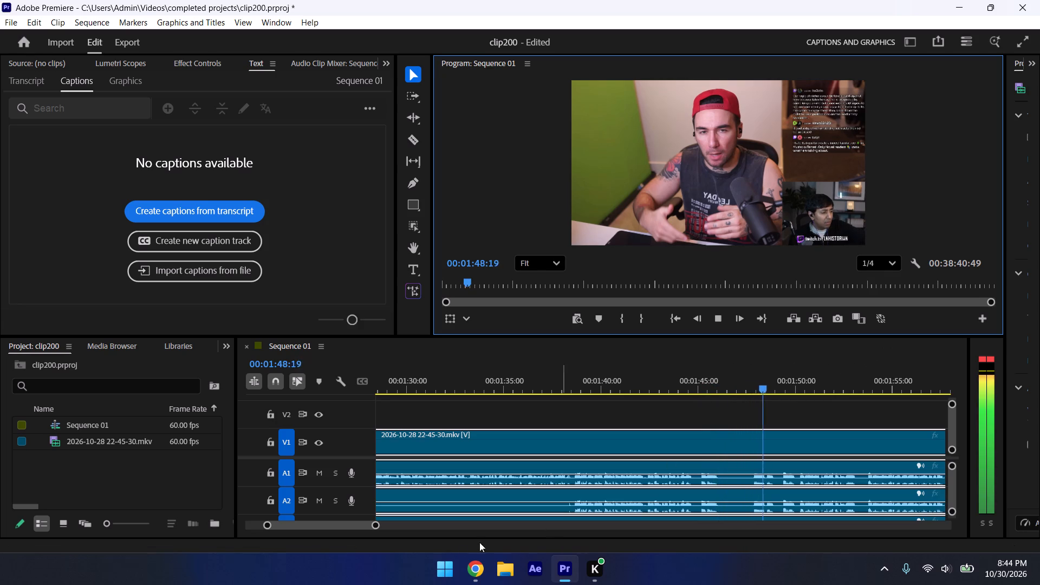
# Trim the start of the long clip to about 00:01:46.
pyautogui.moveTo(378, 526); pyautogui.dragTo(405, 543)
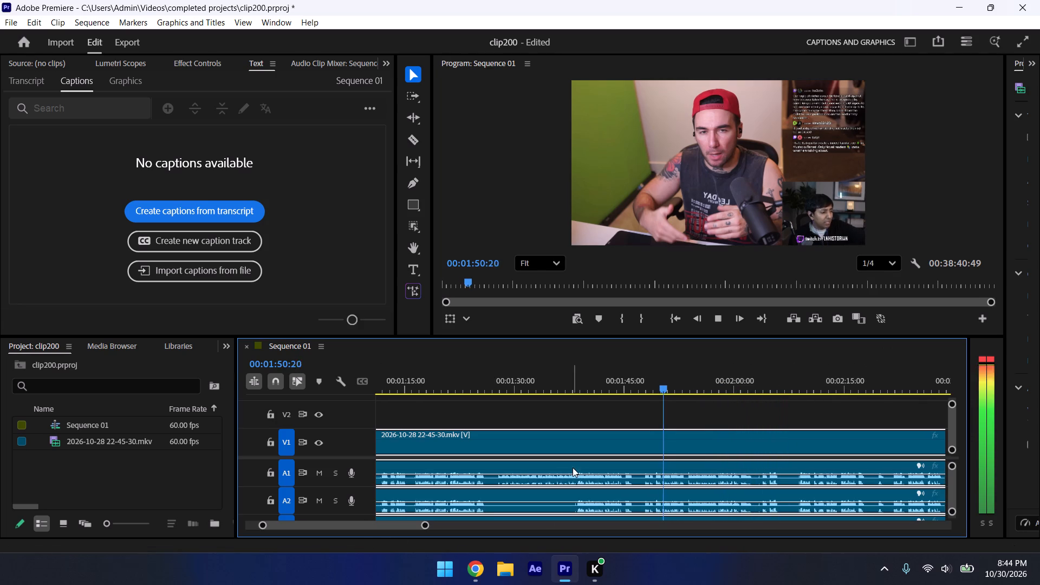
pyautogui.moveTo(425, 526); pyautogui.dragTo(459, 544)
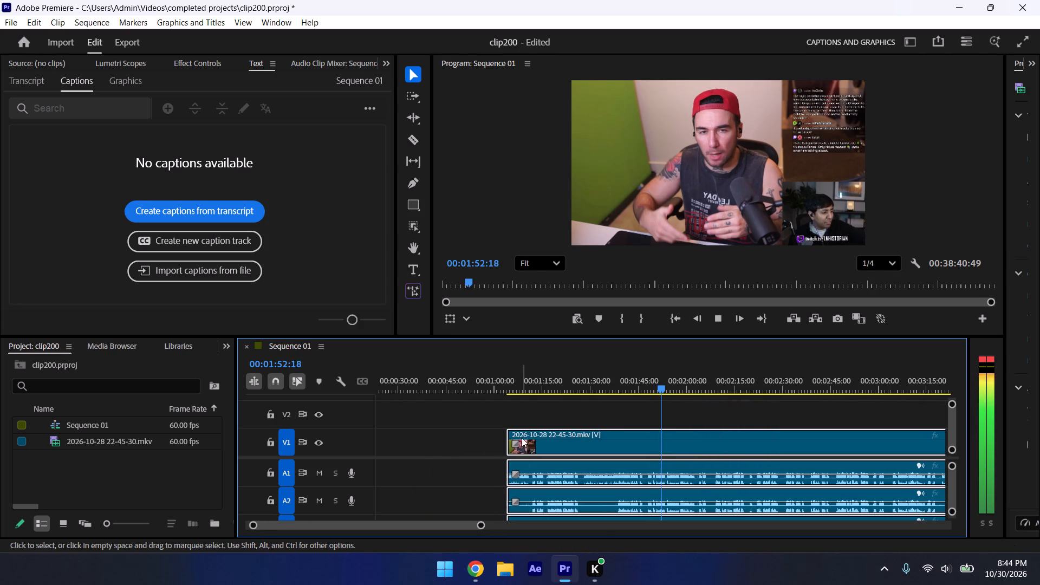
pyautogui.moveTo(516, 431); pyautogui.dragTo(652, 583)
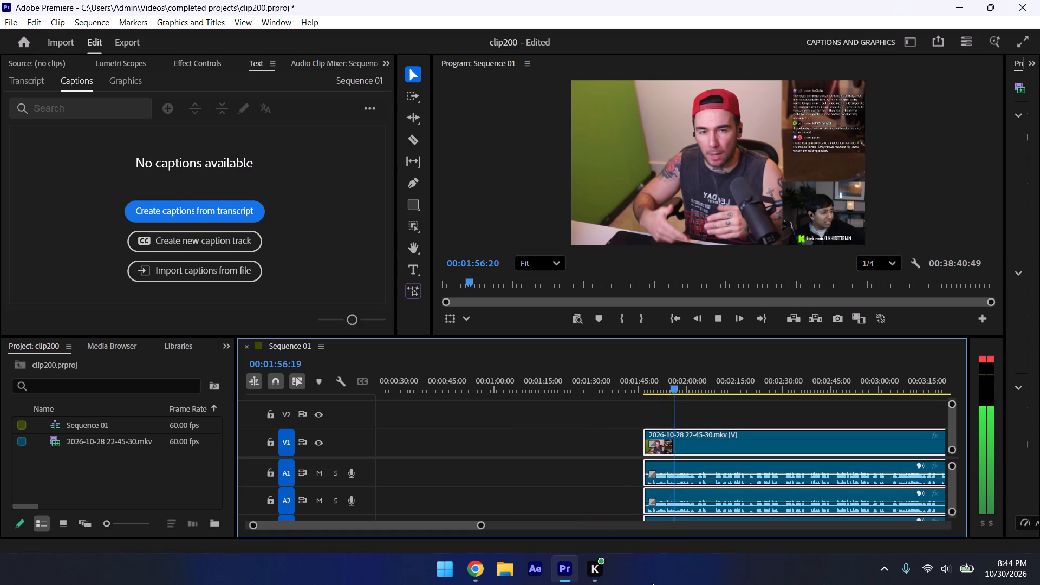
# Listen to the recording from about 00:01:56 to 00:02:54 to follow the topic and judge how far it runs.
pyautogui.moveTo(482, 523); pyautogui.dragTo(436, 520)
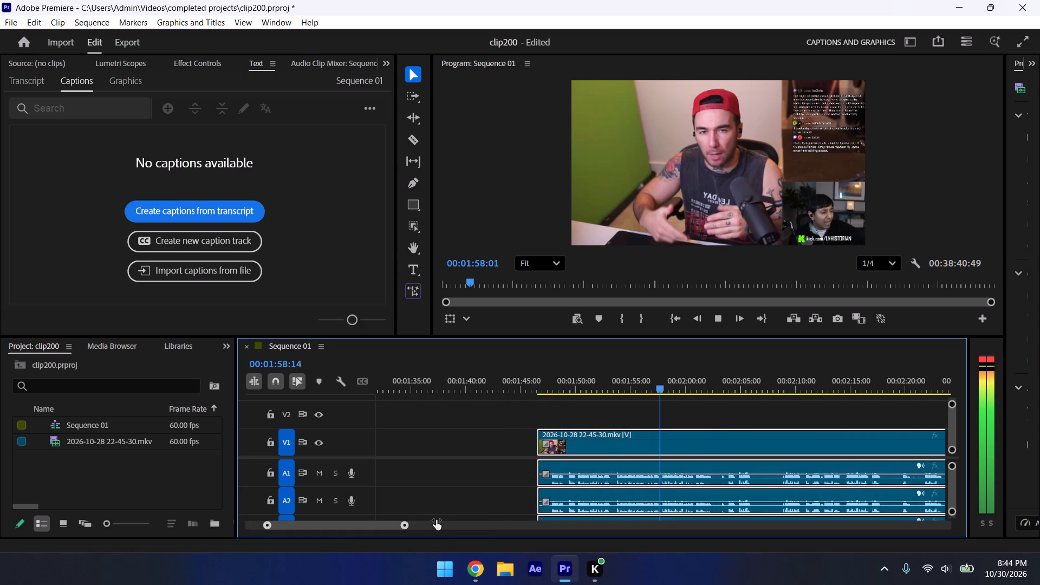
pyautogui.moveTo(436, 520); pyautogui.dragTo(424, 504)
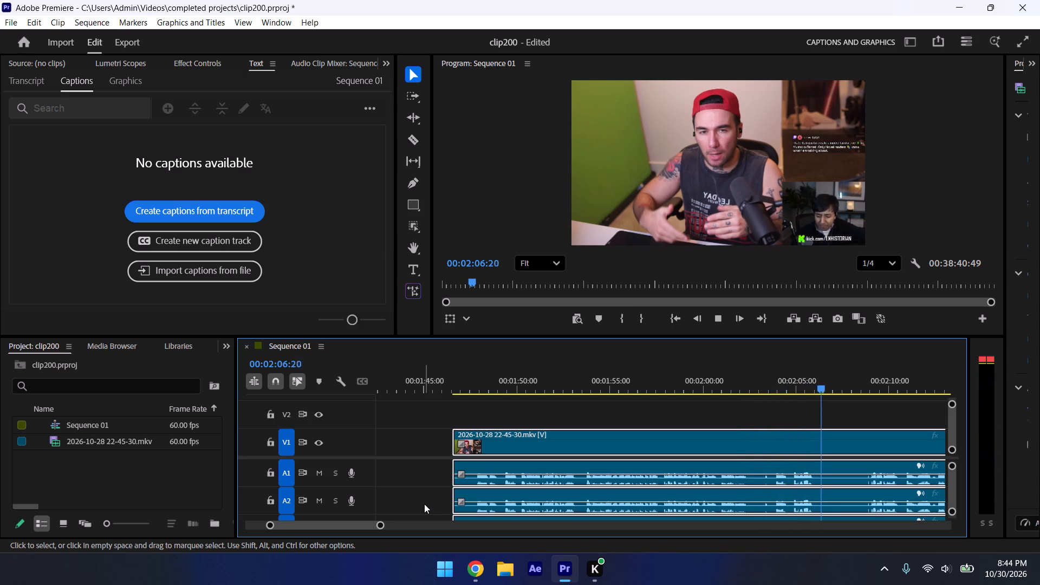
pyautogui.moveTo(383, 522); pyautogui.dragTo(423, 553)
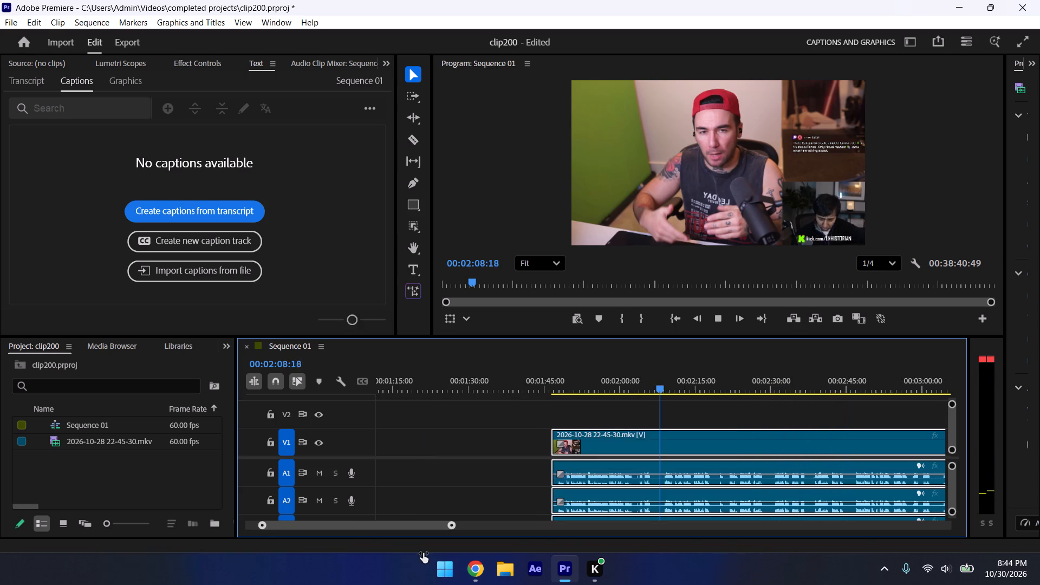
pyautogui.moveTo(423, 553); pyautogui.dragTo(400, 542)
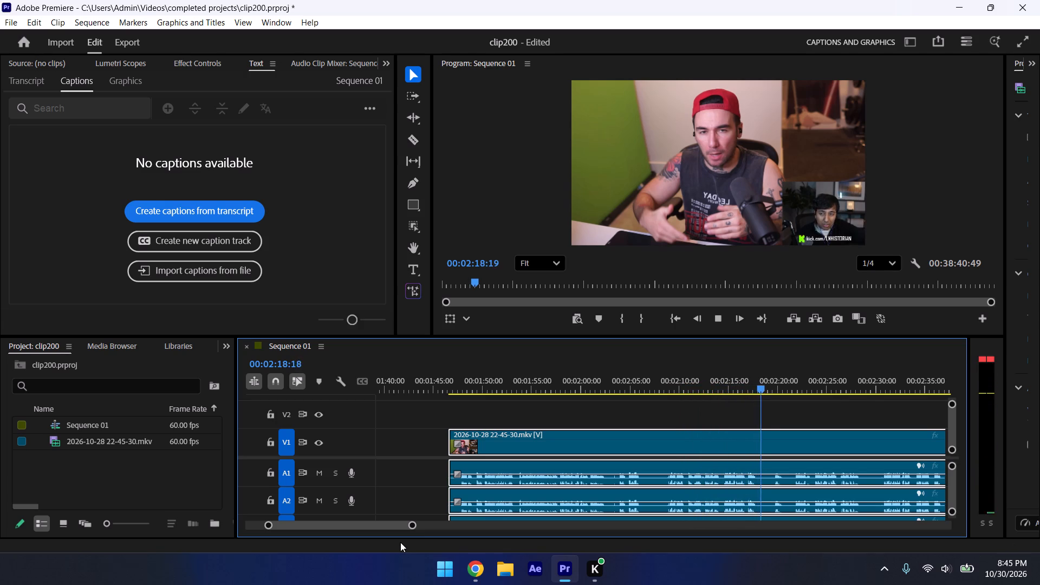
pyautogui.moveTo(417, 525); pyautogui.dragTo(470, 541)
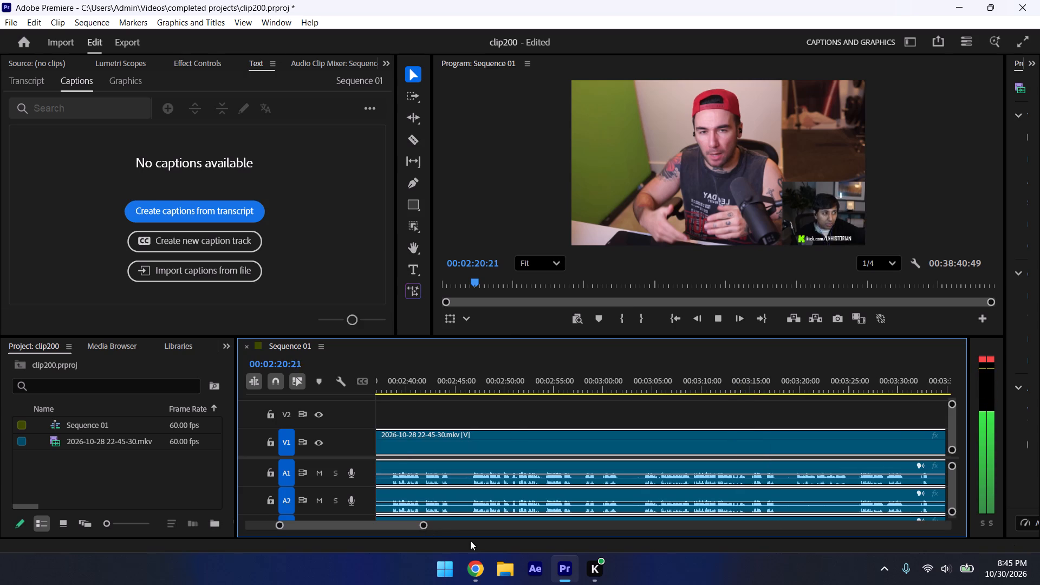
pyautogui.moveTo(470, 541); pyautogui.dragTo(503, 534)
pyautogui.moveTo(407, 523); pyautogui.dragTo(448, 537)
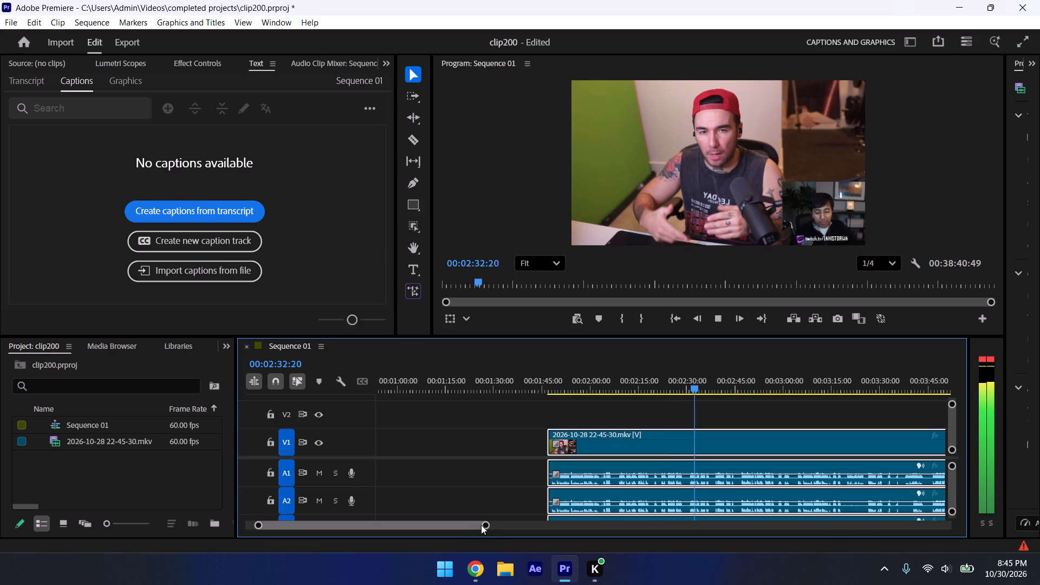
pyautogui.moveTo(484, 525); pyautogui.dragTo(465, 522)
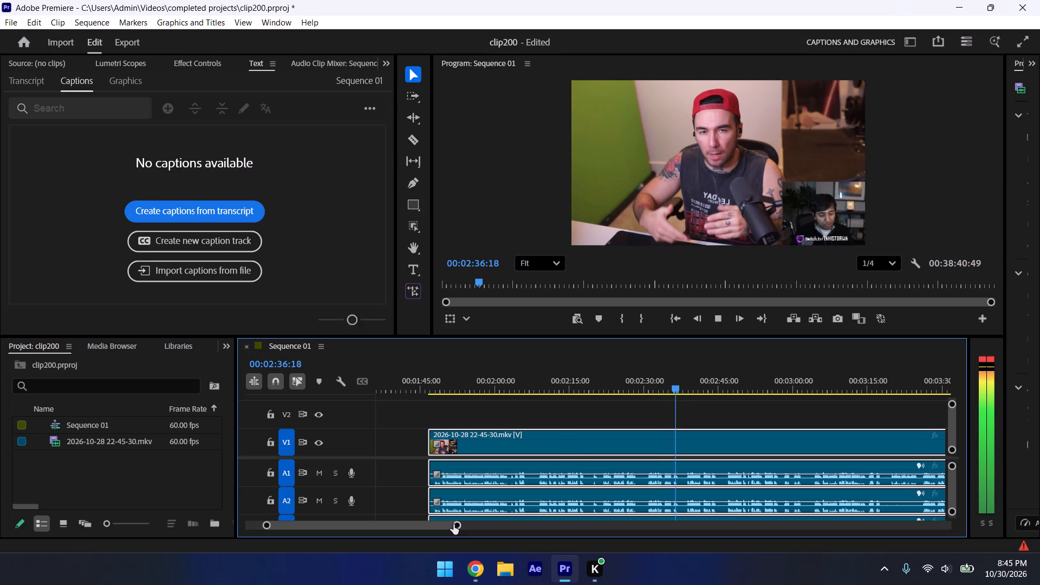
pyautogui.moveTo(458, 526); pyautogui.dragTo(659, 549)
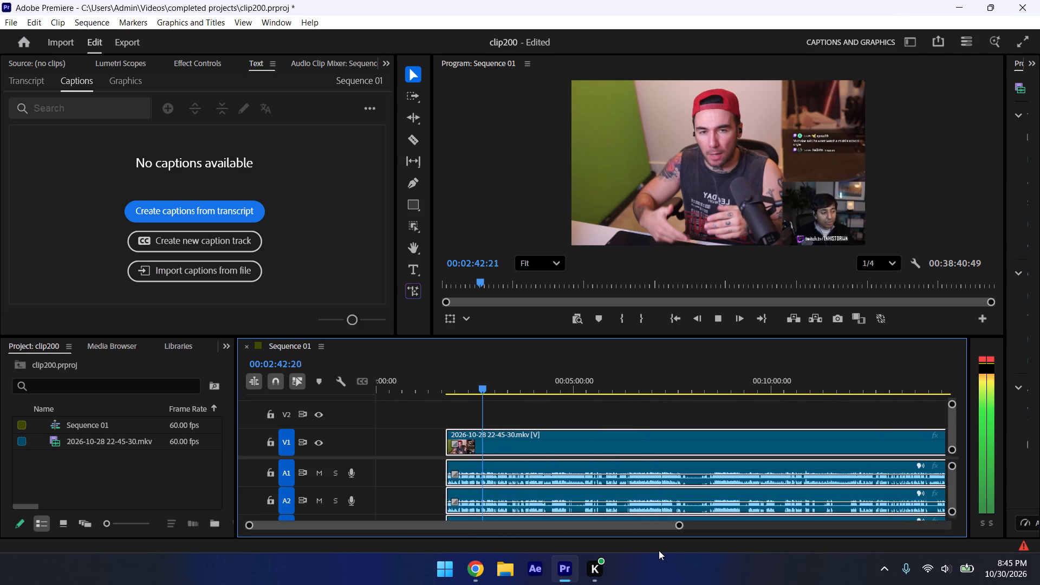
pyautogui.moveTo(681, 530); pyautogui.dragTo(671, 531)
pyautogui.moveTo(679, 526); pyautogui.dragTo(677, 528)
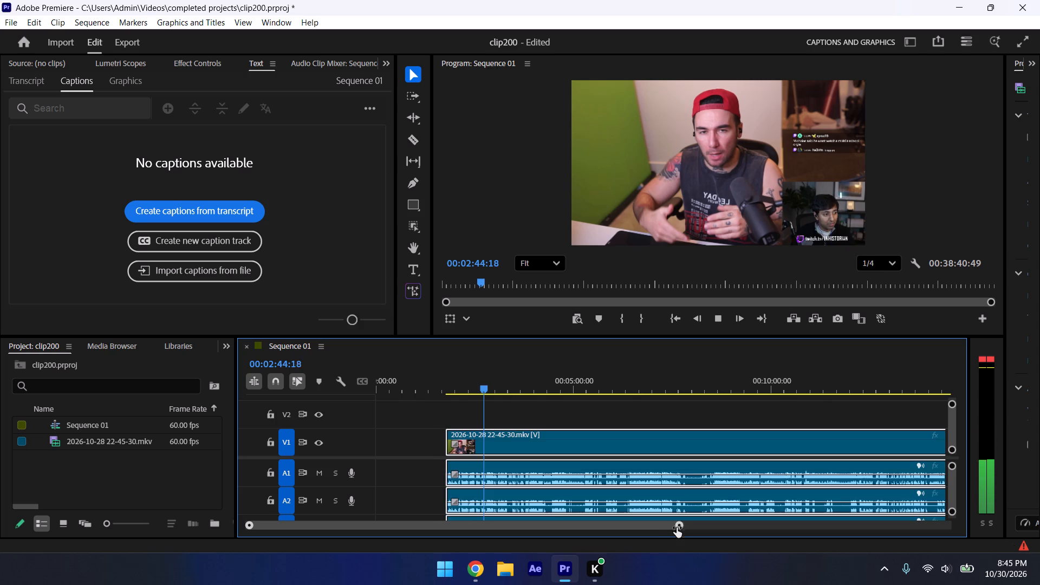
pyautogui.moveTo(677, 528); pyautogui.dragTo(654, 537)
pyautogui.moveTo(630, 524); pyautogui.dragTo(505, 506)
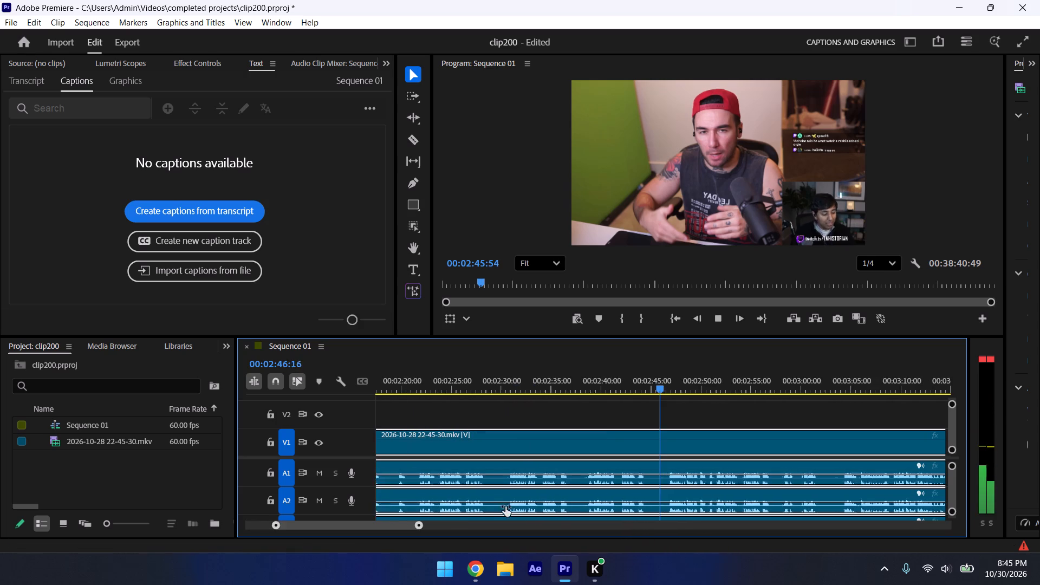
pyautogui.moveTo(505, 506); pyautogui.dragTo(505, 504)
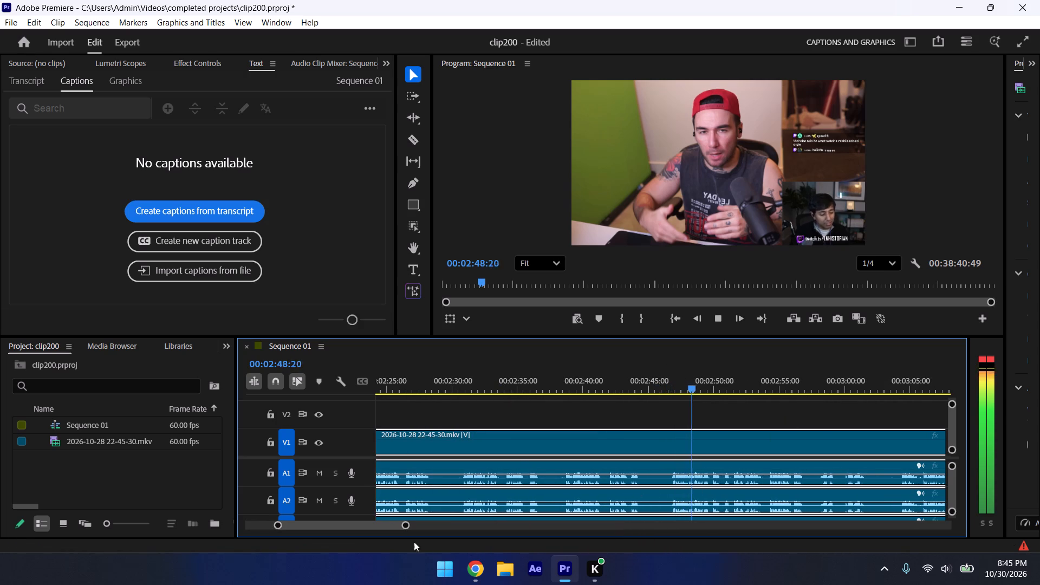
pyautogui.moveTo(408, 528); pyautogui.dragTo(470, 536)
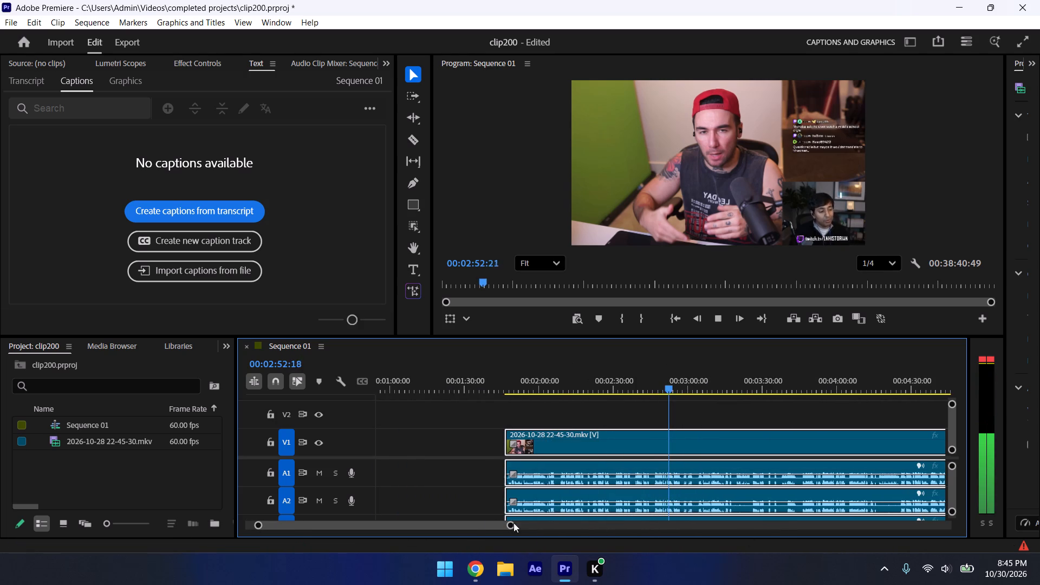
pyautogui.moveTo(507, 525); pyautogui.dragTo(493, 521)
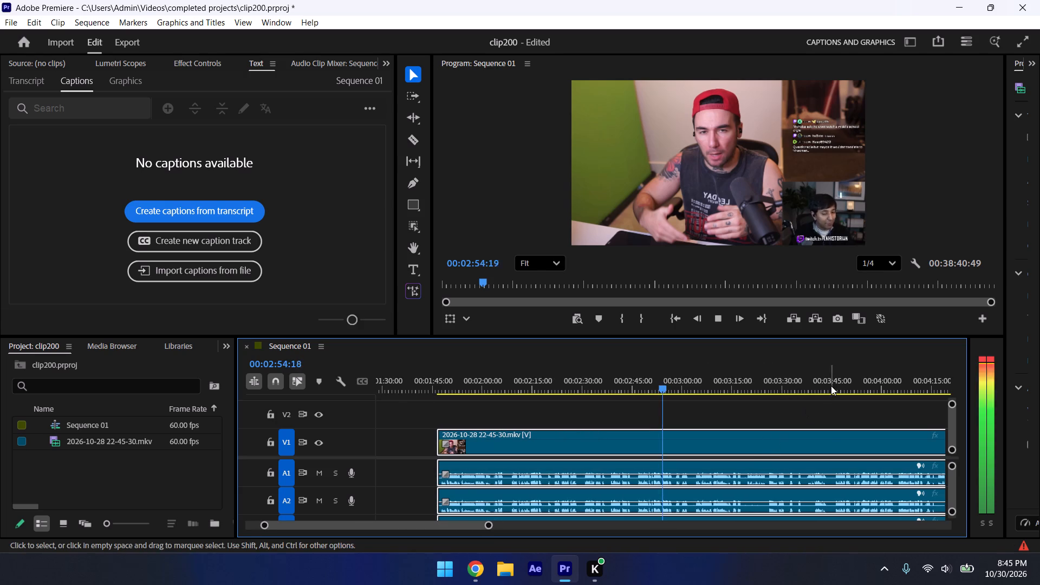
# Listen to the recording from about 00:03:45 to 00:04:44, skipping ahead, to judge whether the topic is still running.
pyautogui.click(827, 381)
pyautogui.press('space')
pyautogui.click(836, 384)
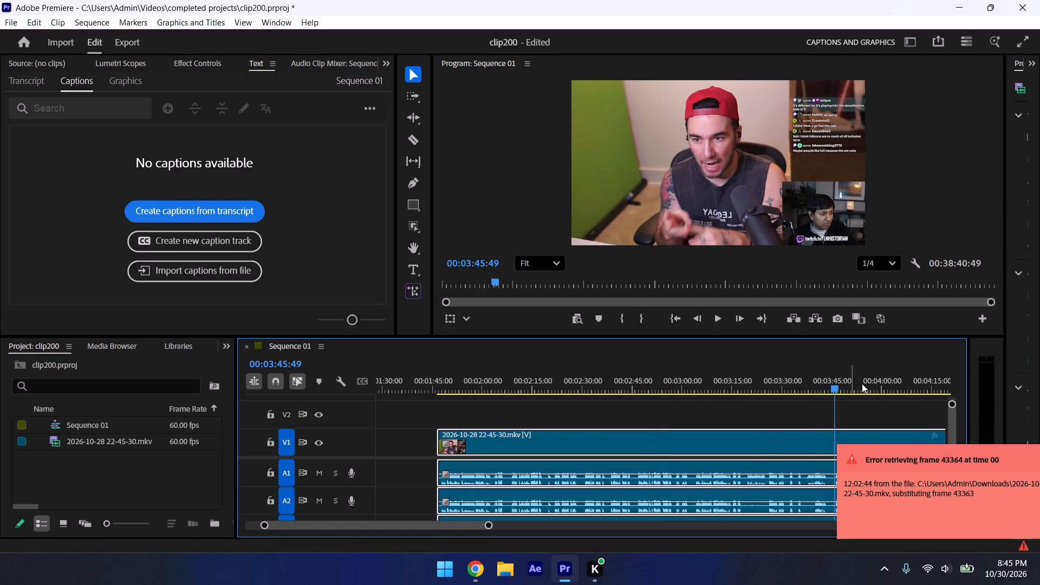
pyautogui.click(862, 383)
pyautogui.press('space')
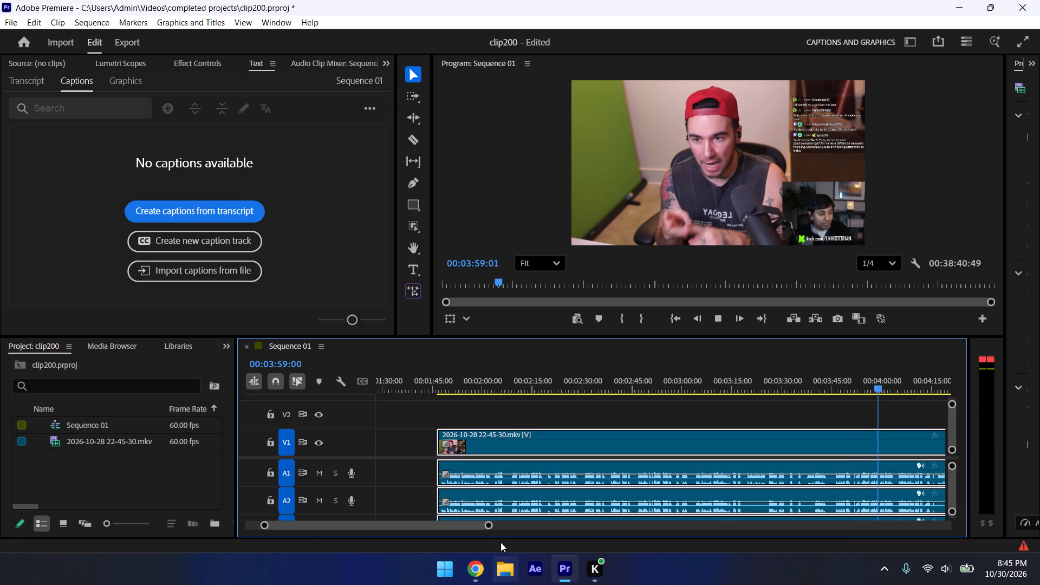
pyautogui.moveTo(490, 522); pyautogui.dragTo(530, 533)
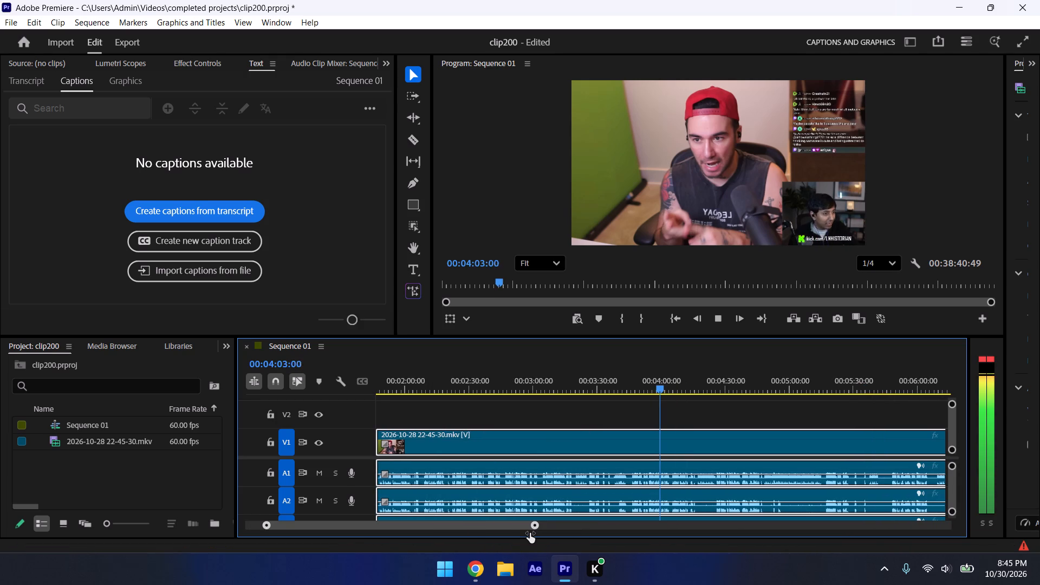
pyautogui.moveTo(530, 533); pyautogui.dragTo(529, 533)
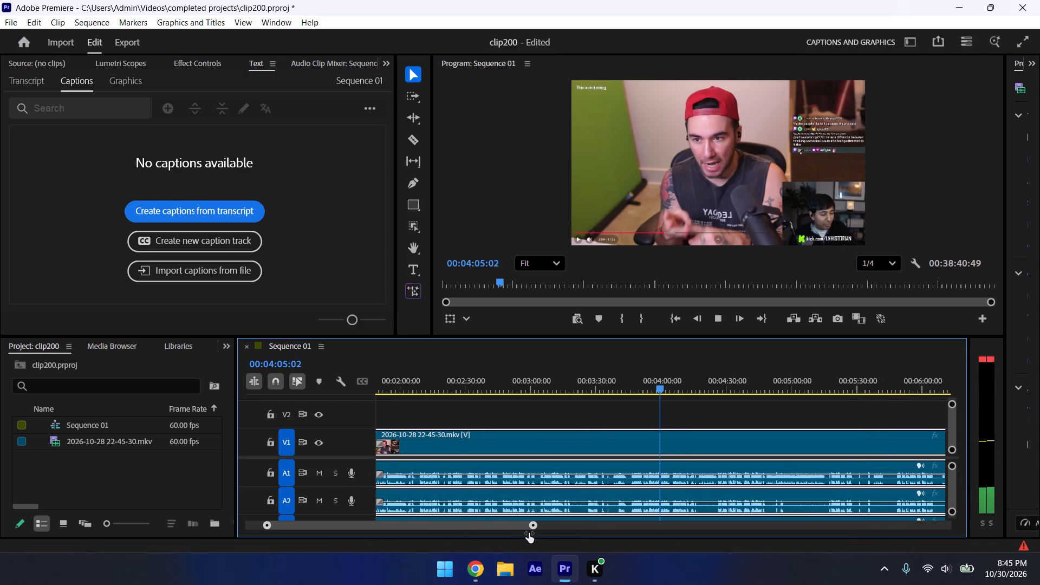
pyautogui.moveTo(529, 533); pyautogui.dragTo(507, 537)
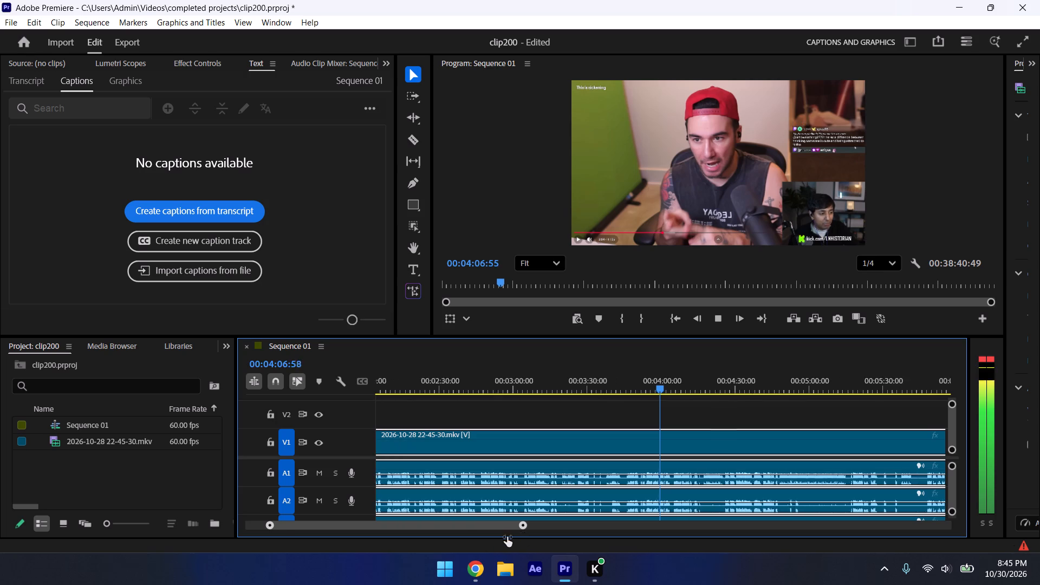
pyautogui.moveTo(507, 537); pyautogui.dragTo(487, 536)
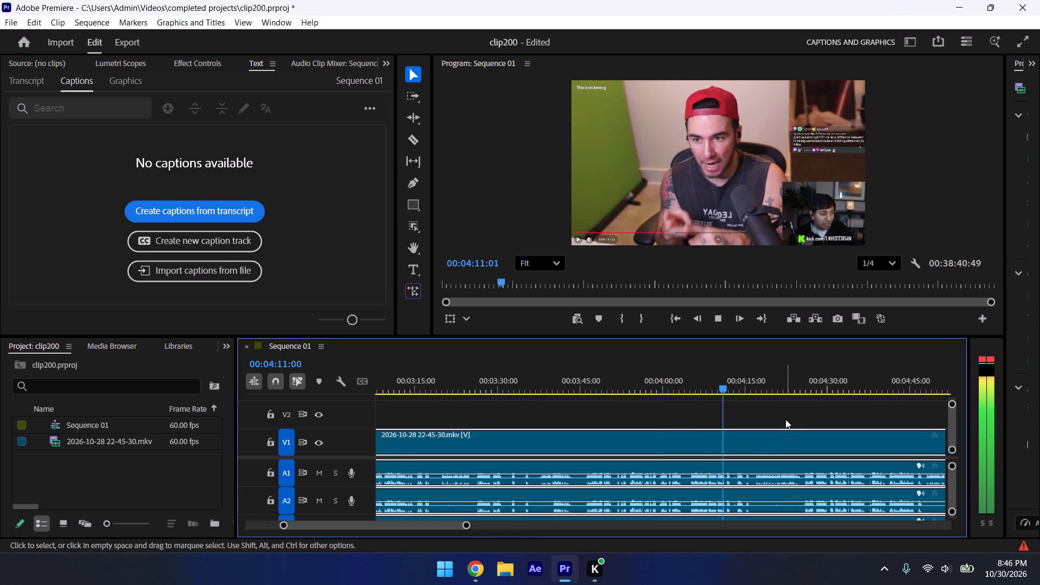
pyautogui.click(801, 382)
pyautogui.press('space')
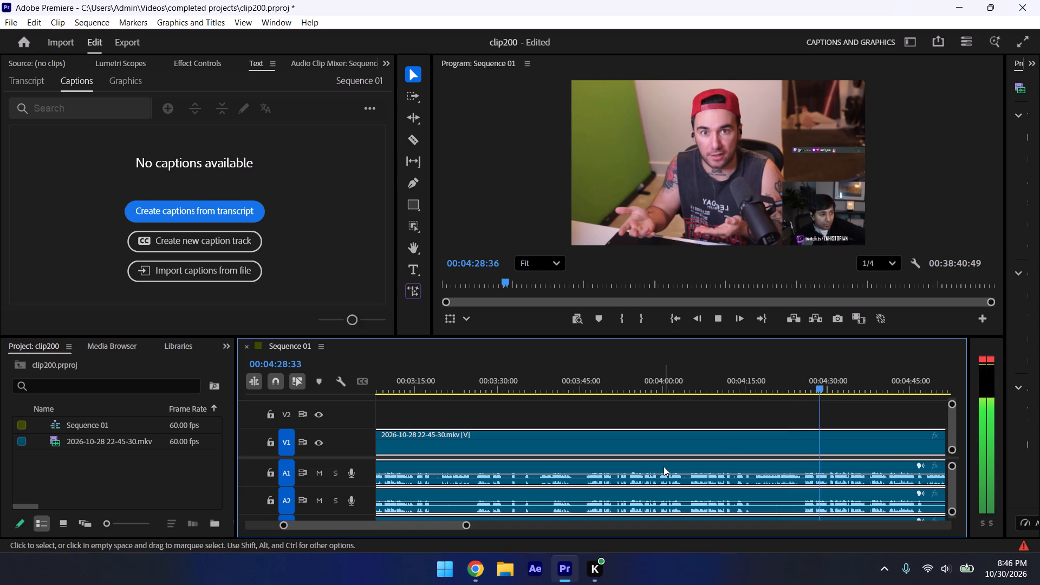
pyautogui.moveTo(464, 527); pyautogui.dragTo(475, 528)
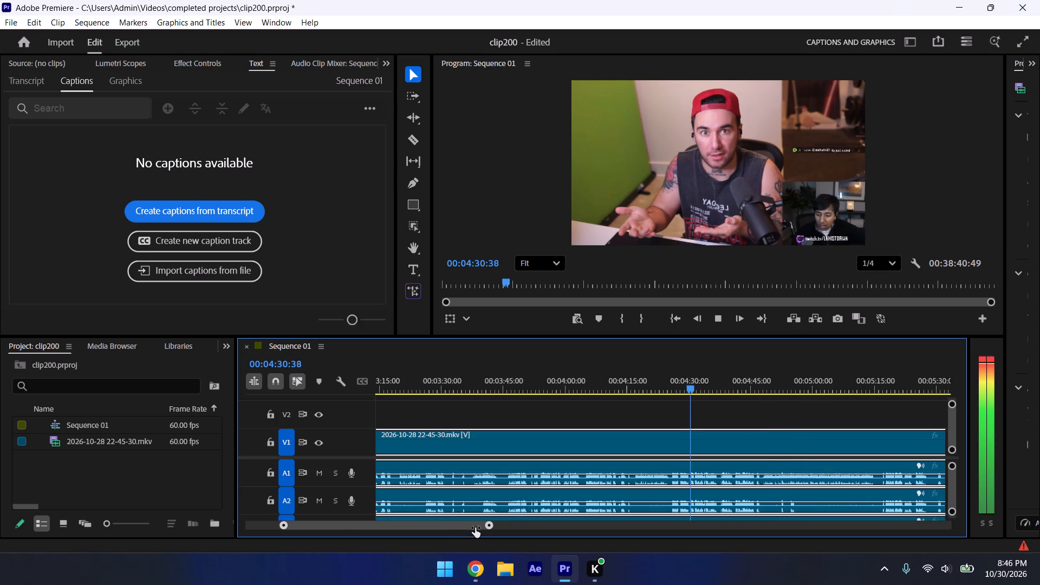
pyautogui.moveTo(475, 528); pyautogui.dragTo(456, 521)
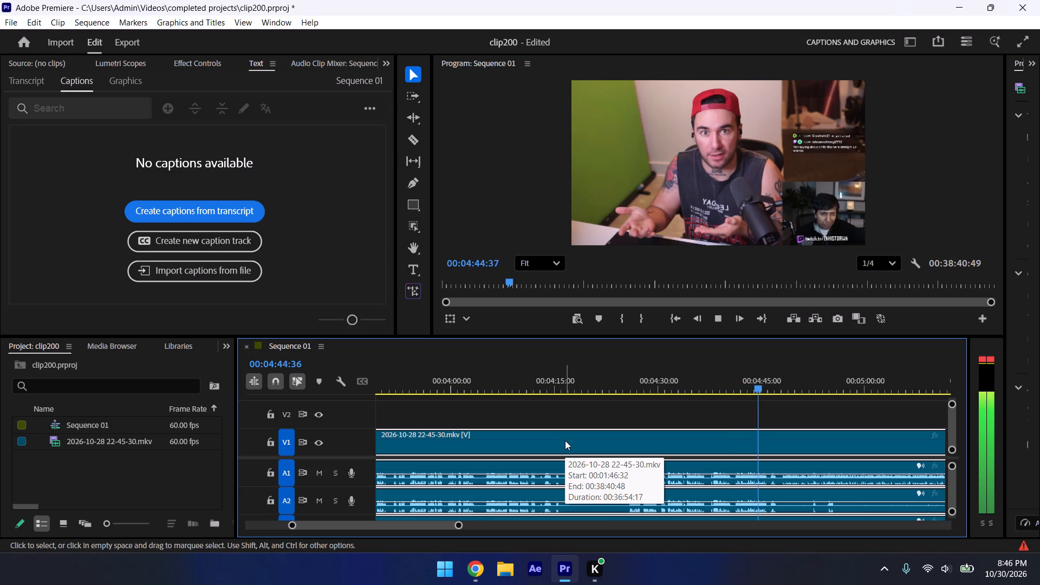
# Sample the recording from about 00:05:05 and again from 00:05:46 to find where a new topic starts.
pyautogui.rightClick(565, 440)
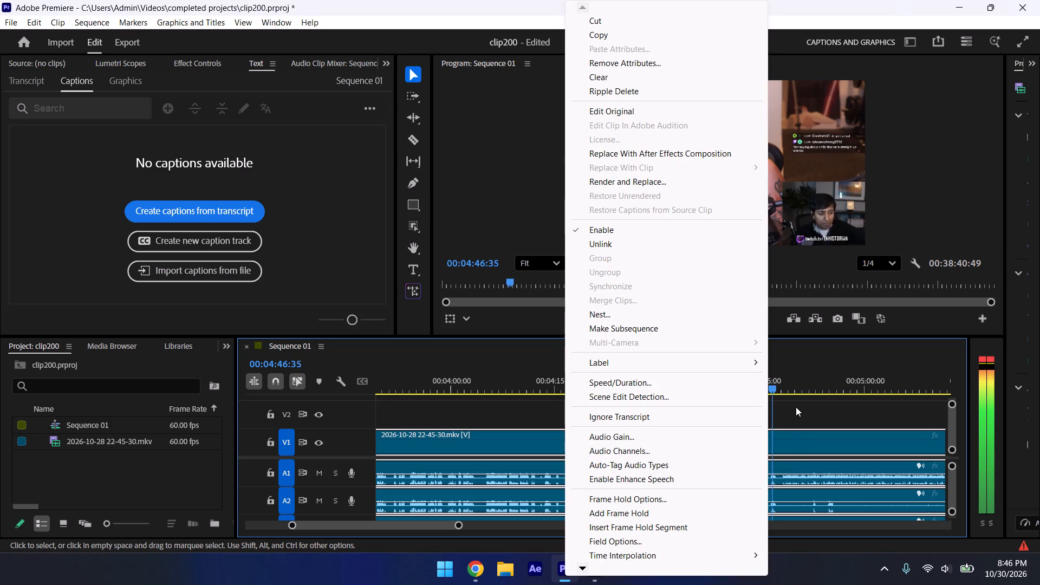
pyautogui.click(857, 388)
pyautogui.click(877, 379)
pyautogui.click(896, 369)
pyautogui.click(905, 365)
pyautogui.click(920, 361)
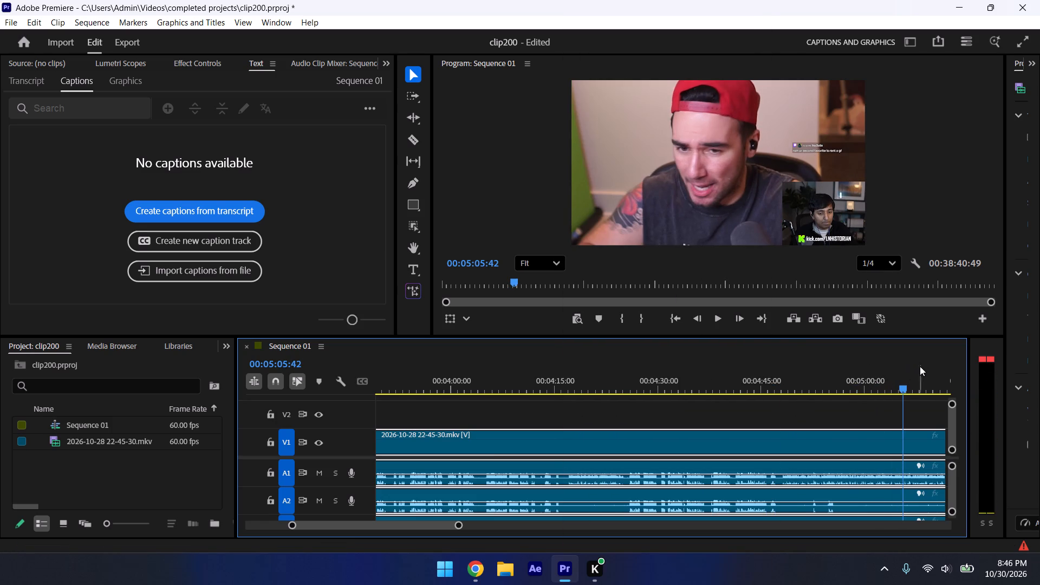
pyautogui.press('space')
pyautogui.moveTo(456, 526); pyautogui.dragTo(464, 531)
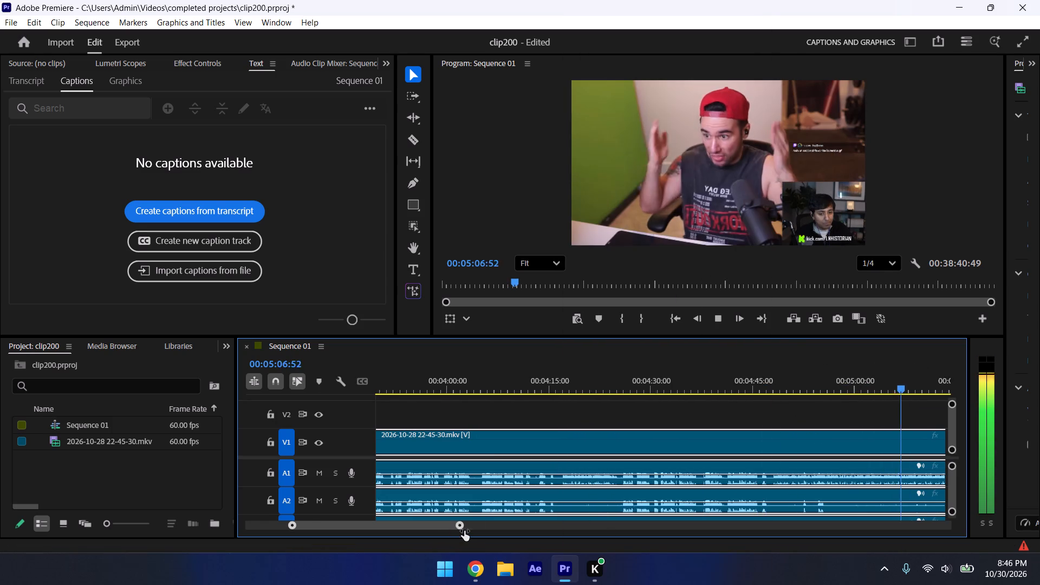
pyautogui.moveTo(464, 531); pyautogui.dragTo(473, 539)
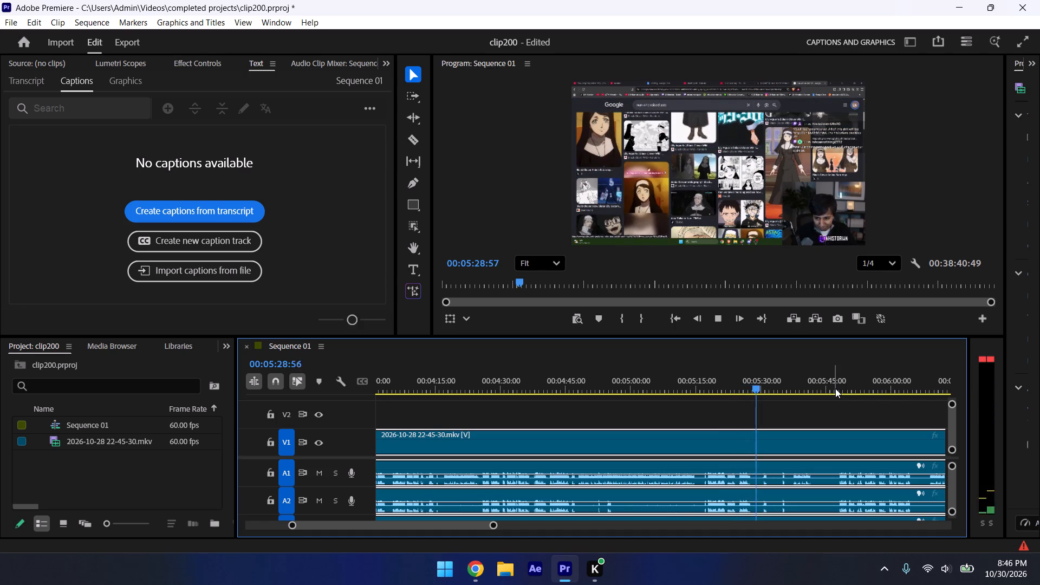
pyautogui.click(835, 388)
pyautogui.press('space')
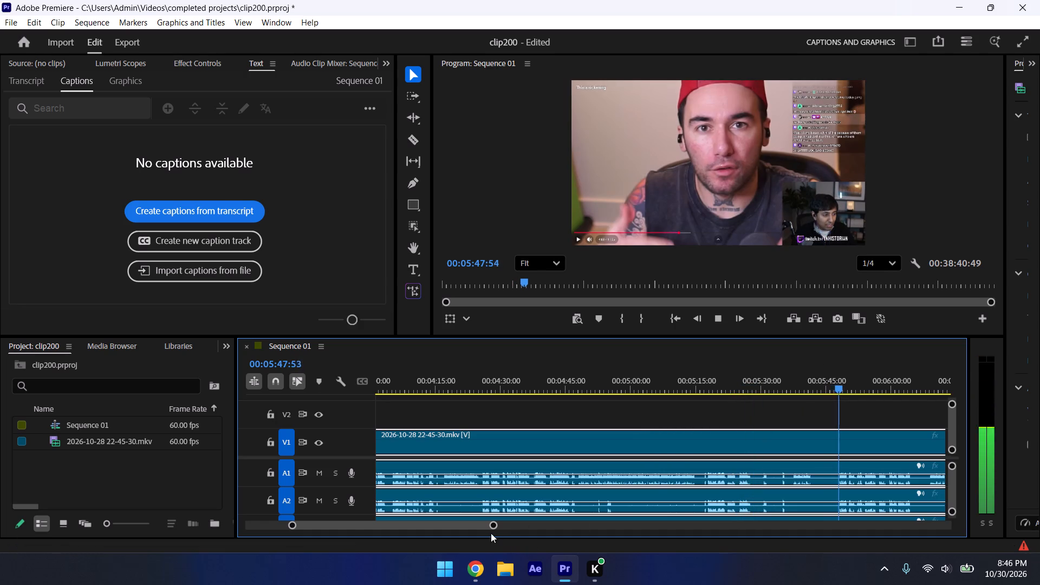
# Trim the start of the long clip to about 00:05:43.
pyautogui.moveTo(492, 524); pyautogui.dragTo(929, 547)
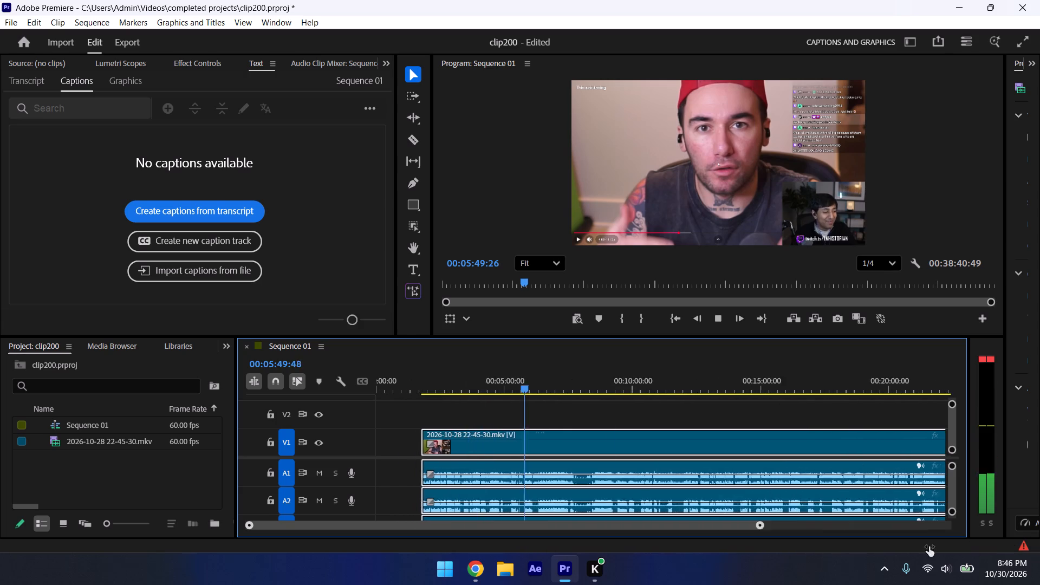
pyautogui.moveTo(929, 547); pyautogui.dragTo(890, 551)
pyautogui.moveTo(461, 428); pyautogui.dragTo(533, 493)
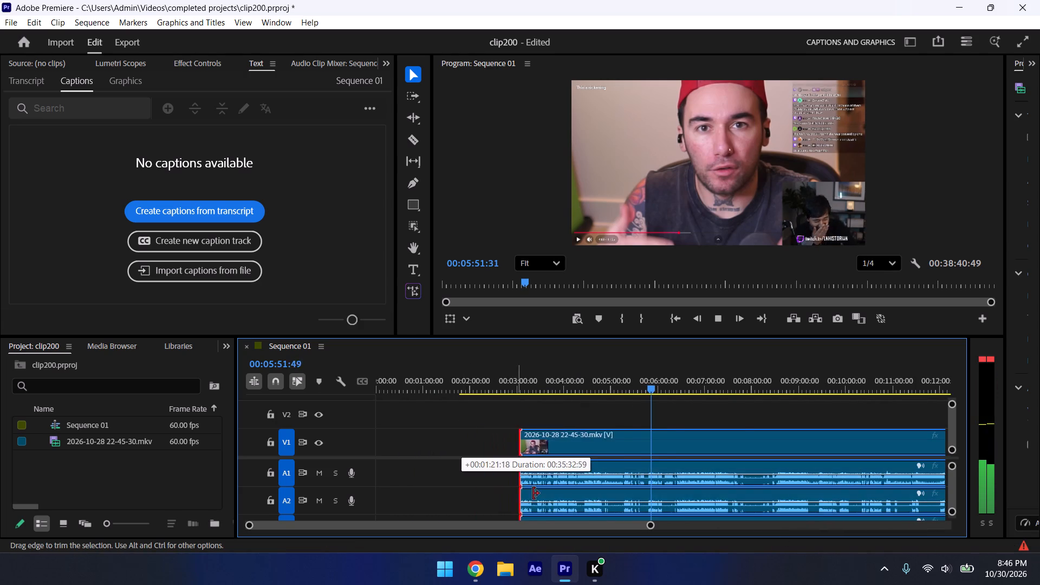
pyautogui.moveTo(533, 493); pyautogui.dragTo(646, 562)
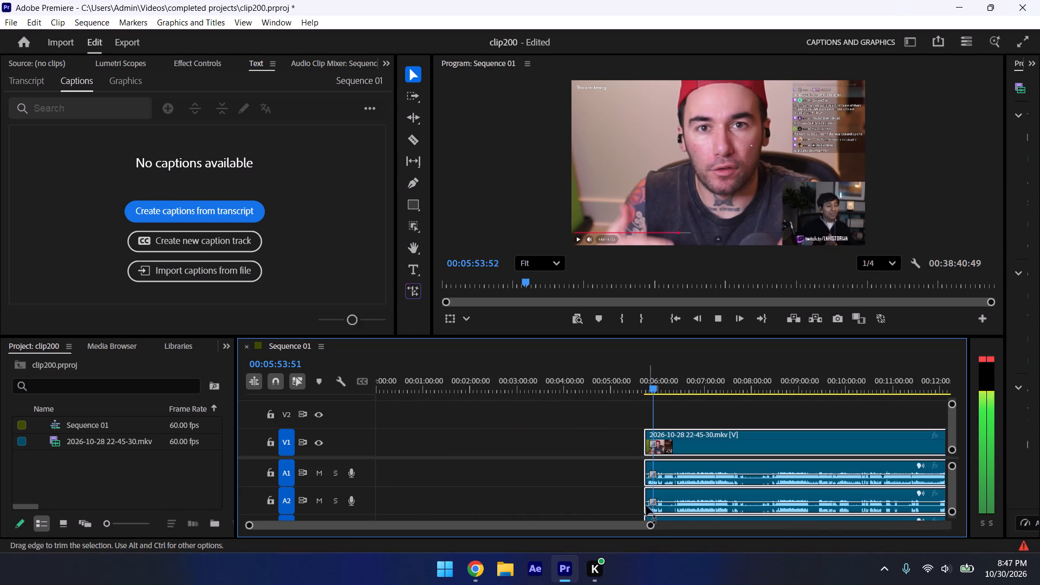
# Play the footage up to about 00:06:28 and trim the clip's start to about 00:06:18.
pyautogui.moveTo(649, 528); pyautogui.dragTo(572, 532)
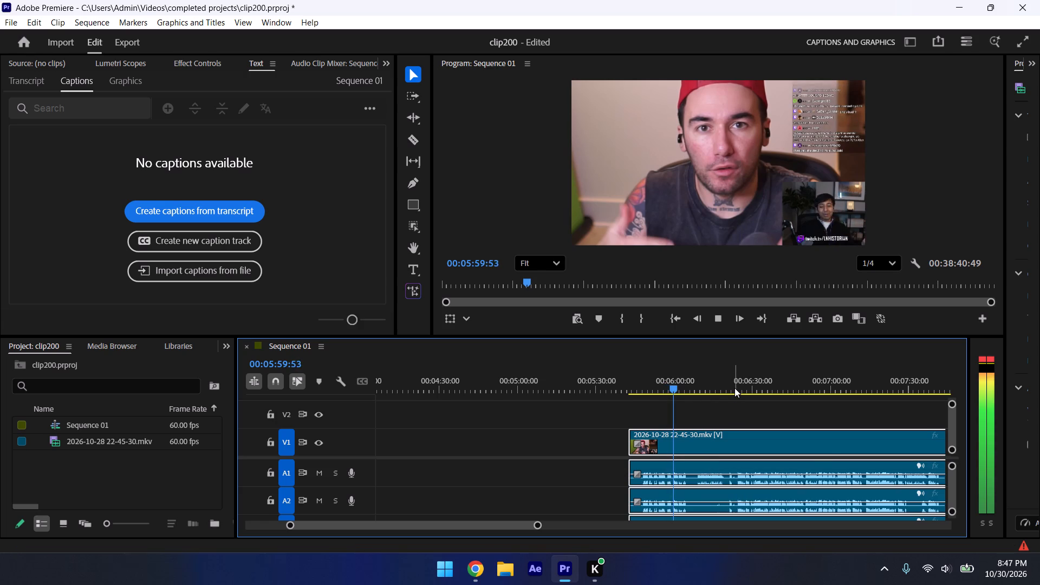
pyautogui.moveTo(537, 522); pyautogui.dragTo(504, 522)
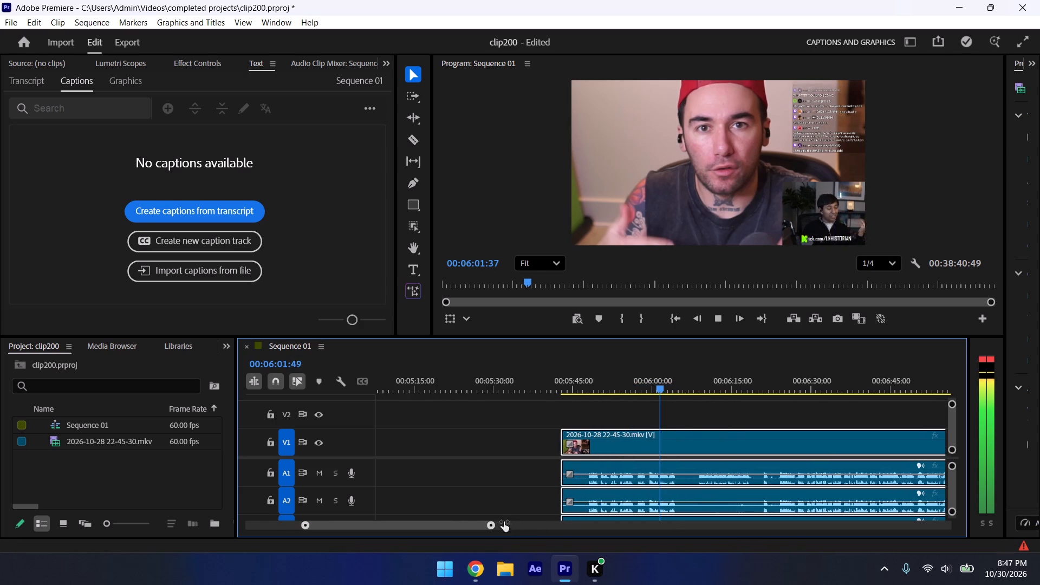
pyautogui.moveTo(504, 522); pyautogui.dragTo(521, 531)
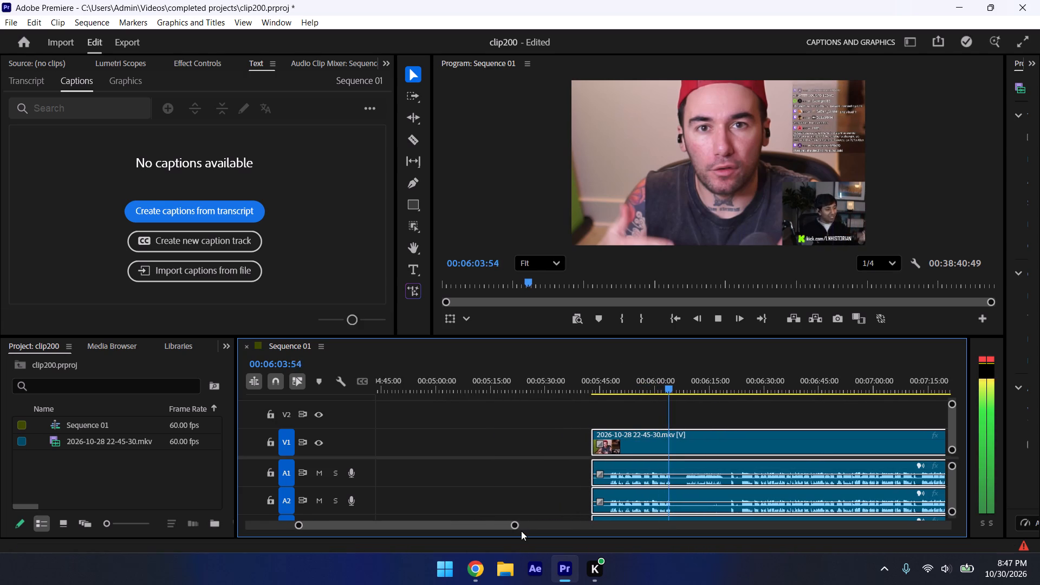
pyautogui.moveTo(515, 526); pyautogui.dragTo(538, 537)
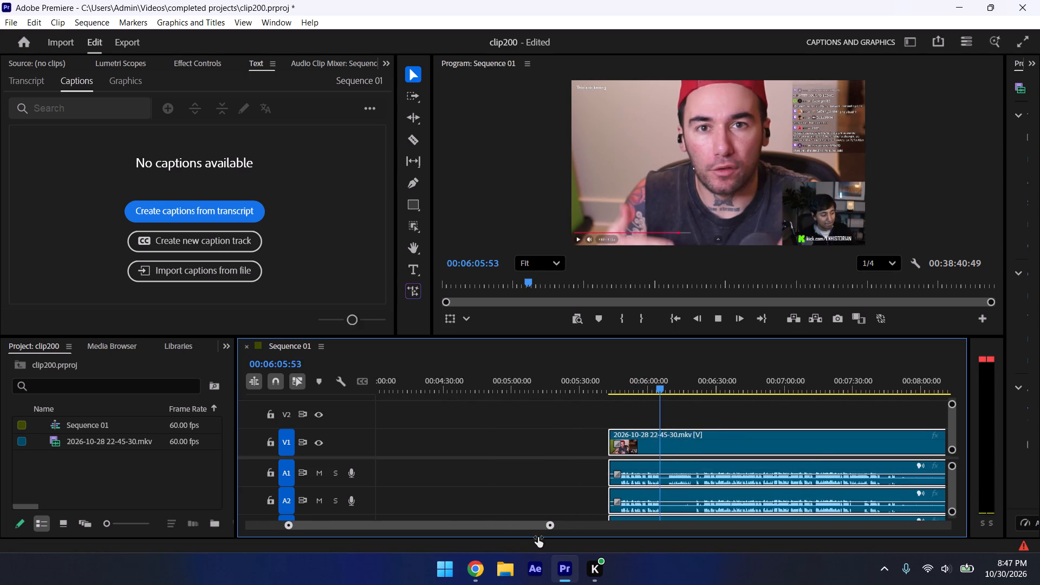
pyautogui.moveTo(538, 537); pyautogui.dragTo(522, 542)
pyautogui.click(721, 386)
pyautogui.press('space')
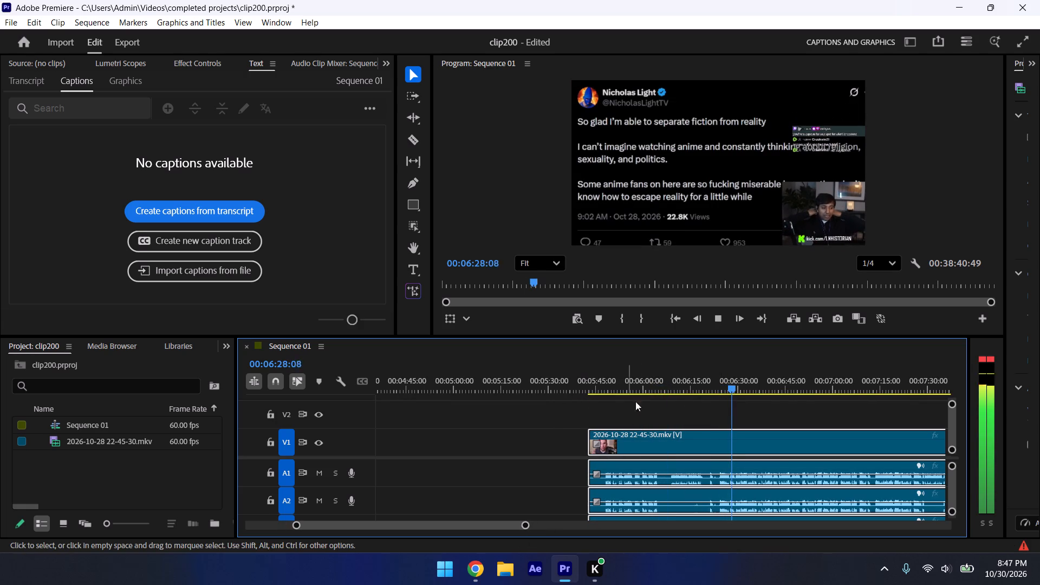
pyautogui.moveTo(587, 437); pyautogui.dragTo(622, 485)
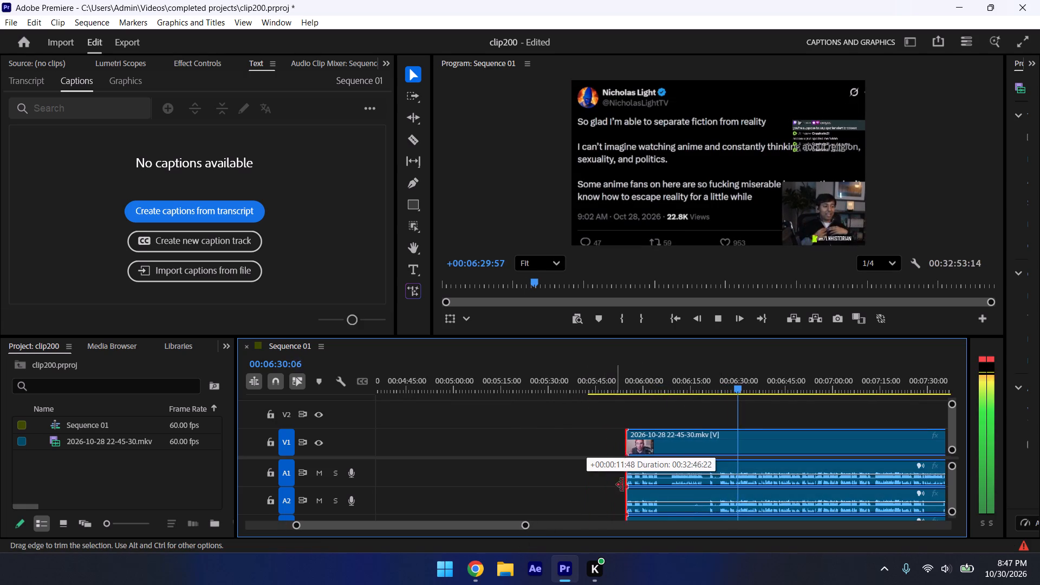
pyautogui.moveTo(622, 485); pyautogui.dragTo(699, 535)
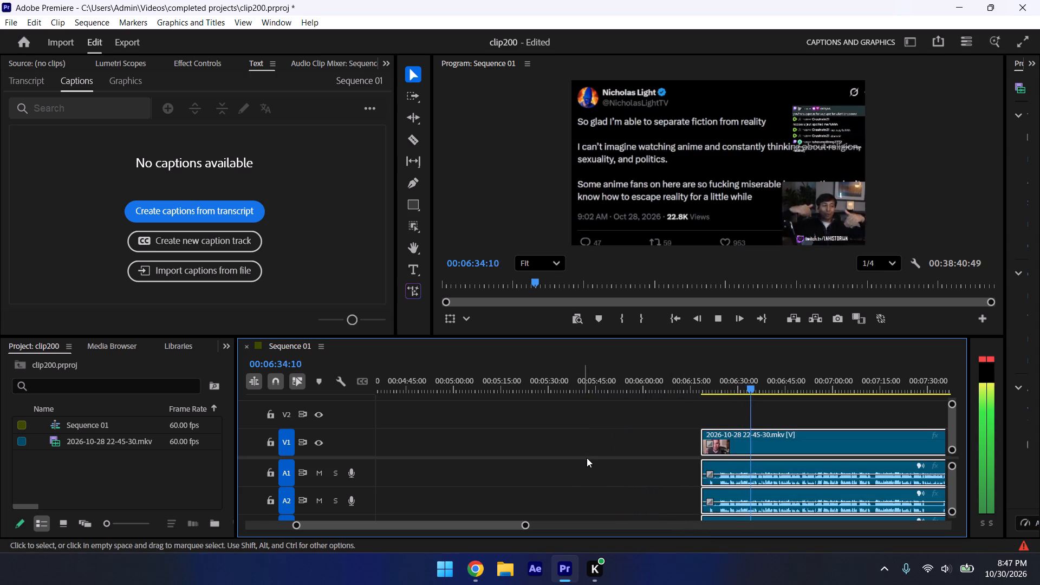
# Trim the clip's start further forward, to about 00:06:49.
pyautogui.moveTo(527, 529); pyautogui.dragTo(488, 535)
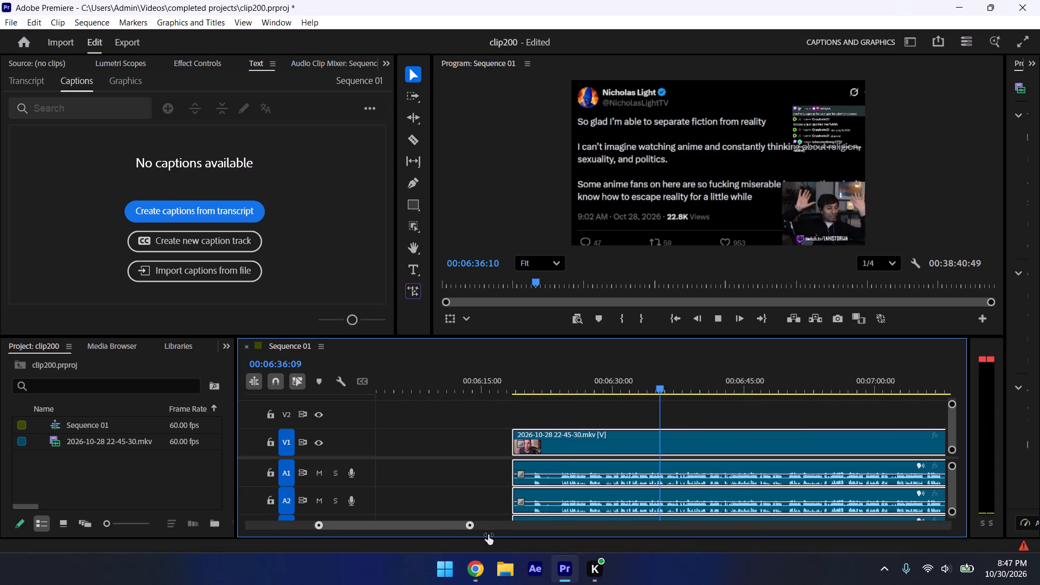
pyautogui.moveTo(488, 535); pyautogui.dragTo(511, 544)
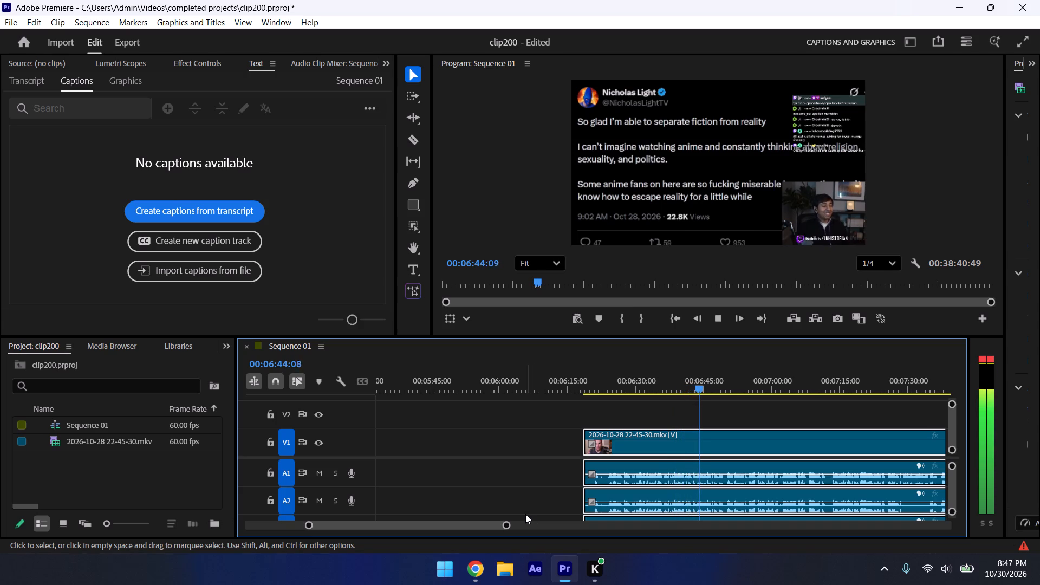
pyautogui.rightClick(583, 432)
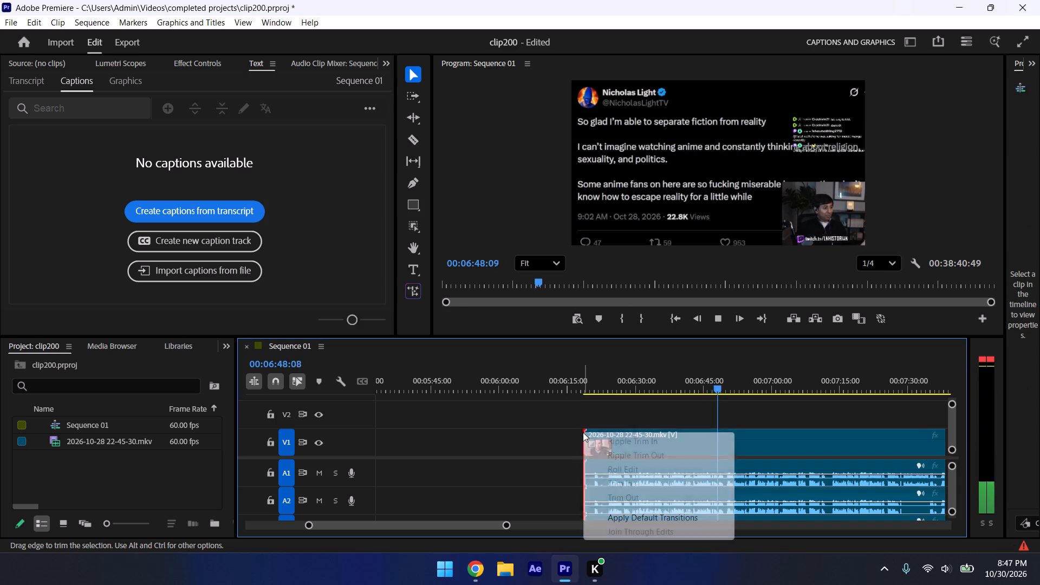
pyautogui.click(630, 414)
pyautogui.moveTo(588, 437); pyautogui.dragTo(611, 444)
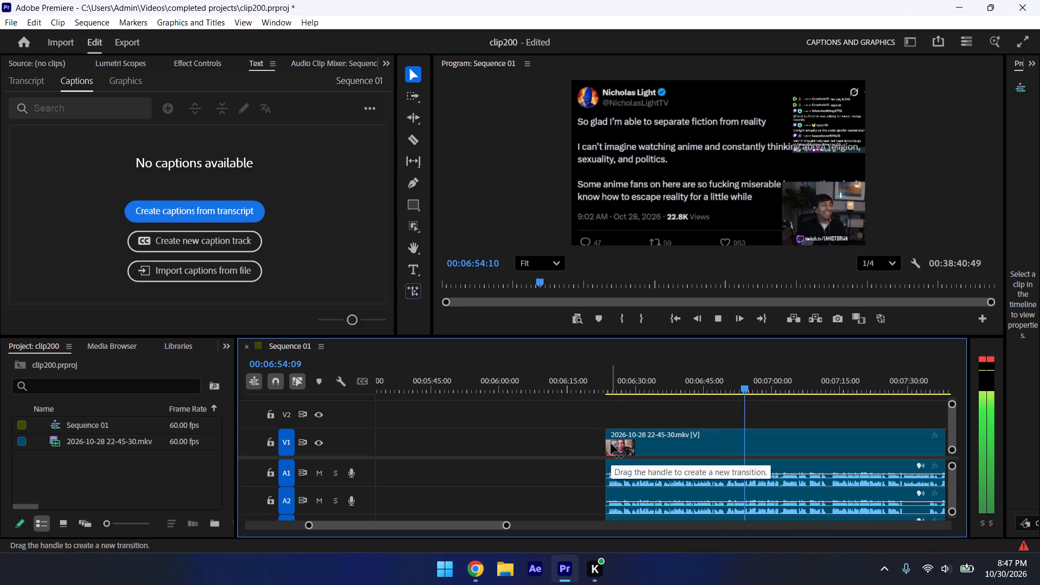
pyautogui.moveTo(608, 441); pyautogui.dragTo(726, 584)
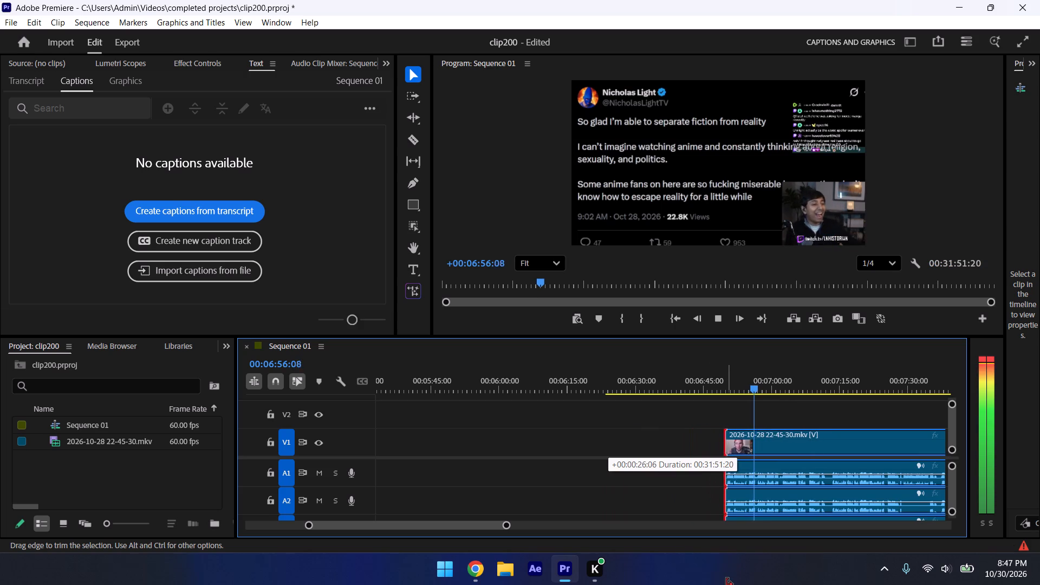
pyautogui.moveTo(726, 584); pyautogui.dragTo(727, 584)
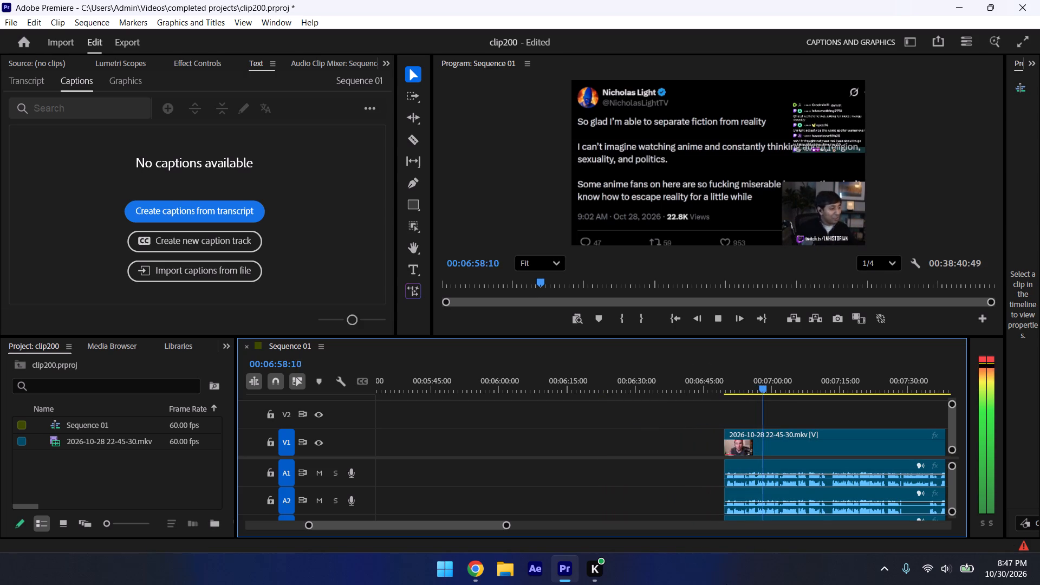
# Play on to about 00:07:16 and trim the clip's start to about 00:07:02.
pyautogui.moveTo(508, 524); pyautogui.dragTo(501, 560)
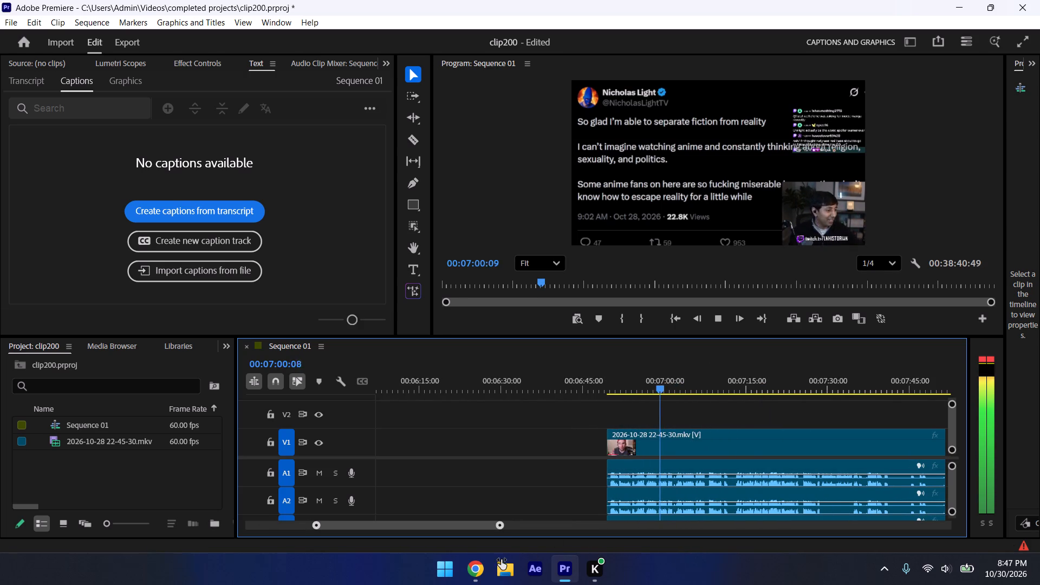
pyautogui.moveTo(501, 560); pyautogui.dragTo(500, 560)
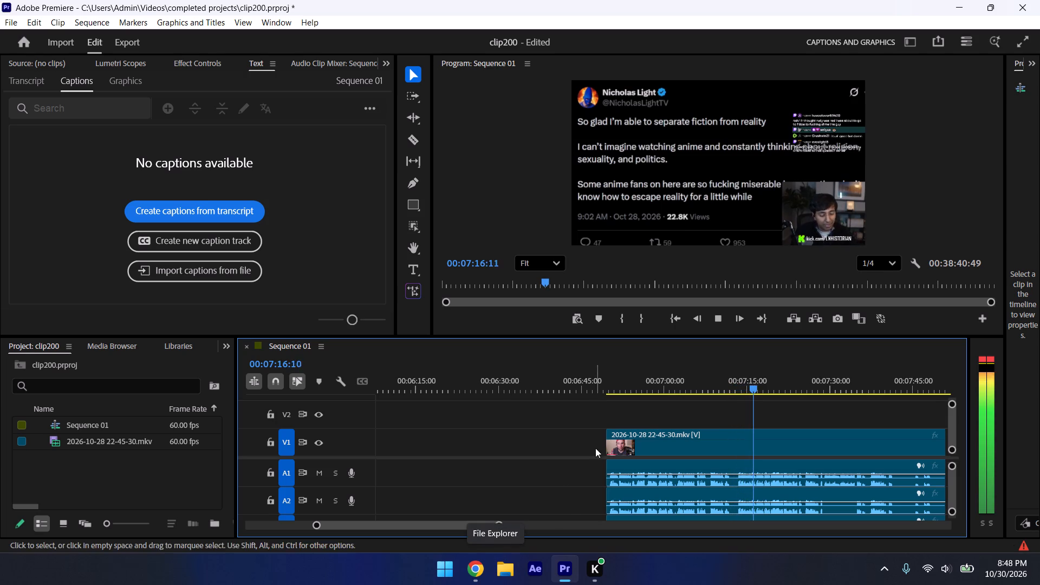
pyautogui.moveTo(604, 439); pyautogui.dragTo(676, 540)
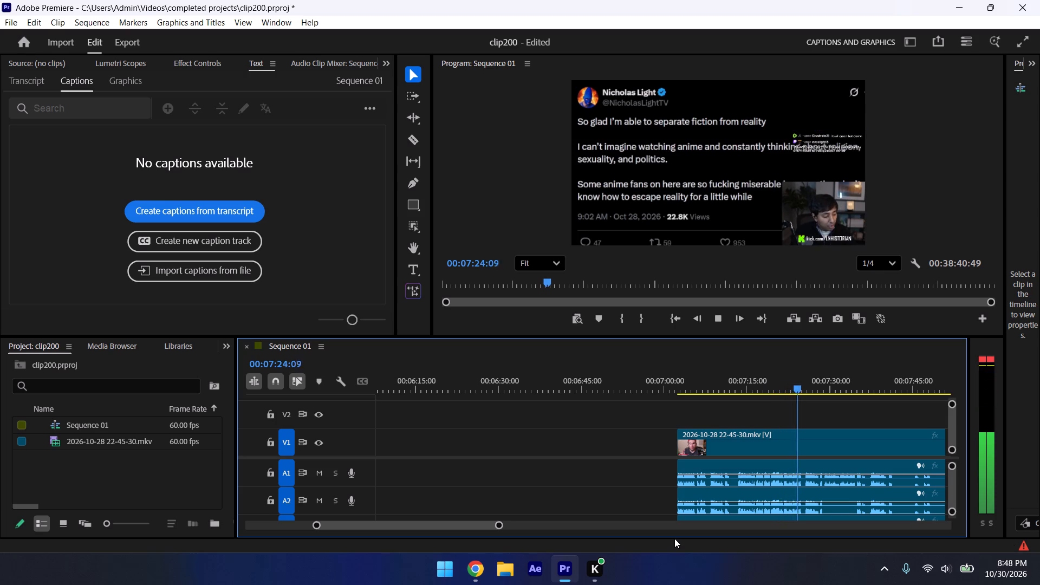
# Review the footage up to about 00:08:57, skipping through quiet stretches, and trim the long clip's start to about 00:08:29.
pyautogui.moveTo(498, 526); pyautogui.dragTo(730, 538)
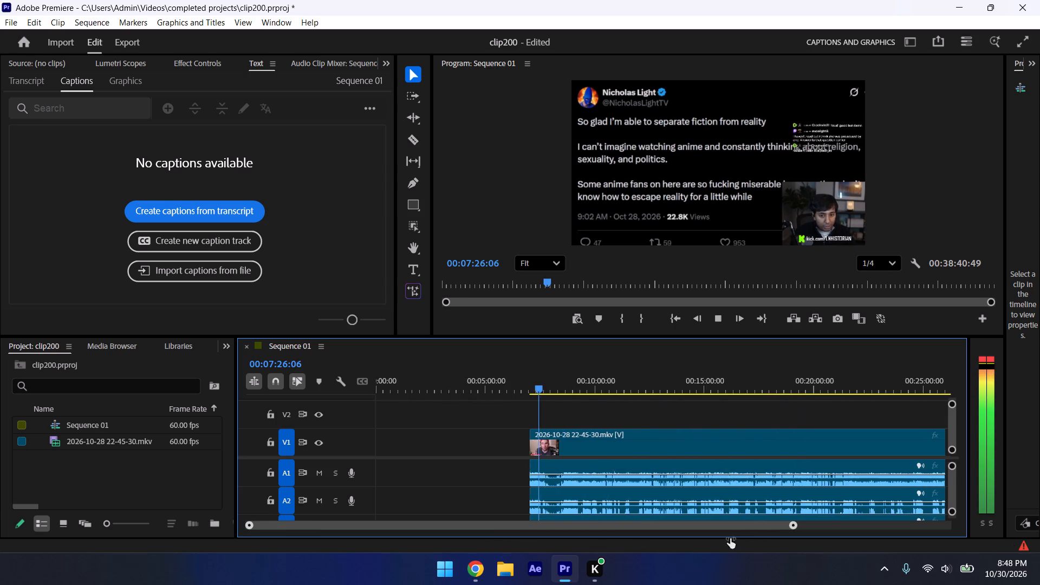
pyautogui.moveTo(730, 538); pyautogui.dragTo(608, 551)
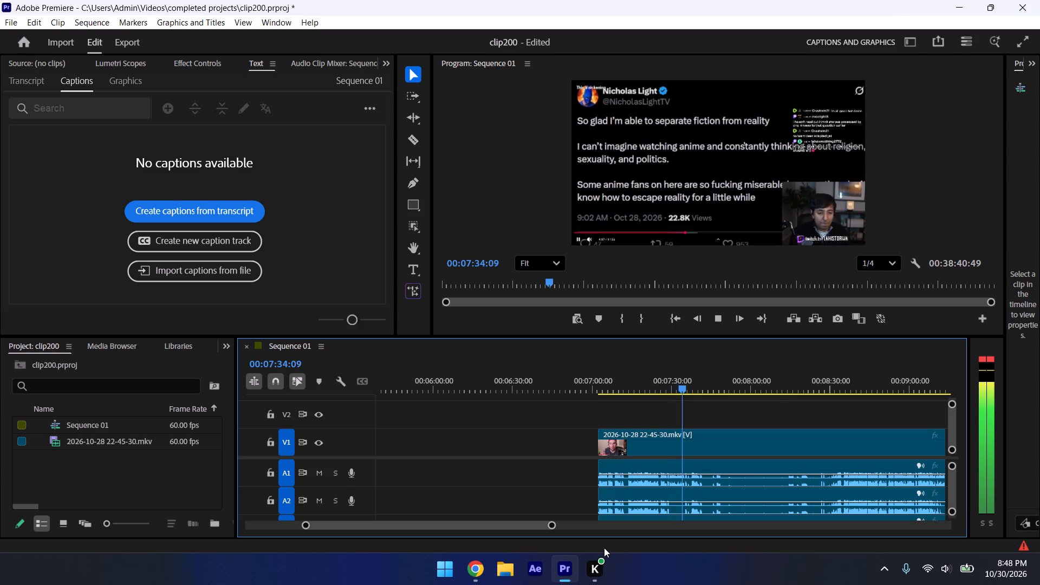
pyautogui.rightClick(604, 548)
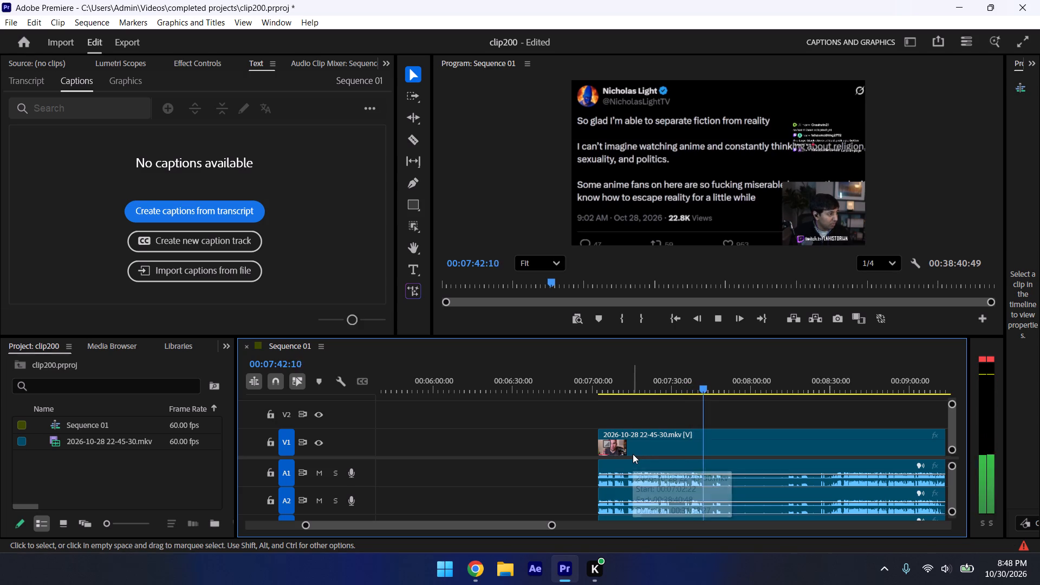
pyautogui.click(791, 387)
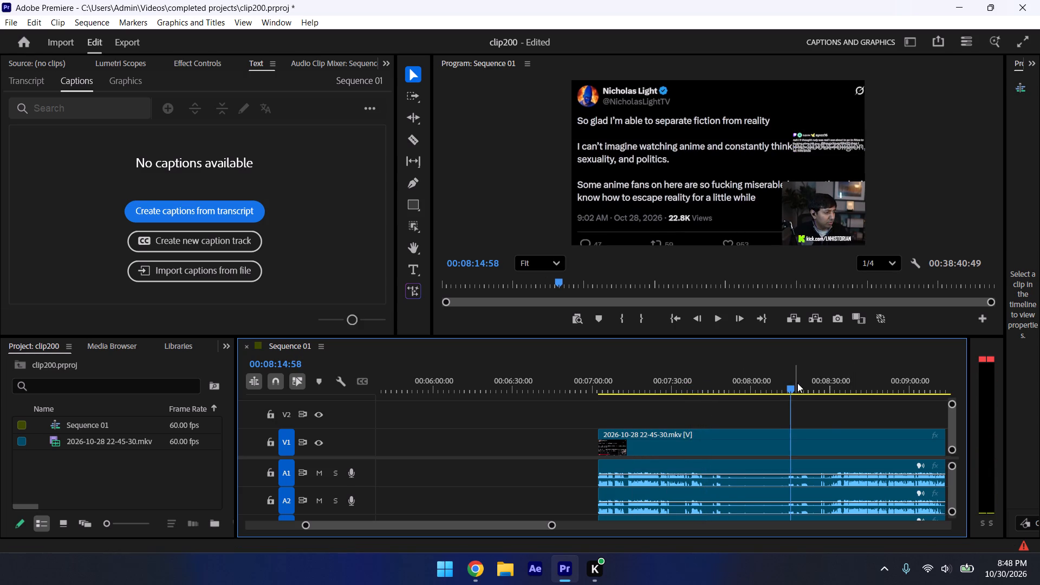
pyautogui.press('space')
pyautogui.click(809, 386)
pyautogui.click(833, 382)
pyautogui.press('space')
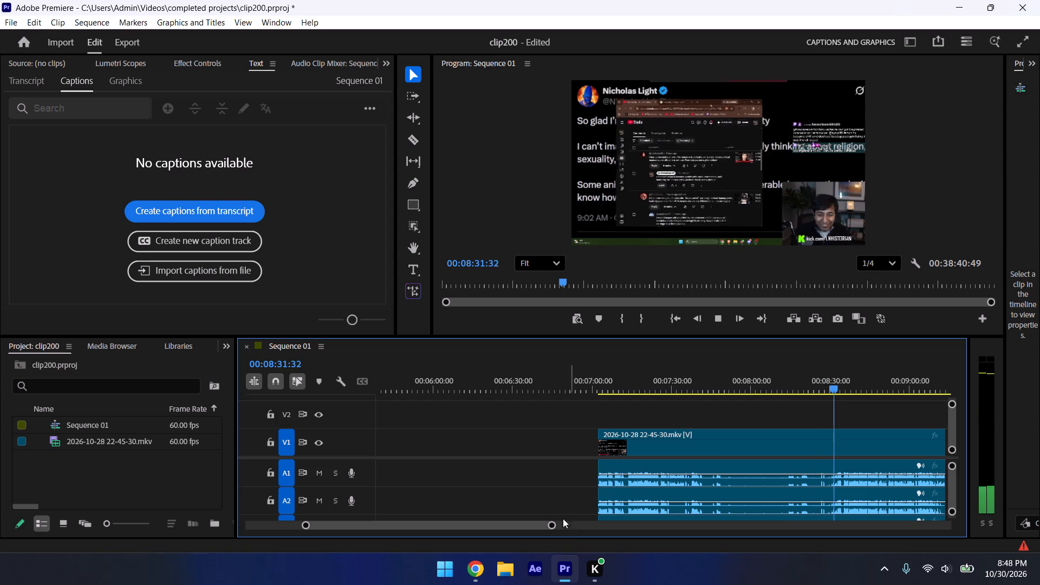
pyautogui.moveTo(551, 526); pyautogui.dragTo(511, 549)
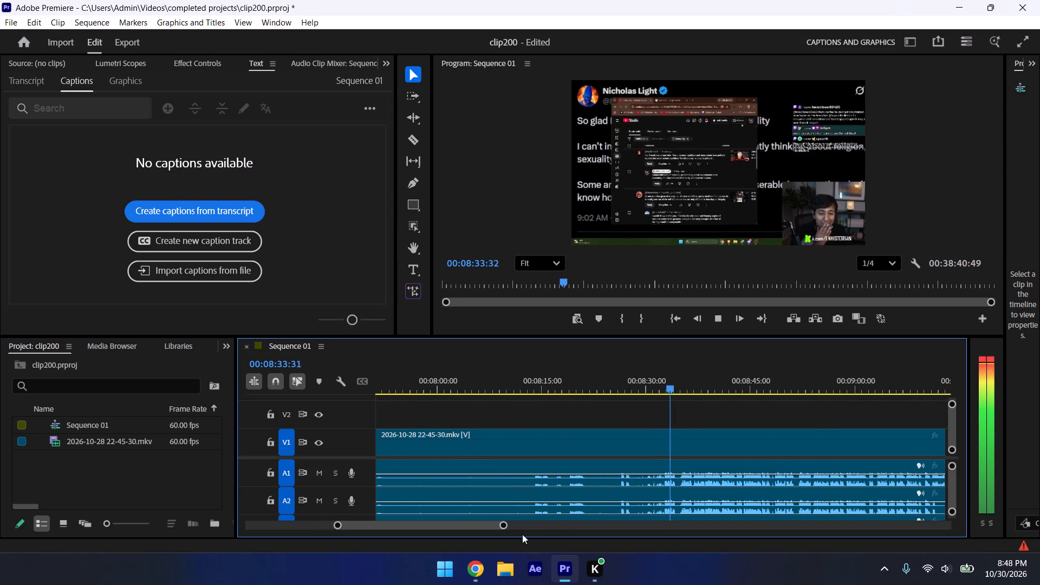
pyautogui.moveTo(505, 525); pyautogui.dragTo(538, 555)
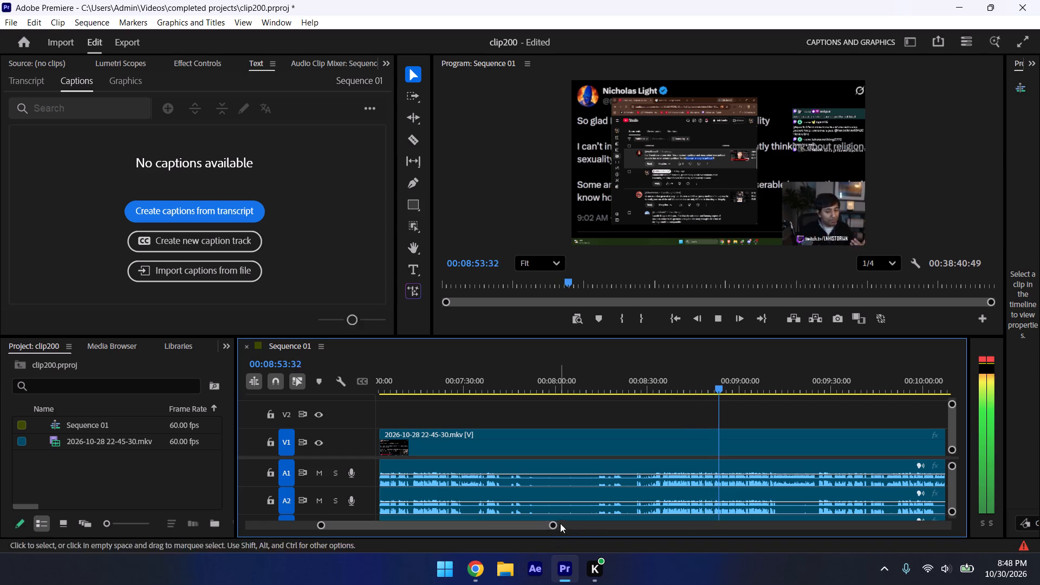
pyautogui.moveTo(552, 524); pyautogui.dragTo(576, 538)
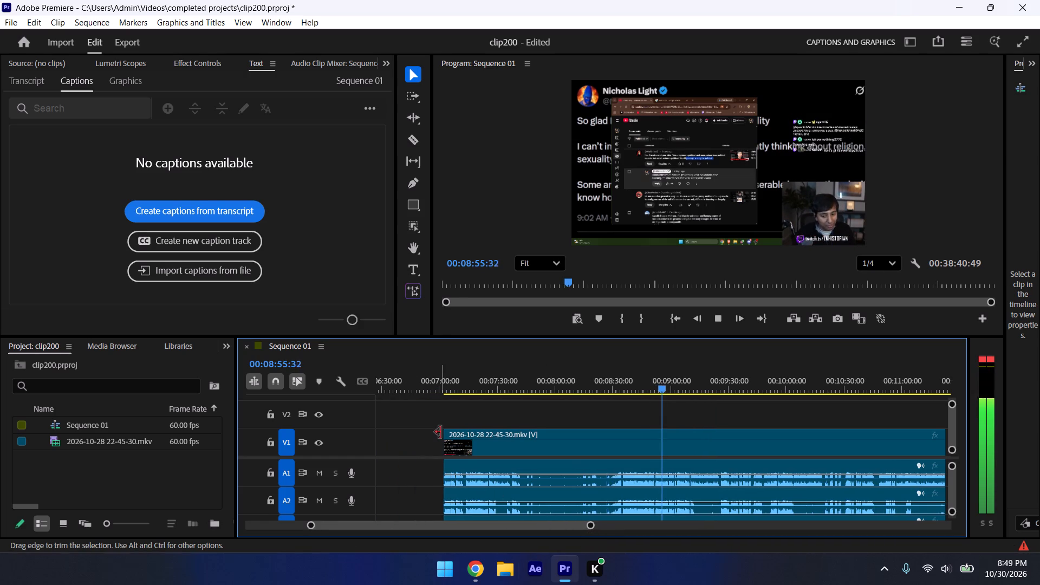
pyautogui.moveTo(440, 432); pyautogui.dragTo(604, 539)
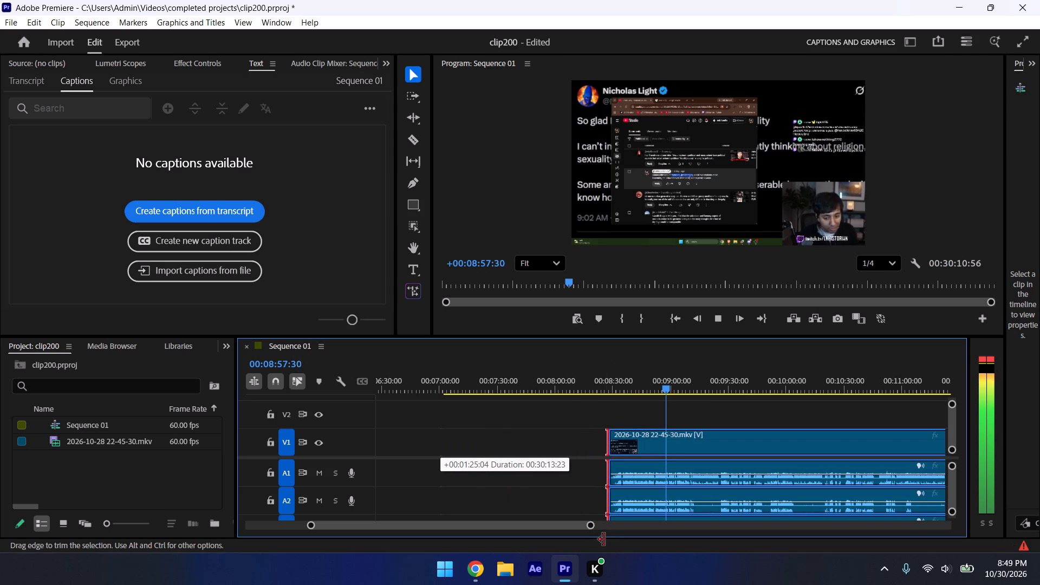
pyautogui.moveTo(604, 539); pyautogui.dragTo(608, 541)
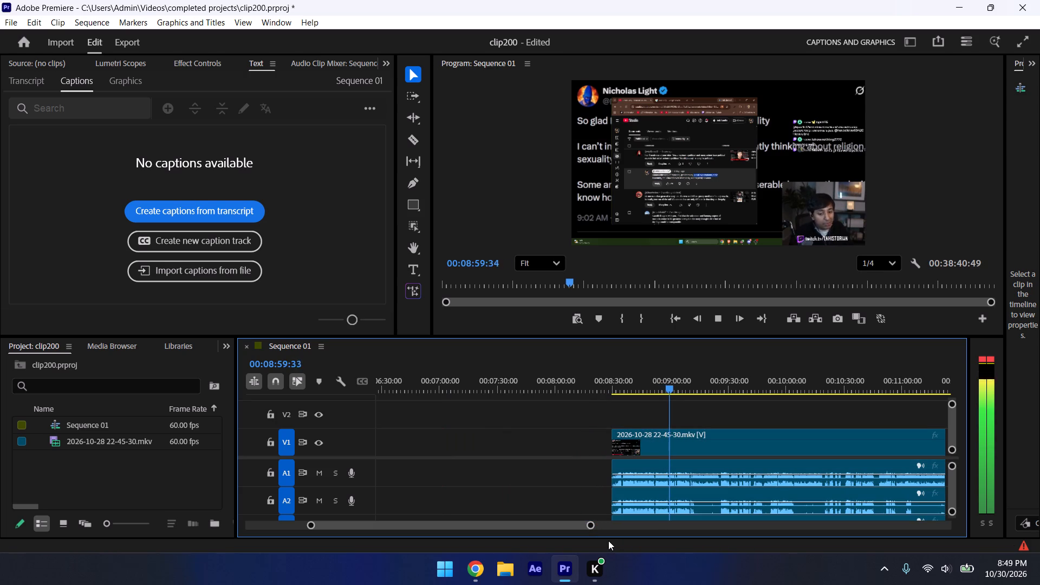
# Review the footage up to about 00:10:39 and split the clip at 00:10:03:41.
pyautogui.moveTo(588, 523); pyautogui.dragTo(553, 526)
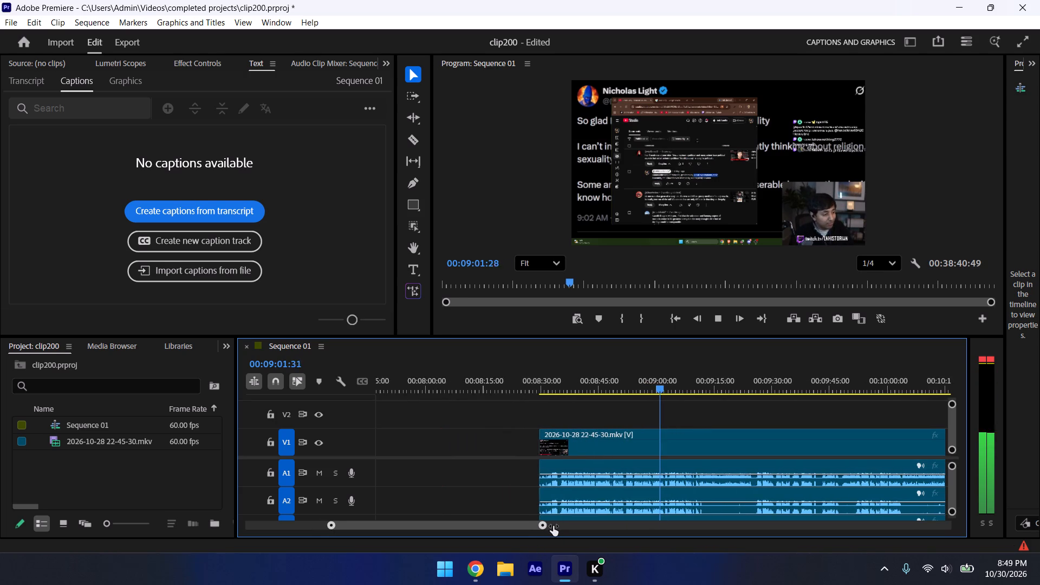
pyautogui.moveTo(553, 526); pyautogui.dragTo(550, 527)
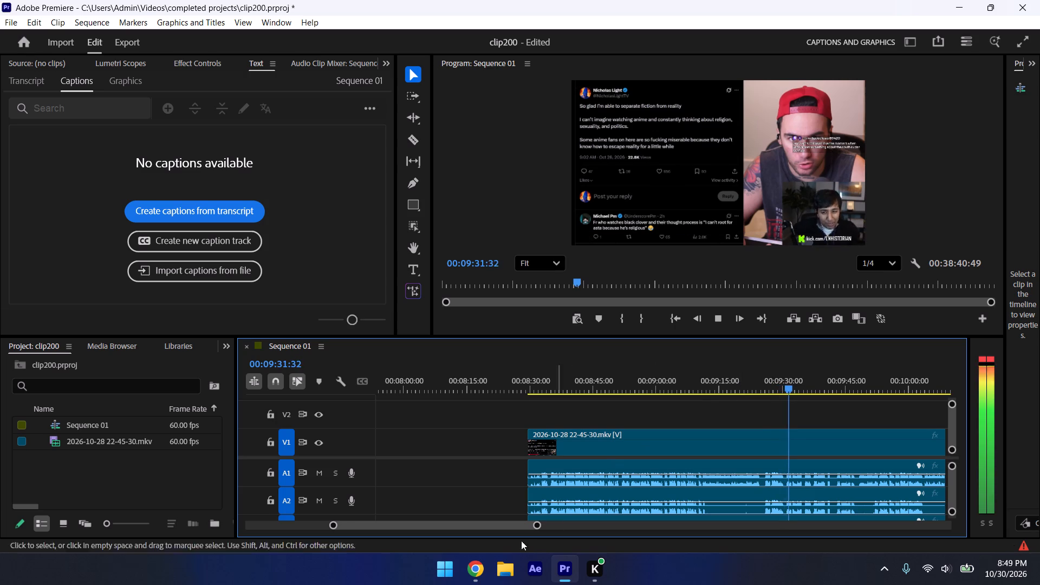
pyautogui.moveTo(538, 526); pyautogui.dragTo(536, 542)
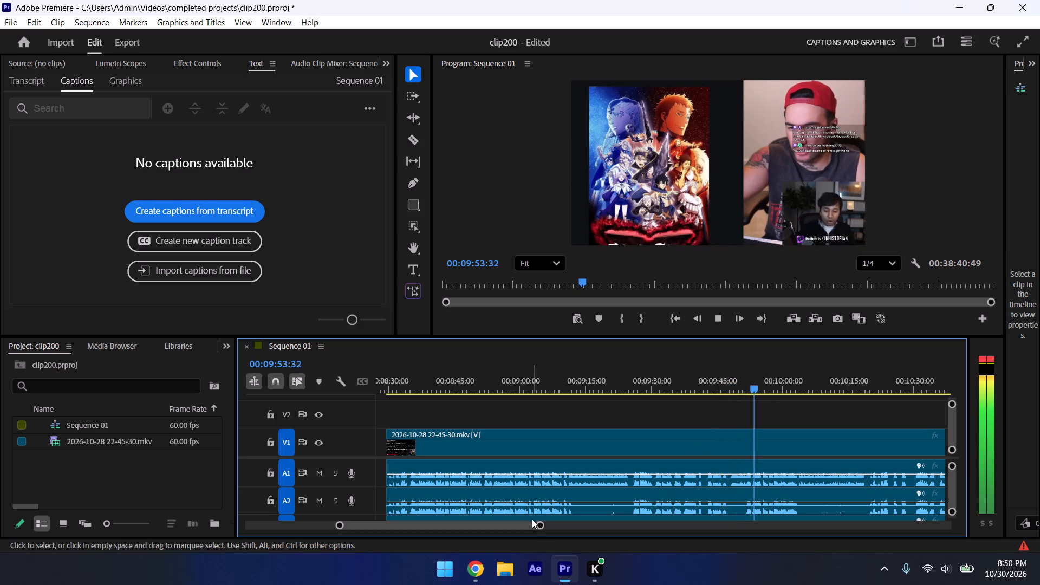
pyautogui.moveTo(539, 528); pyautogui.dragTo(563, 538)
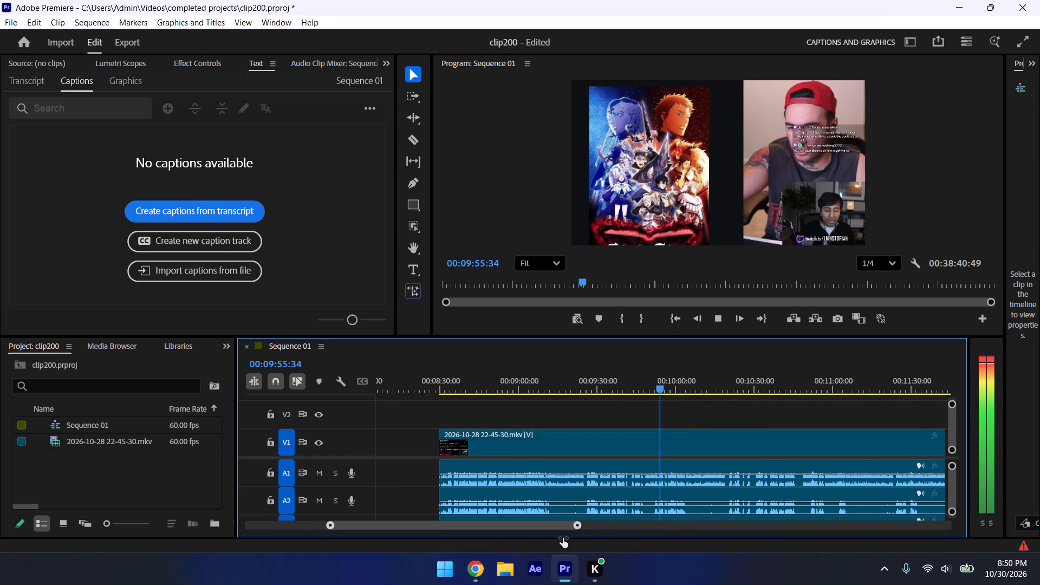
pyautogui.moveTo(563, 538); pyautogui.dragTo(562, 538)
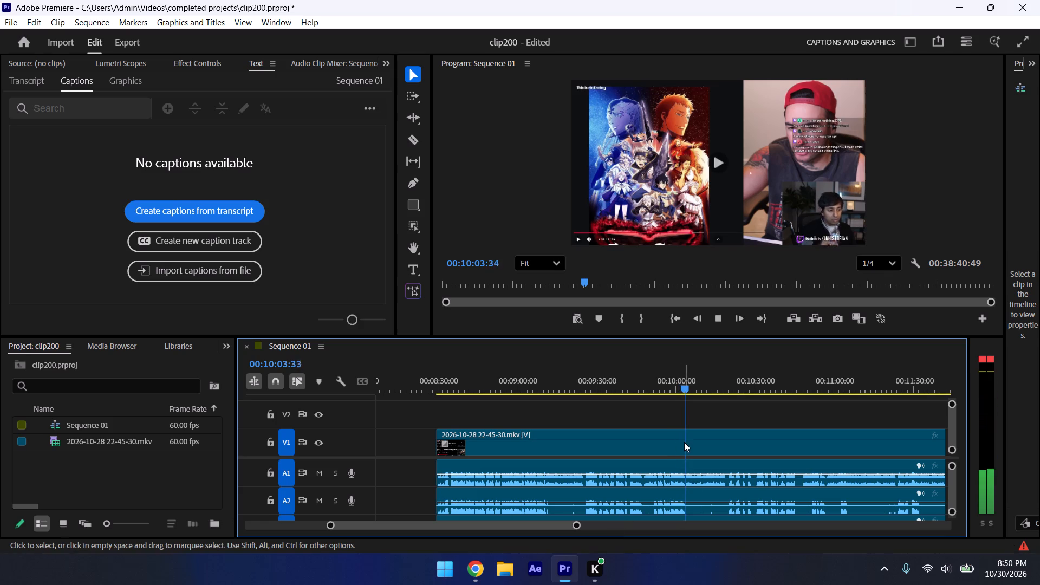
pyautogui.click(729, 385)
pyautogui.press('space')
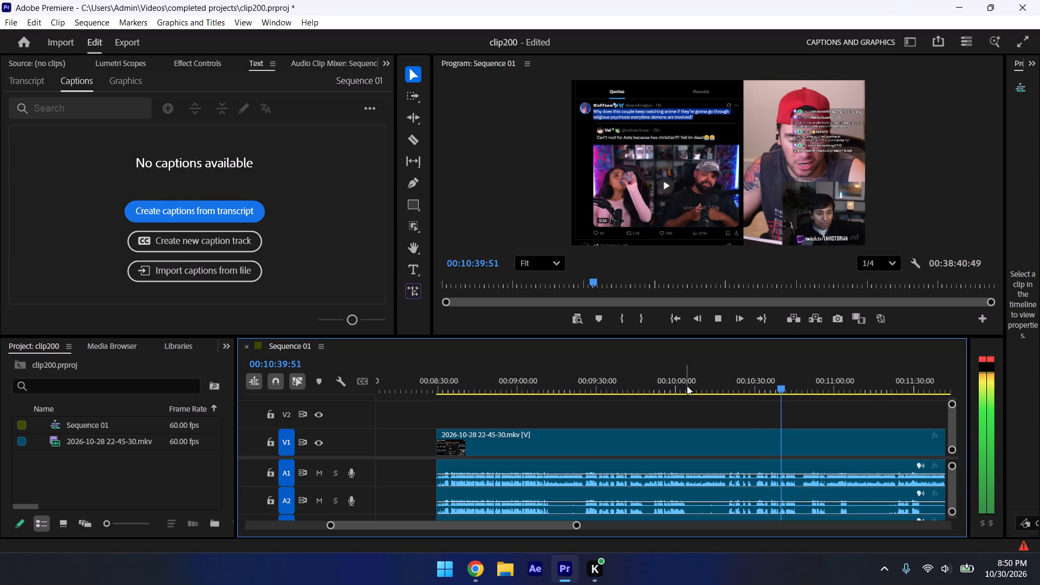
pyautogui.click(687, 386)
pyautogui.click(705, 444)
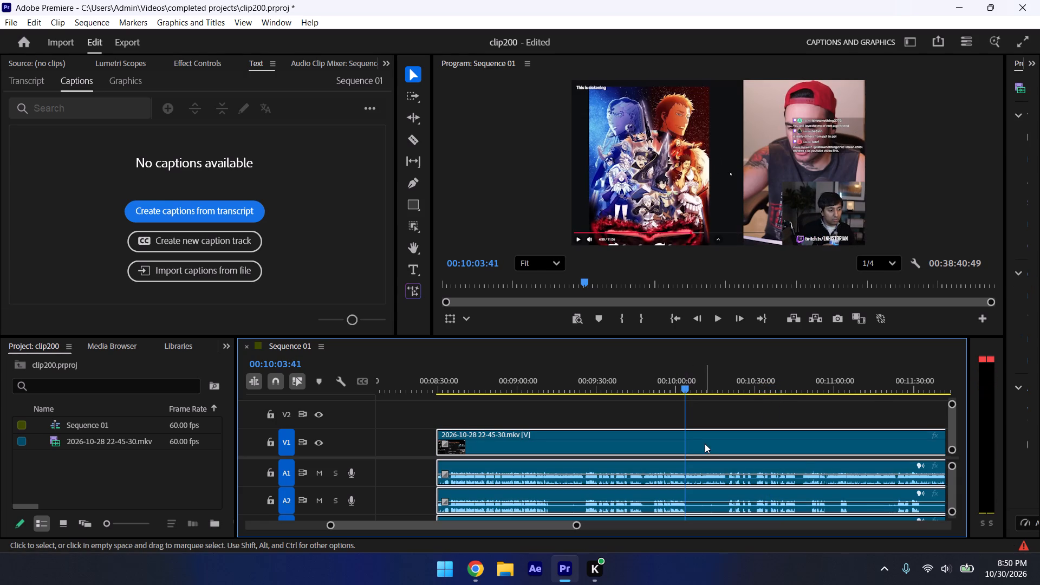
pyautogui.hotkey('ctrl', 'k')
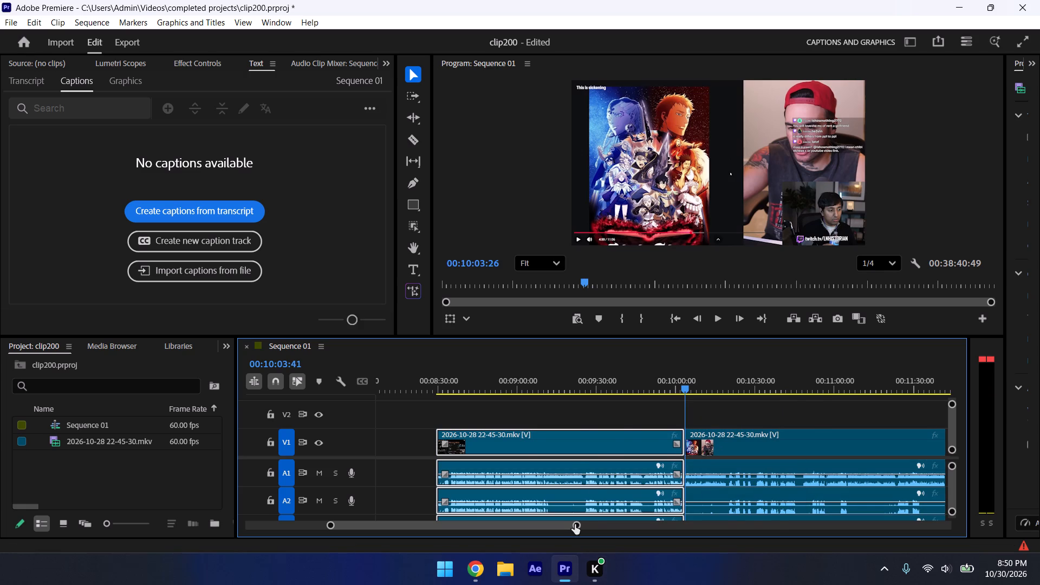
# Move the segment before the split to the start of the sequence and return the playhead to 00:00:00:00.
pyautogui.moveTo(575, 524); pyautogui.dragTo(745, 553)
pyautogui.moveTo(590, 433); pyautogui.dragTo(434, 472)
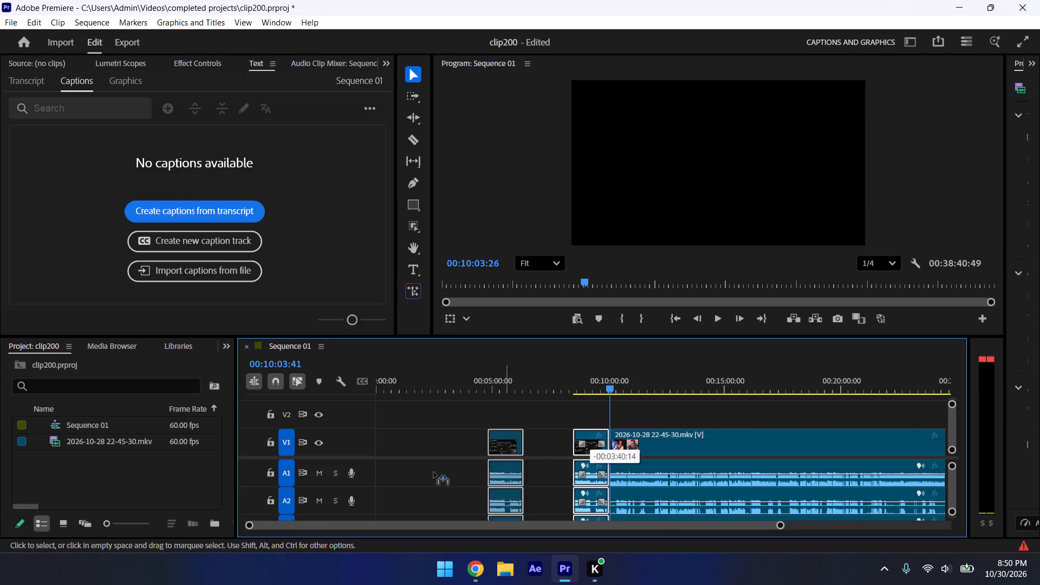
pyautogui.moveTo(434, 472); pyautogui.dragTo(361, 450)
pyautogui.click(380, 391)
pyautogui.moveTo(376, 388); pyautogui.dragTo(297, 398)
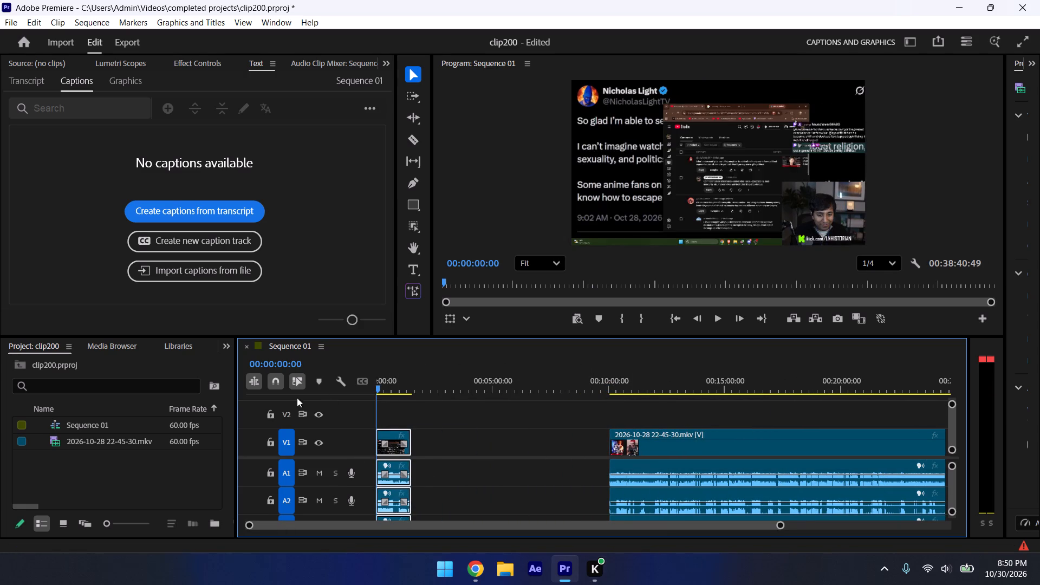
pyautogui.moveTo(297, 398); pyautogui.dragTo(276, 400)
# Play the segment's opening, trim about 2.8 seconds off its start, and move it back to the start of the sequence.
pyautogui.moveTo(778, 525); pyautogui.dragTo(606, 538)
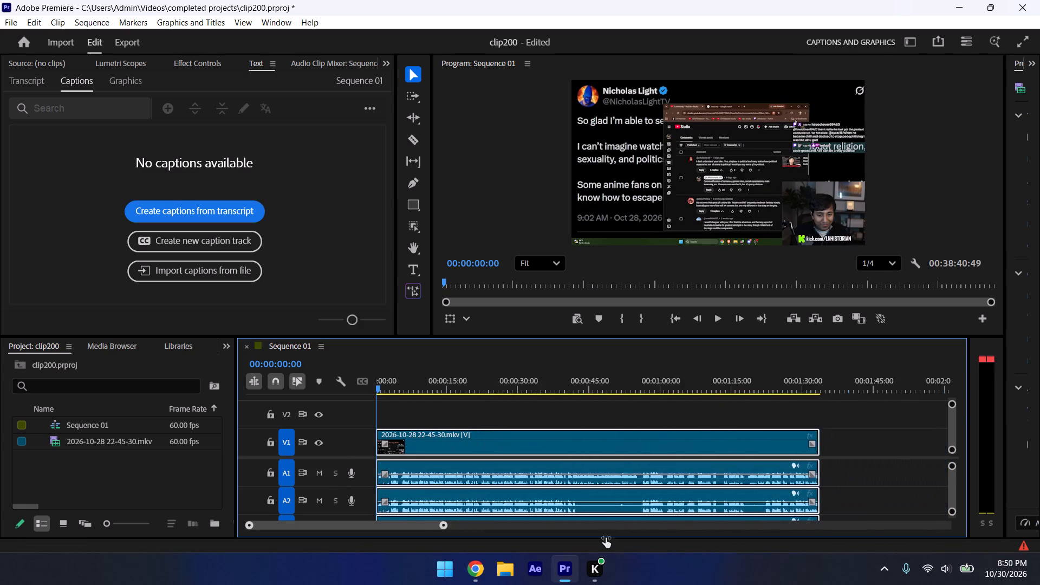
pyautogui.moveTo(606, 538); pyautogui.dragTo(593, 531)
pyautogui.press('space')
pyautogui.moveTo(408, 529); pyautogui.dragTo(414, 536)
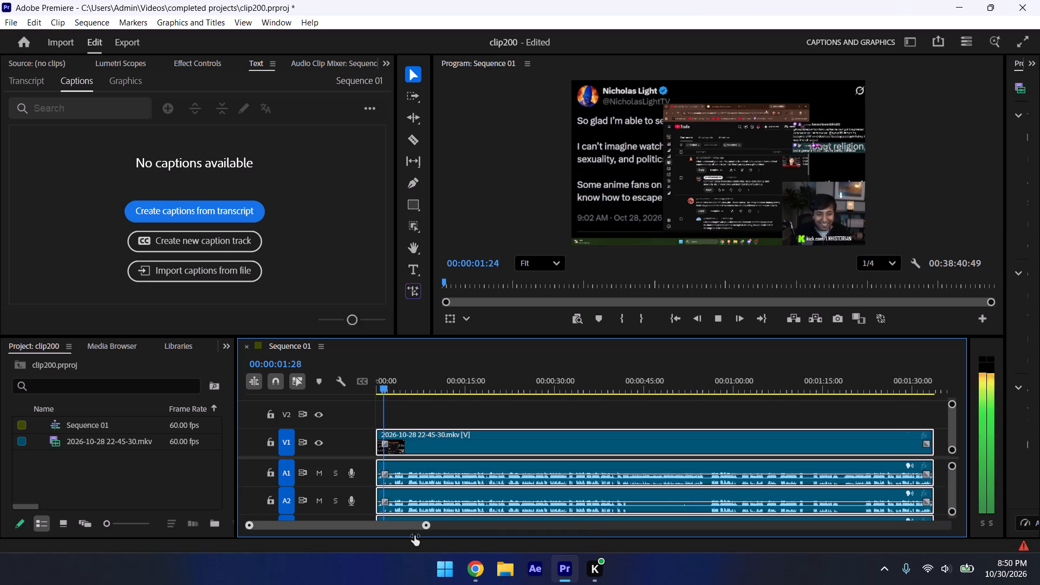
pyautogui.moveTo(414, 536); pyautogui.dragTo(378, 522)
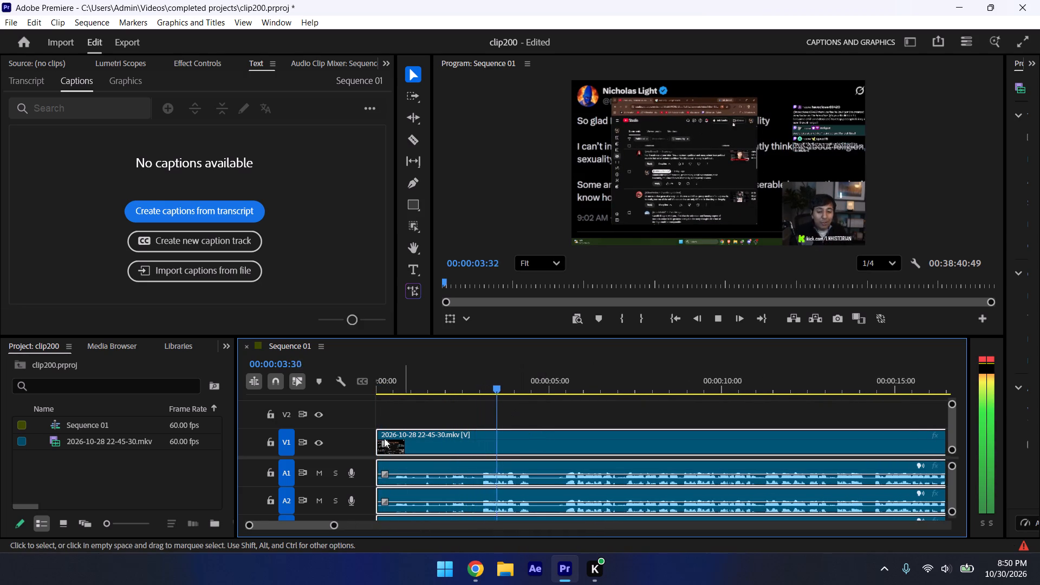
pyautogui.moveTo(379, 433); pyautogui.dragTo(483, 452)
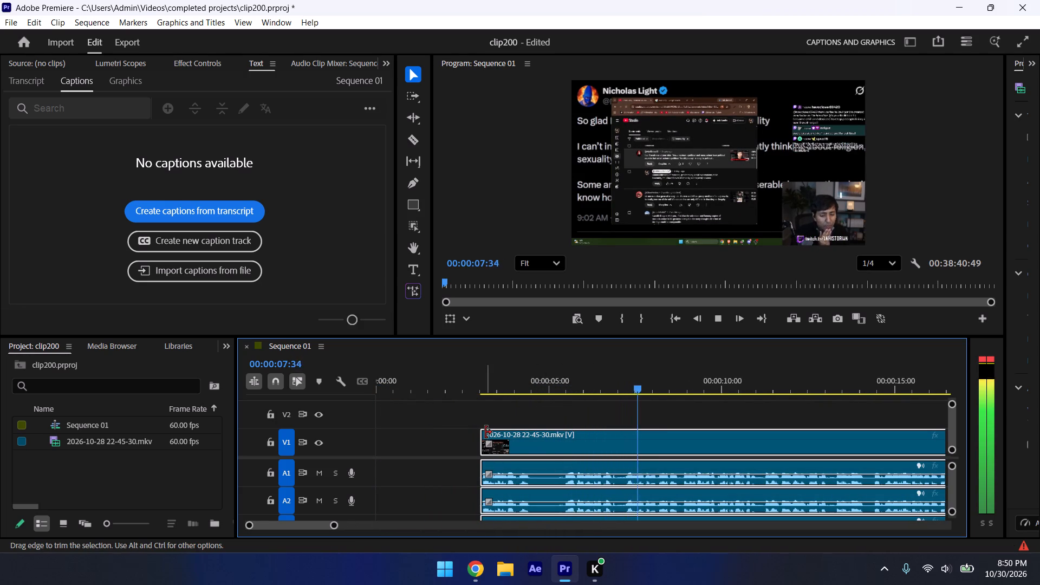
pyautogui.moveTo(476, 434); pyautogui.dragTo(469, 430)
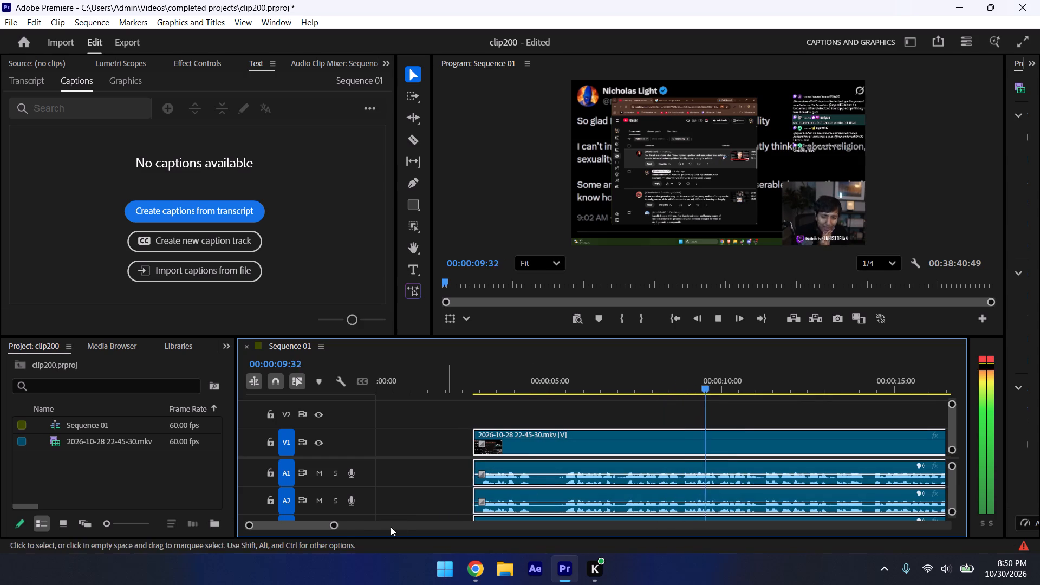
pyautogui.moveTo(337, 524); pyautogui.dragTo(391, 540)
pyautogui.moveTo(458, 437); pyautogui.dragTo(388, 432)
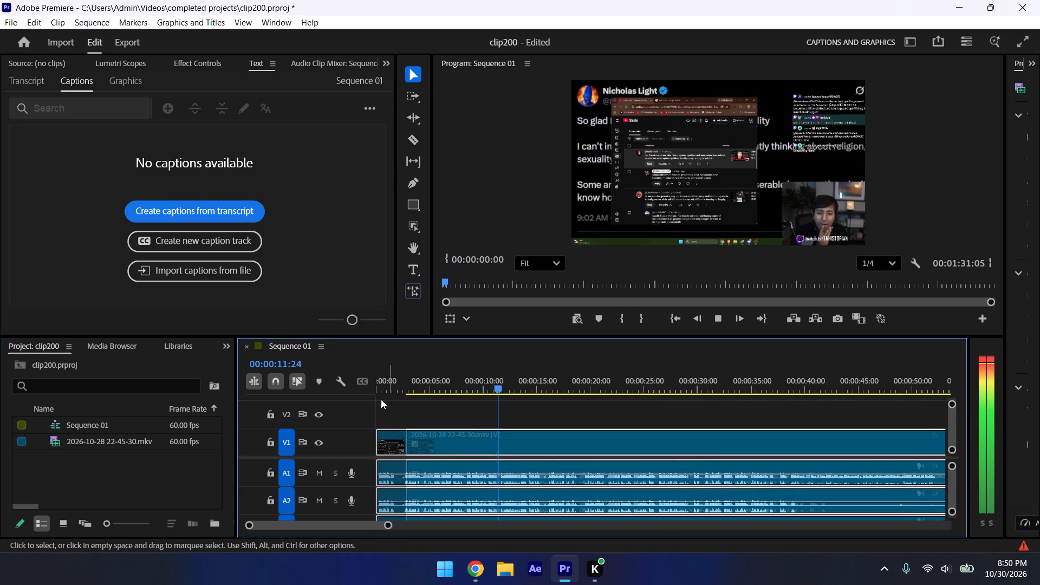
# Play from the start of the sequence, split the segment at 00:00:01:44, and save the project.
pyautogui.click(381, 389)
pyautogui.moveTo(375, 387); pyautogui.dragTo(138, 420)
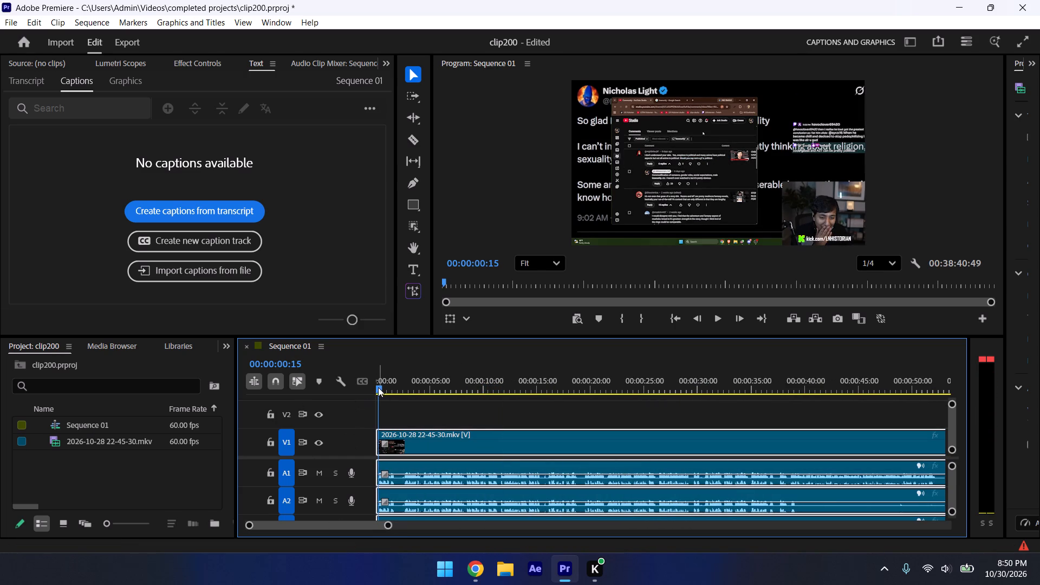
pyautogui.moveTo(377, 387); pyautogui.dragTo(290, 395)
pyautogui.press('space')
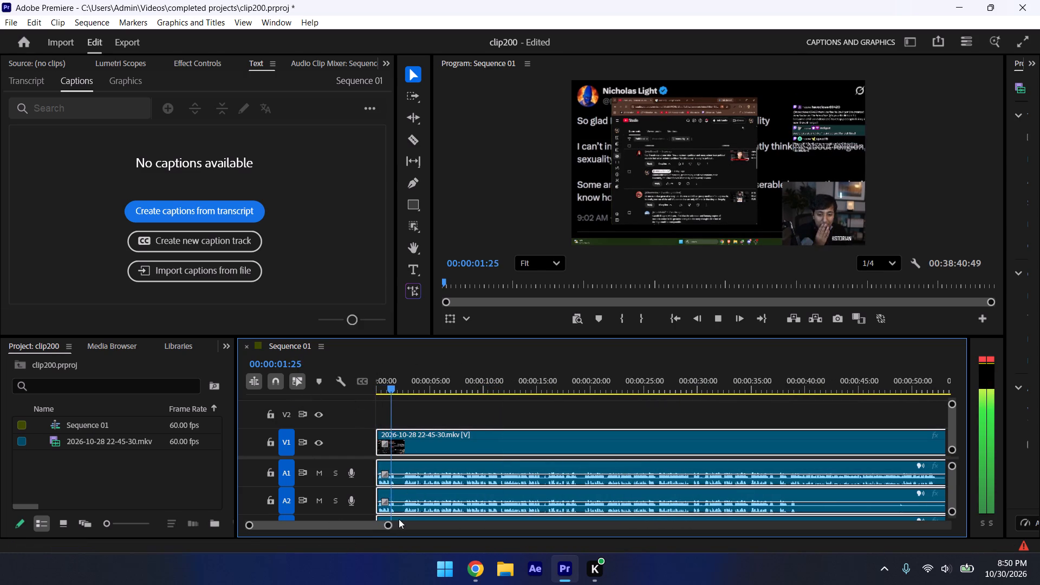
pyautogui.press('space')
pyautogui.moveTo(389, 523); pyautogui.dragTo(352, 512)
pyautogui.press('space')
pyautogui.press('space')
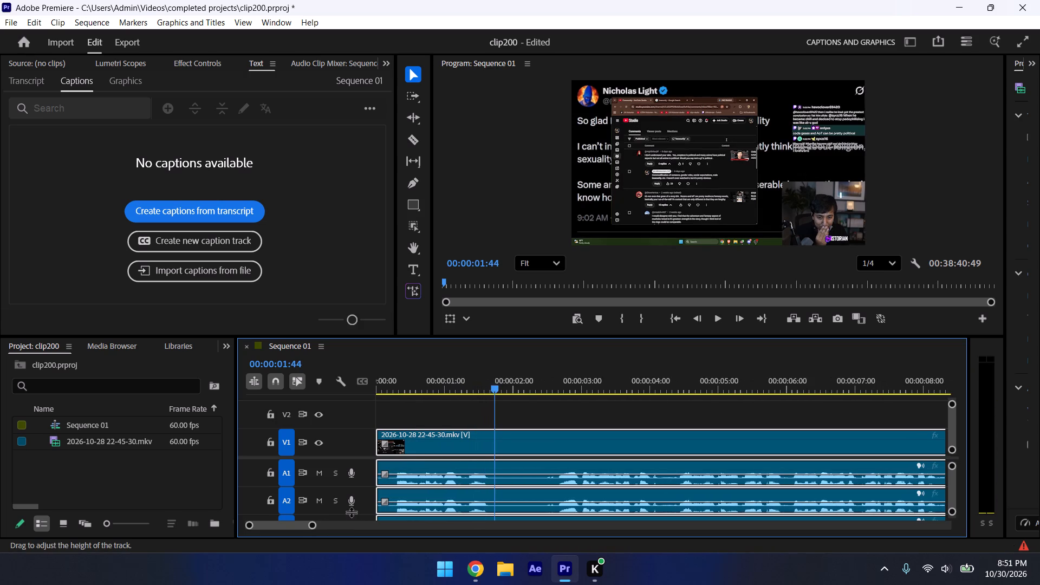
pyautogui.hotkey('ctrl', 'k')
pyautogui.hotkey('ctrl', 's')
# Trim about 0.8 seconds of silence off the start of the second segment and close the gap to the first.
pyautogui.press('space')
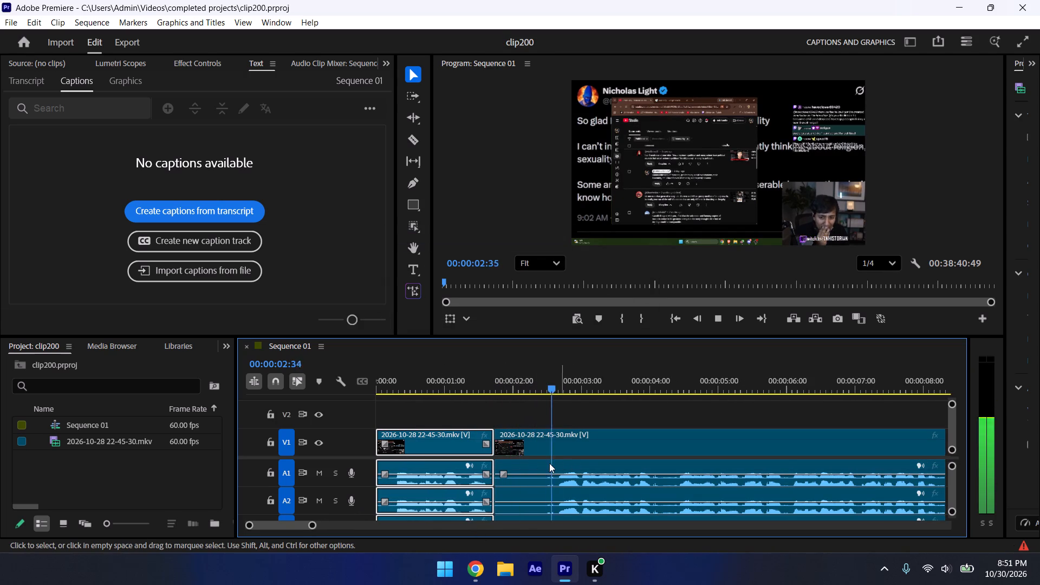
pyautogui.press('space')
pyautogui.moveTo(502, 437); pyautogui.dragTo(562, 452)
pyautogui.moveTo(598, 449); pyautogui.dragTo(538, 444)
# Play on from the first cut, split the second segment at 00:00:03:19, and save the project.
pyautogui.press('space')
pyautogui.click(586, 389)
pyautogui.press('space')
pyautogui.press('space')
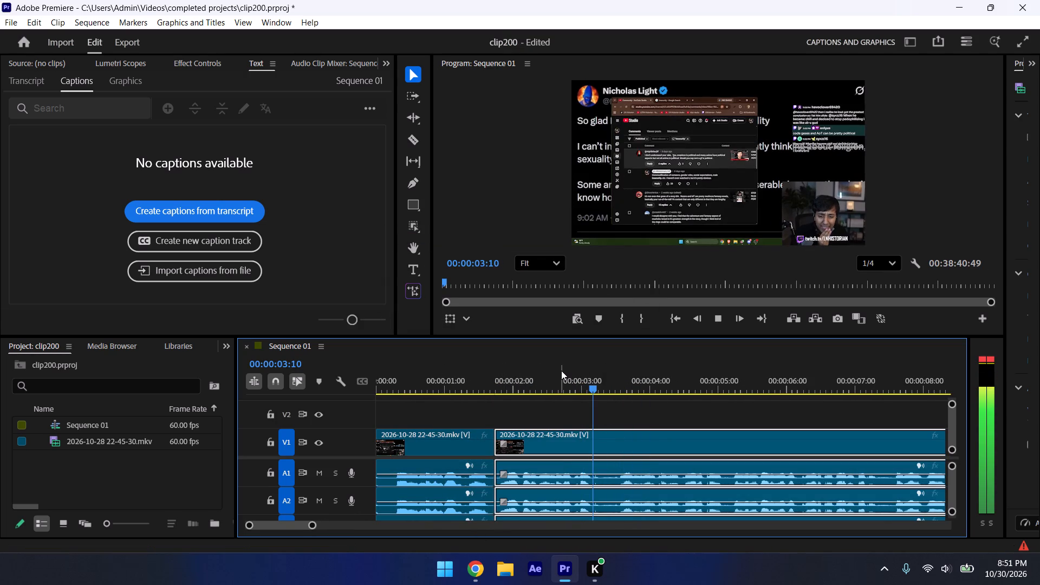
pyautogui.press('space')
pyautogui.press('space')
pyautogui.hotkey('ctrl', 'k')
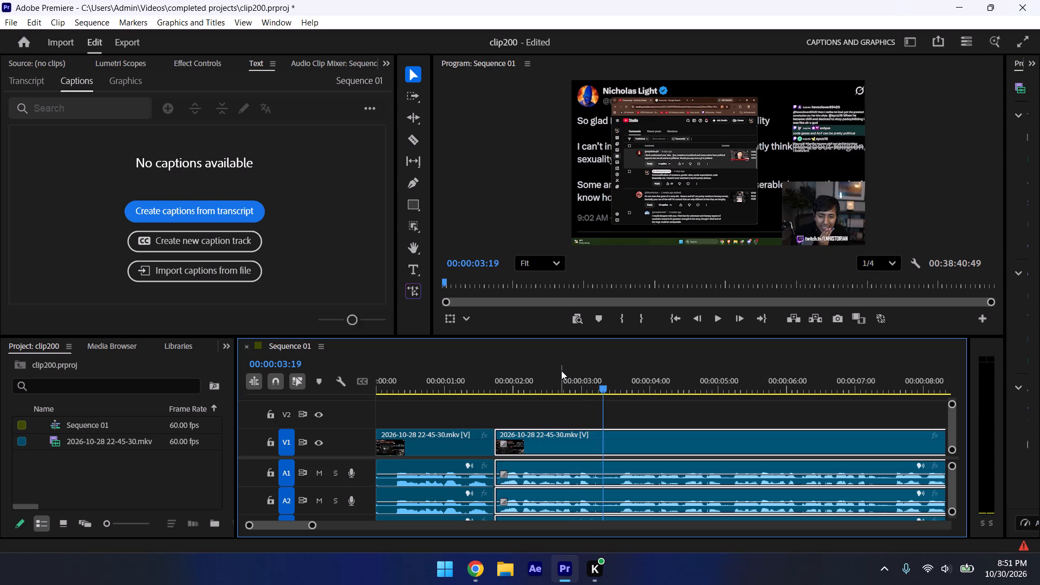
pyautogui.hotkey('ctrl', 's')
pyautogui.hotkey('ctrl', 's')
# Play past the second cut, trim about 0.2 seconds off the third segment's start, and close the gap to the second.
pyautogui.press('space')
pyautogui.press('space')
pyautogui.press('space')
pyautogui.press('space')
pyautogui.moveTo(607, 429); pyautogui.dragTo(608, 431)
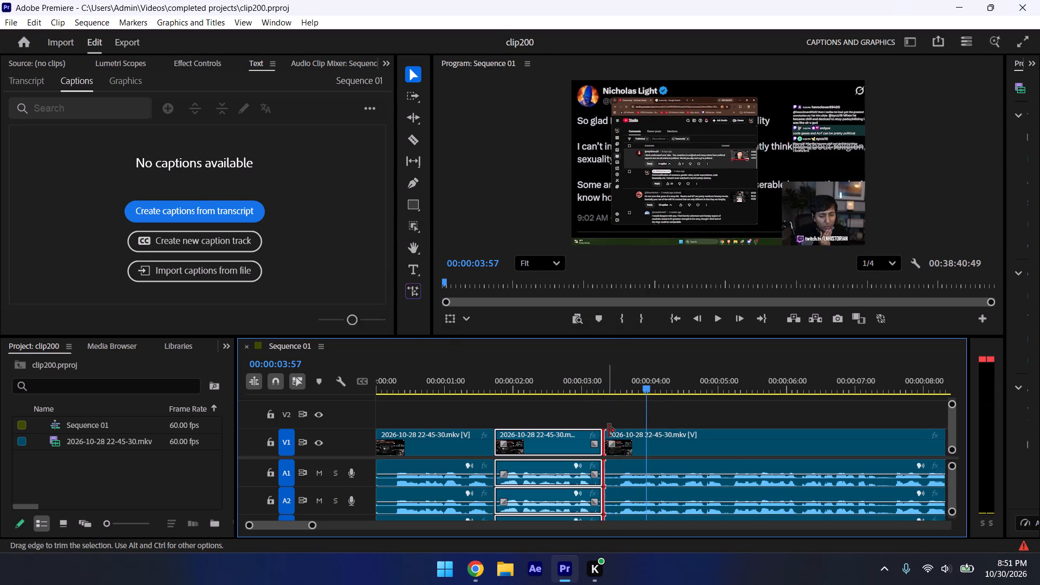
pyautogui.moveTo(608, 431); pyautogui.dragTo(622, 435)
pyautogui.moveTo(648, 439); pyautogui.dragTo(634, 439)
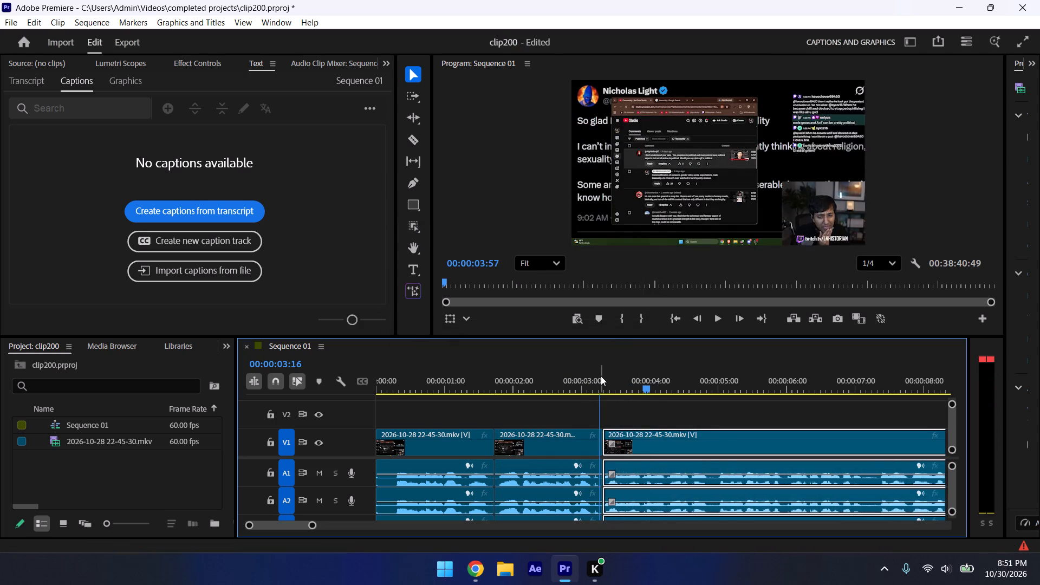
# Play on from the second cut, split the third segment at 00:00:04:51, and save the project.
pyautogui.click(601, 376)
pyautogui.press('space')
pyautogui.click(621, 400)
pyautogui.press('space')
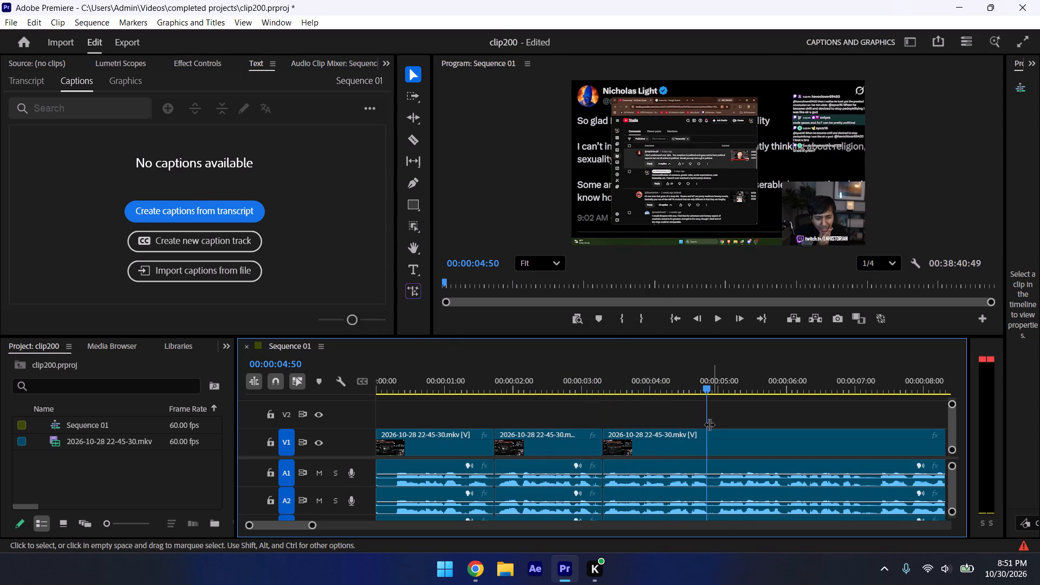
pyautogui.press('Right')
pyautogui.hotkey('ctrl', 'k')
pyautogui.hotkey('ctrl', 's')
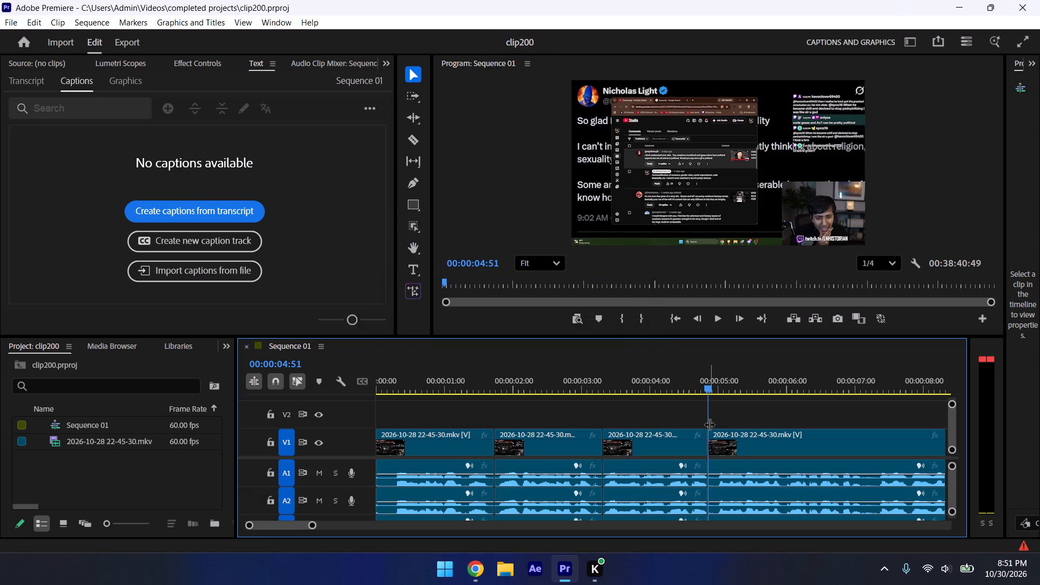
# Play past the third cut, trim about 0.1 seconds off the fourth segment's start, and close the gap to the third.
pyautogui.press('space')
pyautogui.press('space')
pyautogui.press('Left')
pyautogui.press('Left')
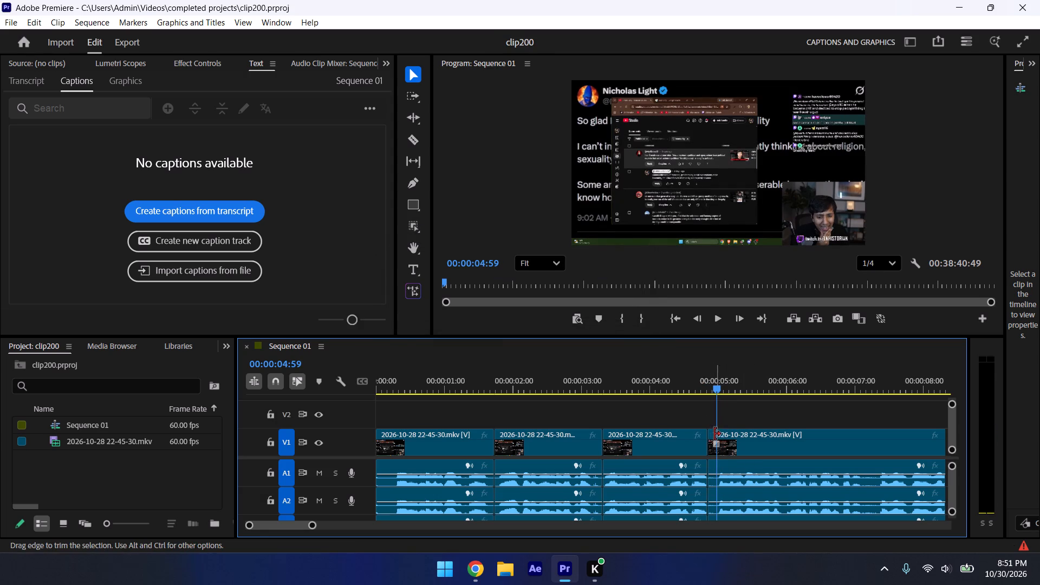
pyautogui.moveTo(711, 437); pyautogui.dragTo(717, 438)
pyautogui.moveTo(750, 439); pyautogui.dragTo(745, 440)
# Play across the third cut, split the fourth segment at about 00:00:07:00, and save the project.
pyautogui.click(692, 394)
pyautogui.press('space')
pyautogui.click(701, 389)
pyautogui.press('space')
pyautogui.click(723, 409)
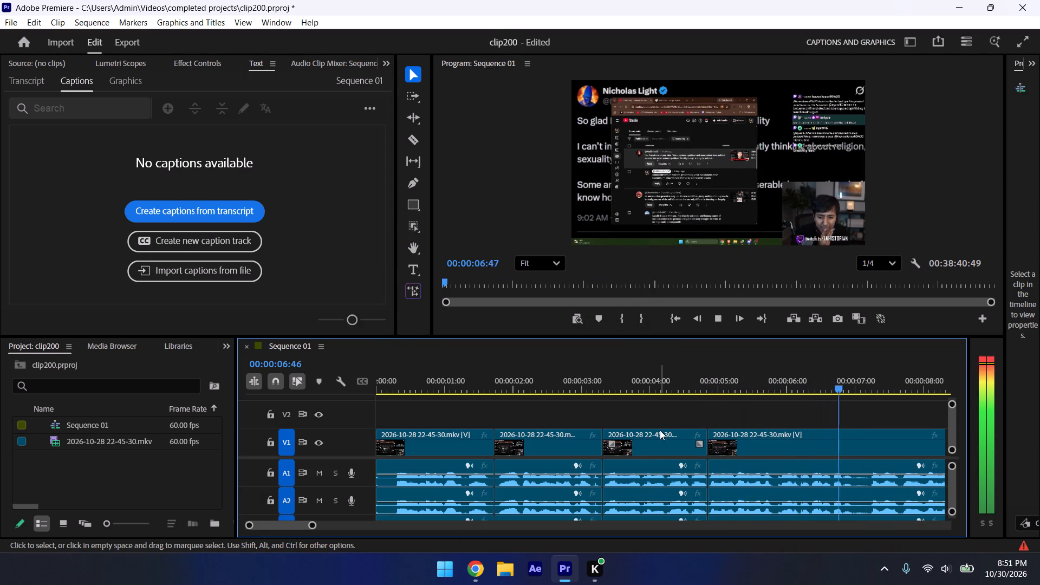
pyautogui.press('space')
pyautogui.hotkey('ctrl', 'k')
pyautogui.hotkey('ctrl', 's')
# Play past the fourth cut, trim about 0.2 seconds off the fifth segment's start, and close the gap to the fourth.
pyautogui.press('space')
pyautogui.press('space')
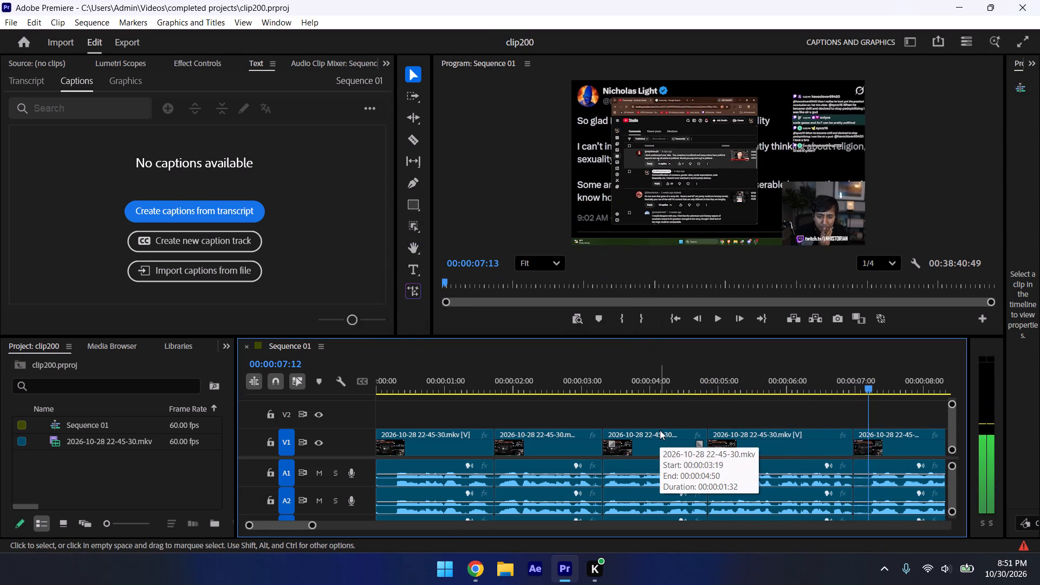
pyautogui.moveTo(856, 433); pyautogui.dragTo(865, 437)
pyautogui.moveTo(864, 433); pyautogui.dragTo(870, 434)
pyautogui.moveTo(885, 434); pyautogui.dragTo(869, 433)
# Play across the fourth cut, split the fifth segment at 00:00:08:48, and save the project.
pyautogui.click(830, 388)
pyautogui.press('space')
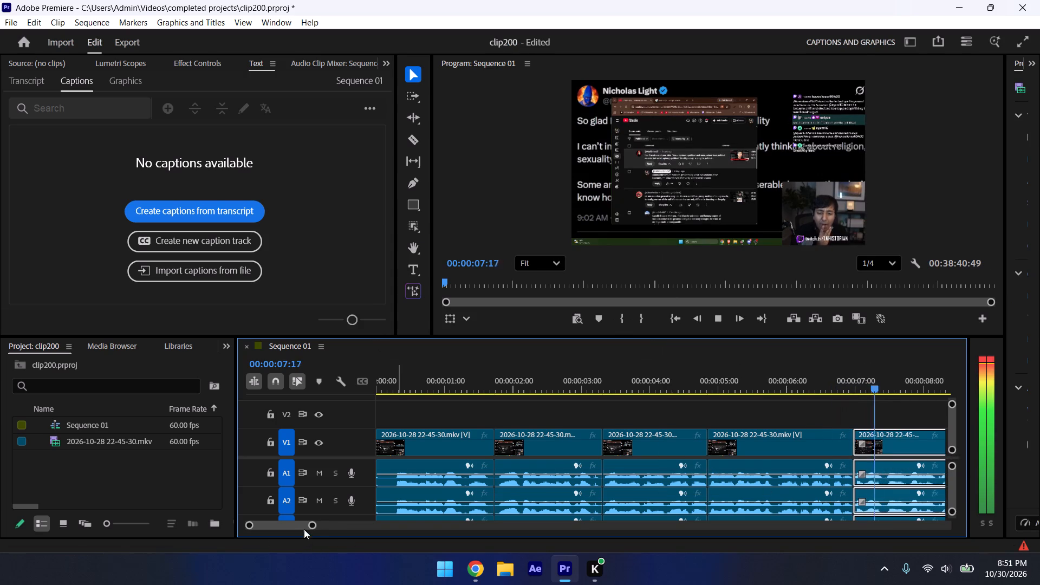
pyautogui.moveTo(314, 522); pyautogui.dragTo(322, 531)
pyautogui.click(756, 391)
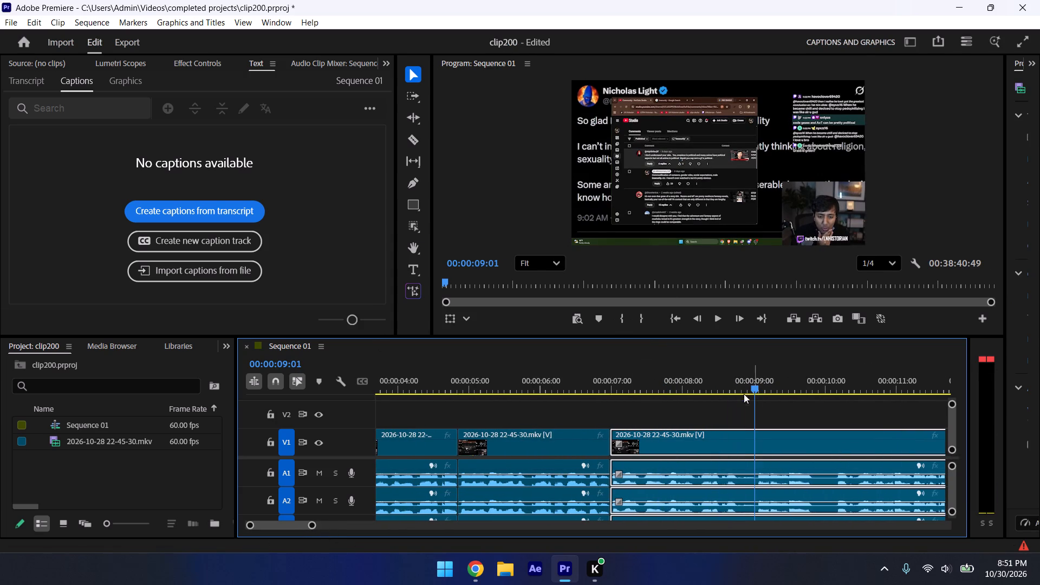
pyautogui.click(742, 356)
pyautogui.click(741, 353)
pyautogui.click(741, 388)
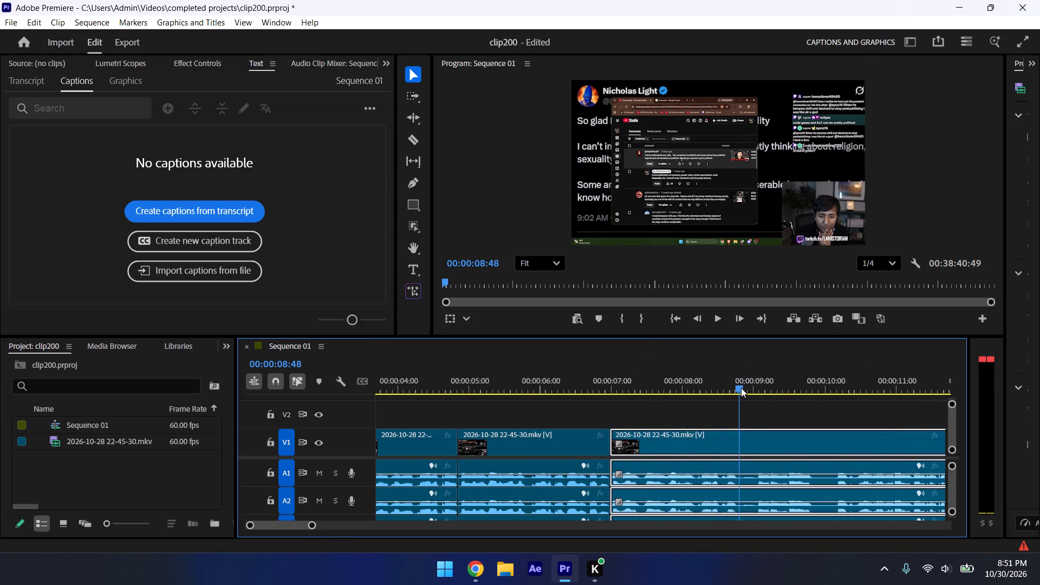
pyautogui.hotkey('ctrl', 'k')
pyautogui.hotkey('ctrl', 's')
# Play past the fifth cut, trim about 0.2 seconds off the sixth segment's start, and close the gap to the fifth.
pyautogui.press('space')
pyautogui.press('space')
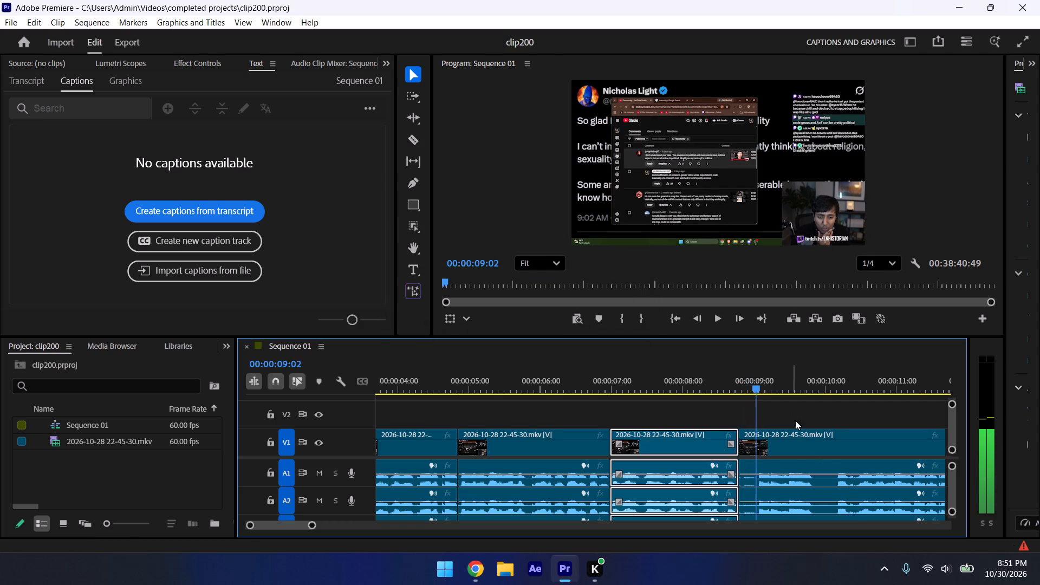
pyautogui.moveTo(745, 430); pyautogui.dragTo(758, 432)
pyautogui.moveTo(779, 441); pyautogui.dragTo(771, 440)
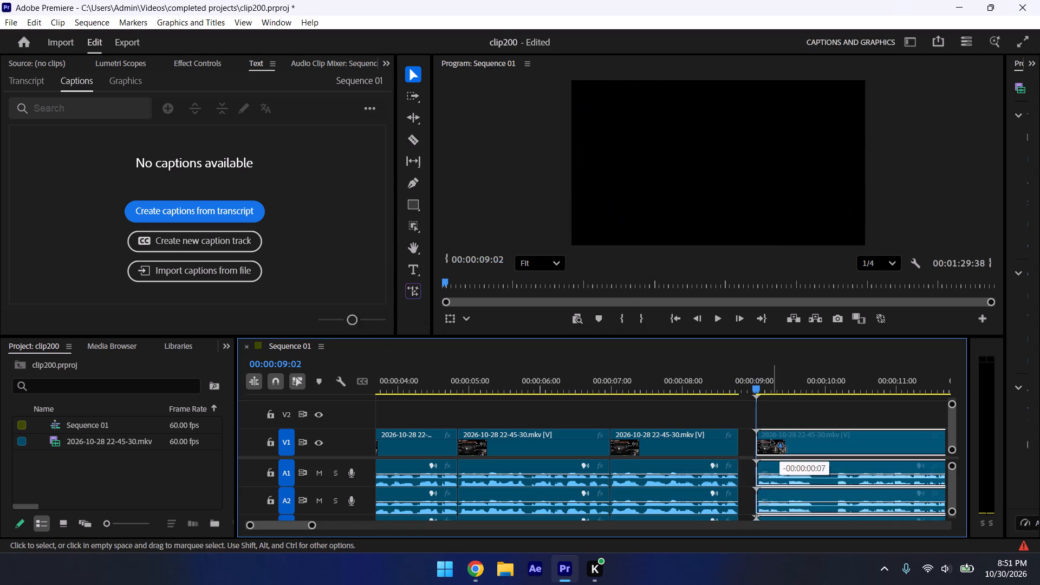
pyautogui.moveTo(771, 440); pyautogui.dragTo(771, 440)
# Play across the fifth cut, split the sixth segment at about 00:00:09:38, and save the project.
pyautogui.click(726, 380)
pyautogui.click(751, 417)
pyautogui.press('space')
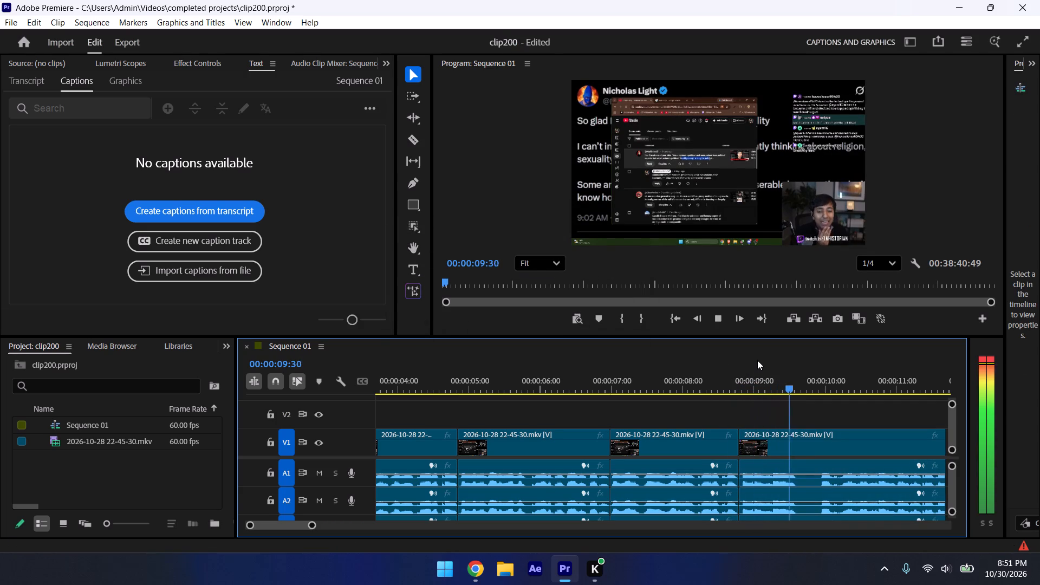
pyautogui.press('space')
pyautogui.hotkey('ctrl', 'k')
pyautogui.hotkey('ctrl', 's')
# Trim the seventh segment's start to 00:00:09:53, where speech resumes, and close the gap to the sixth.
pyautogui.press('space')
pyautogui.press('space')
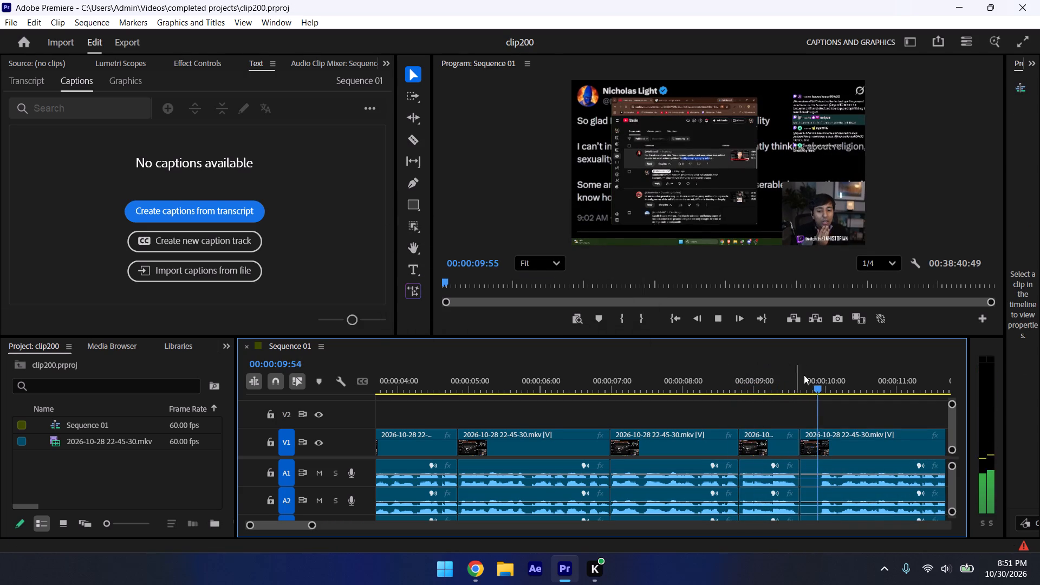
pyautogui.press('Left')
pyautogui.press('Left')
pyautogui.press('Left')
pyautogui.press('Left')
pyautogui.moveTo(802, 435); pyautogui.dragTo(822, 437)
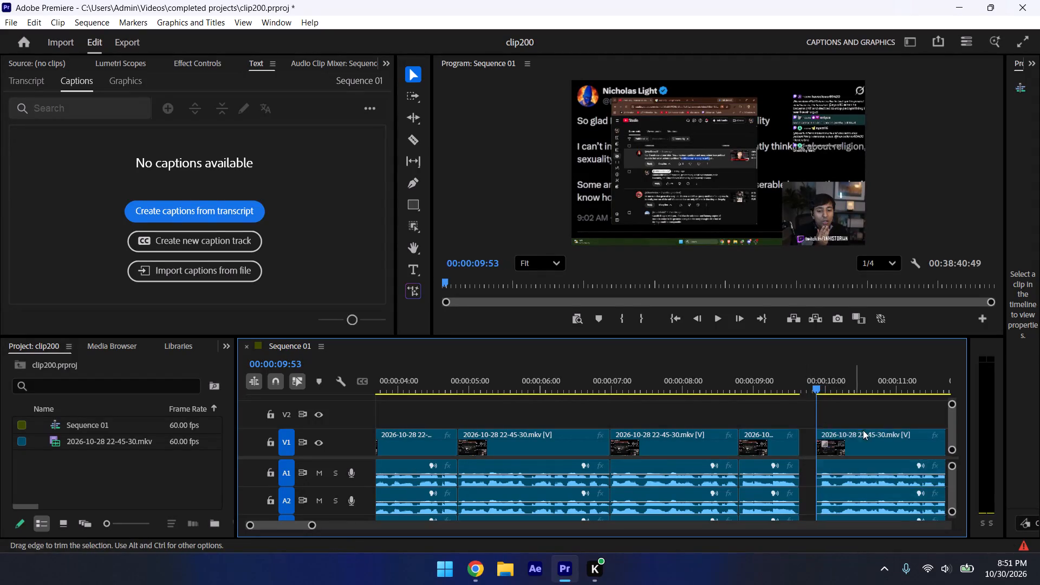
pyautogui.moveTo(862, 430); pyautogui.dragTo(850, 431)
# Play across the sixth cut, split the seventh segment at 00:00:13:26, and save the project.
pyautogui.click(774, 396)
pyautogui.click(788, 386)
pyautogui.click(805, 413)
pyautogui.press('space')
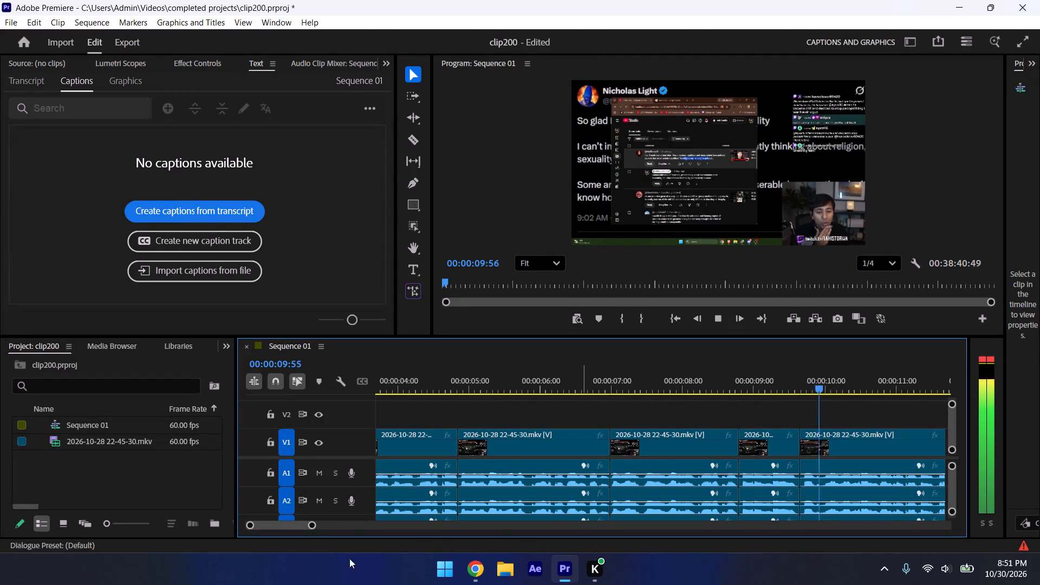
pyautogui.moveTo(313, 527); pyautogui.dragTo(353, 540)
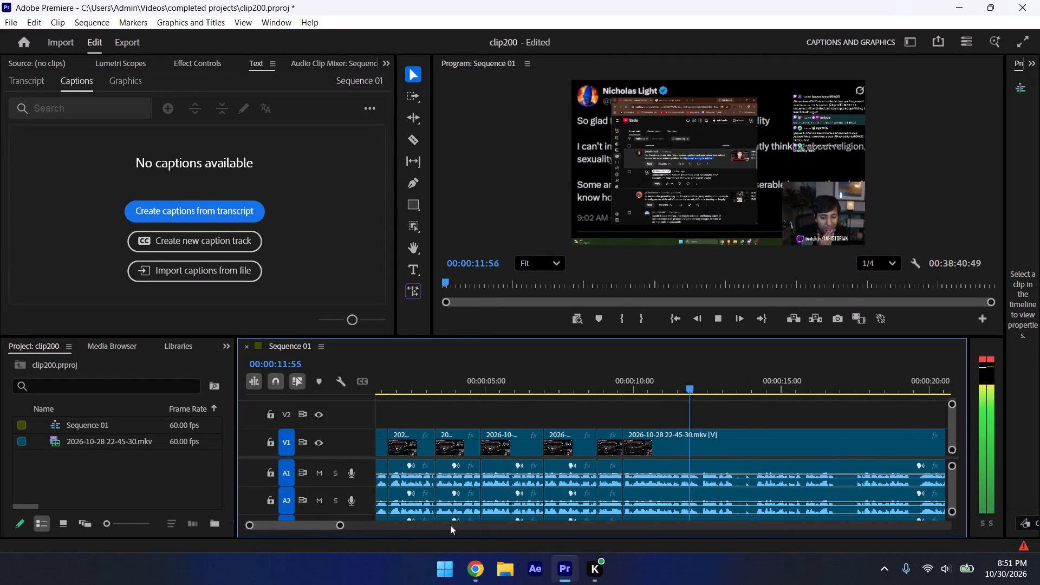
pyautogui.press('space')
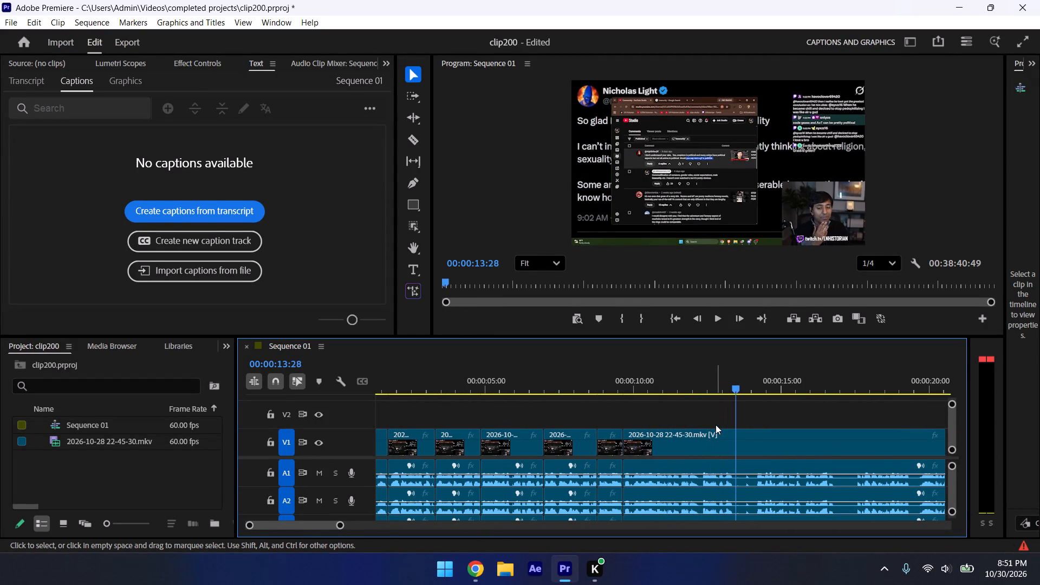
pyautogui.press('Left')
pyautogui.press('Left')
pyautogui.hotkey('ctrl', 'k')
pyautogui.hotkey('ctrl', 's')
# Play past the seventh cut, trim the eighth segment's start to 00:00:14:06, and close the gap to the seventh.
pyautogui.press('space')
pyautogui.press('space')
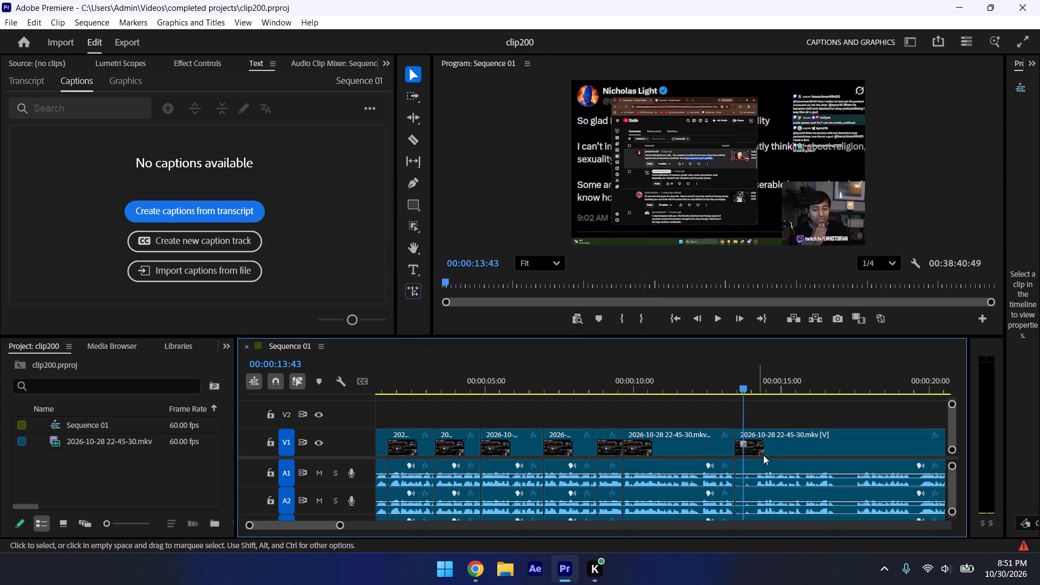
pyautogui.press('space')
pyautogui.press('space')
pyautogui.moveTo(736, 437); pyautogui.dragTo(752, 444)
pyautogui.moveTo(779, 446); pyautogui.dragTo(774, 444)
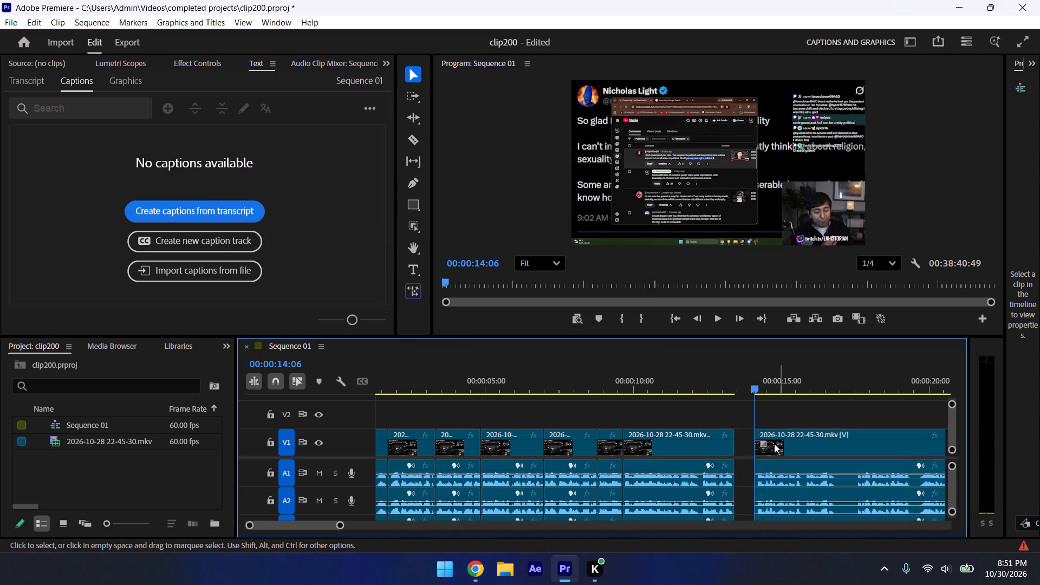
pyautogui.moveTo(774, 444); pyautogui.dragTo(765, 440)
# Play across the seventh cut, split the eighth segment at 00:00:16:07, and save the project.
pyautogui.click(712, 391)
pyautogui.click(743, 415)
pyautogui.press('space')
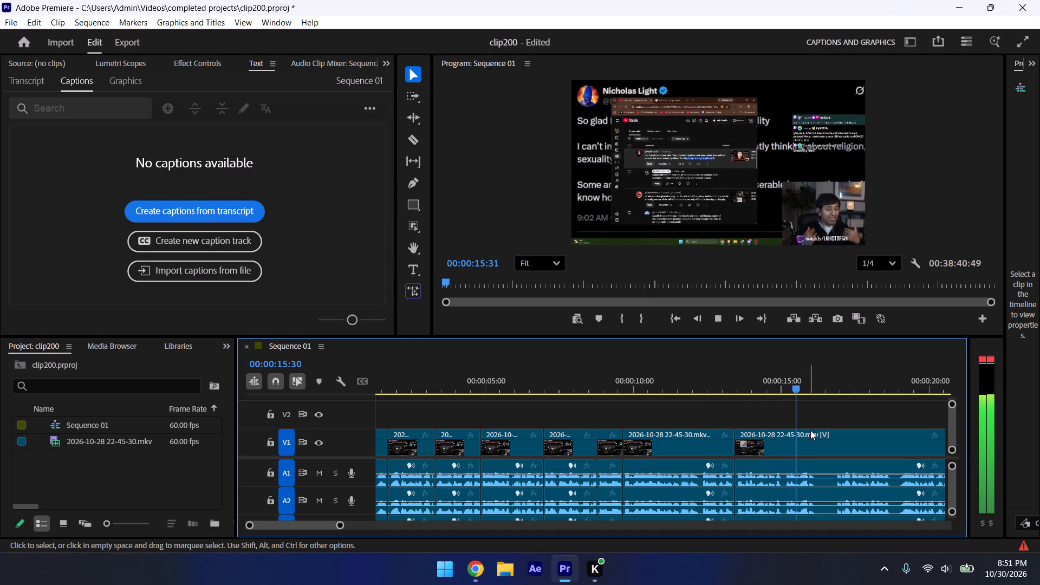
pyautogui.press('space')
pyautogui.press('Right')
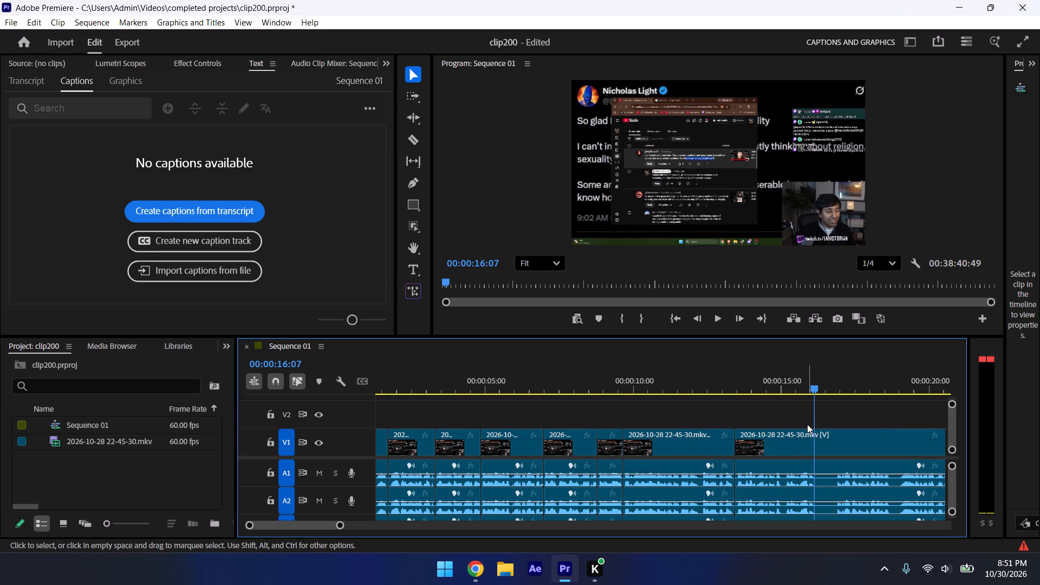
pyautogui.hotkey('ctrl', 'k')
pyautogui.hotkey('ctrl', 's')
# Play past the eighth cut, trim about 0.7 seconds off the ninth segment's start, and close the gap to the eighth.
pyautogui.press('space')
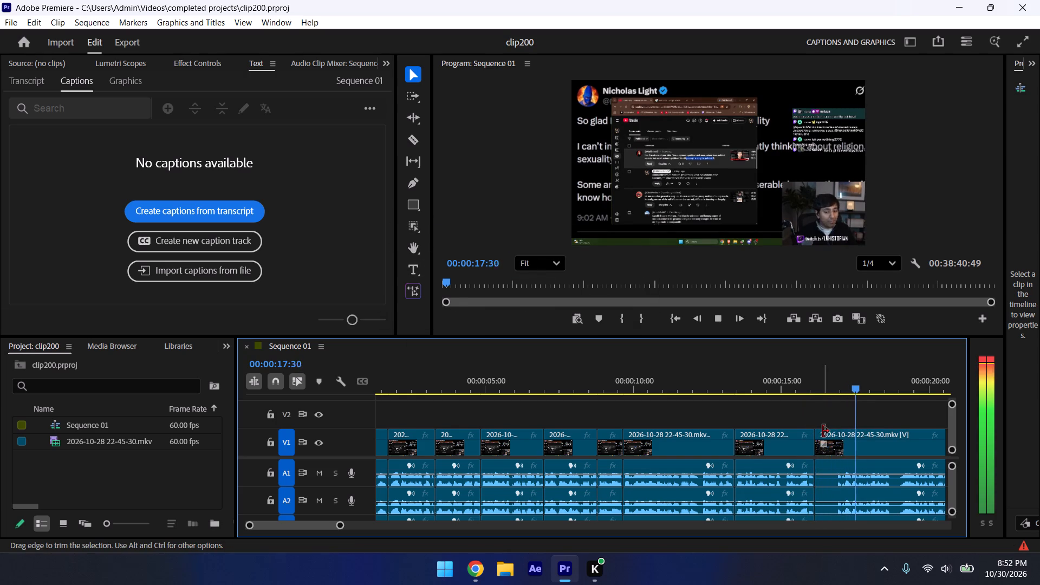
pyautogui.moveTo(823, 431); pyautogui.dragTo(844, 437)
pyautogui.press('space')
pyautogui.moveTo(863, 437); pyautogui.dragTo(839, 440)
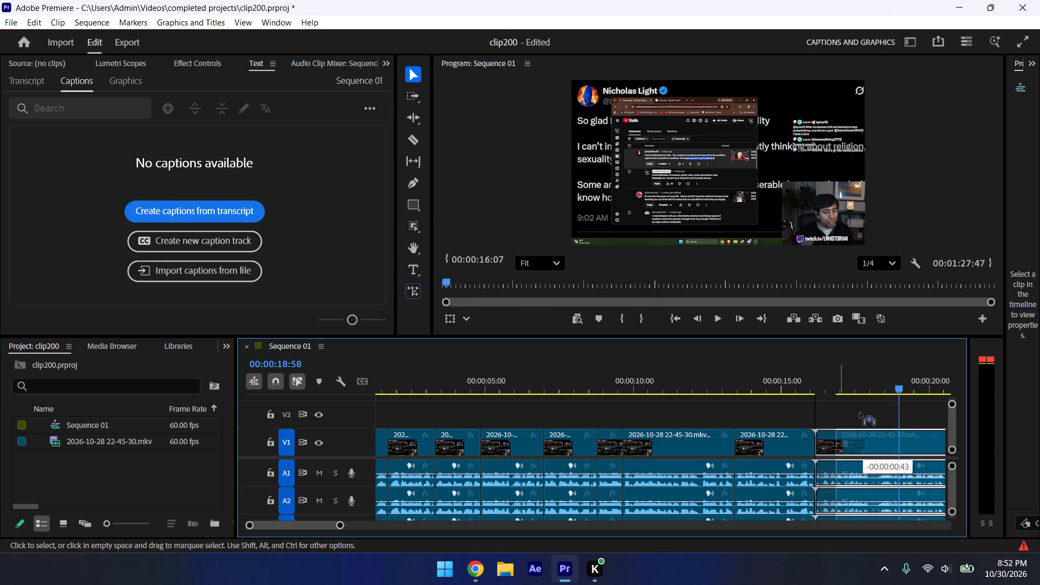
# Play across the eighth cut, split the ninth segment at about 00:00:18:00, and save the project.
pyautogui.click(831, 388)
pyautogui.press('space')
pyautogui.click(856, 414)
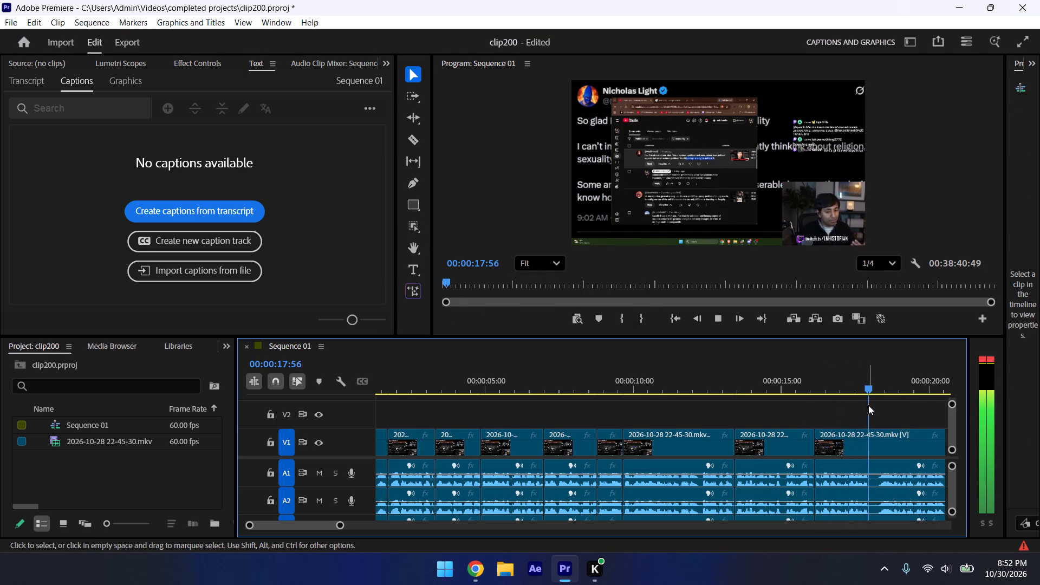
pyautogui.press('space')
pyautogui.hotkey('ctrl', 'k')
pyautogui.hotkey('ctrl', 's')
# Play past the ninth cut, trim the tenth segment's start to 00:00:18:18, and close the gap to the ninth.
pyautogui.press('space')
pyautogui.press('space')
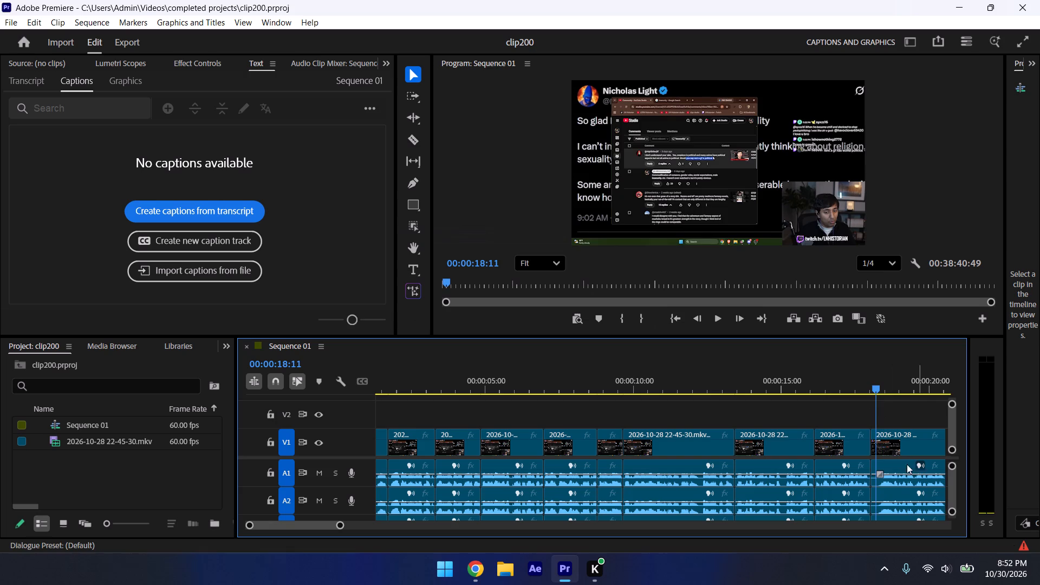
pyautogui.press('space')
pyautogui.press('space')
pyautogui.click(875, 428)
pyautogui.click(875, 433)
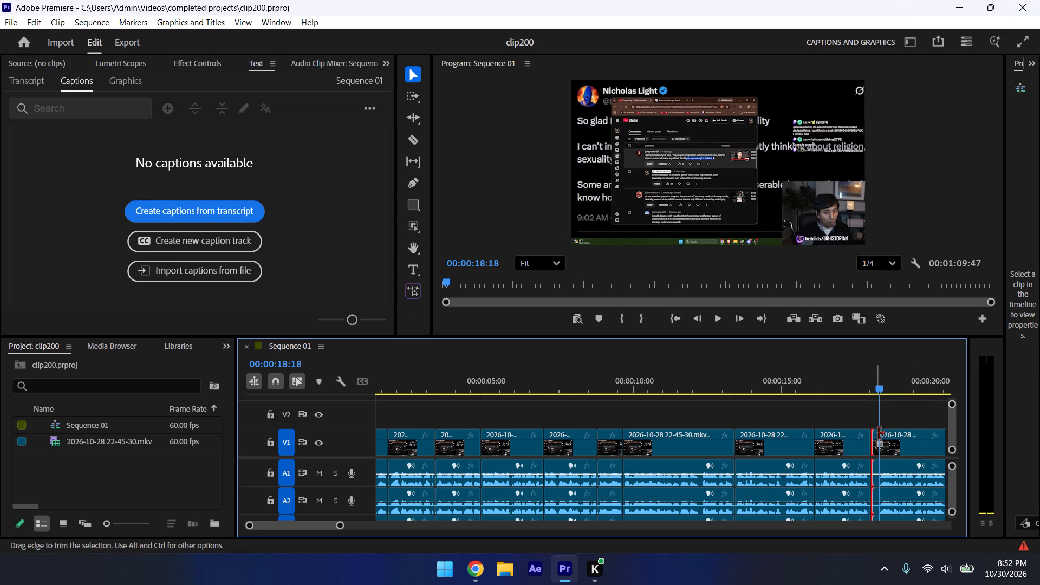
pyautogui.moveTo(873, 431); pyautogui.dragTo(882, 434)
pyautogui.moveTo(901, 432); pyautogui.dragTo(896, 432)
# Play across the ninth cut, split the tenth segment at about 00:00:22:28, and save the project.
pyautogui.click(864, 381)
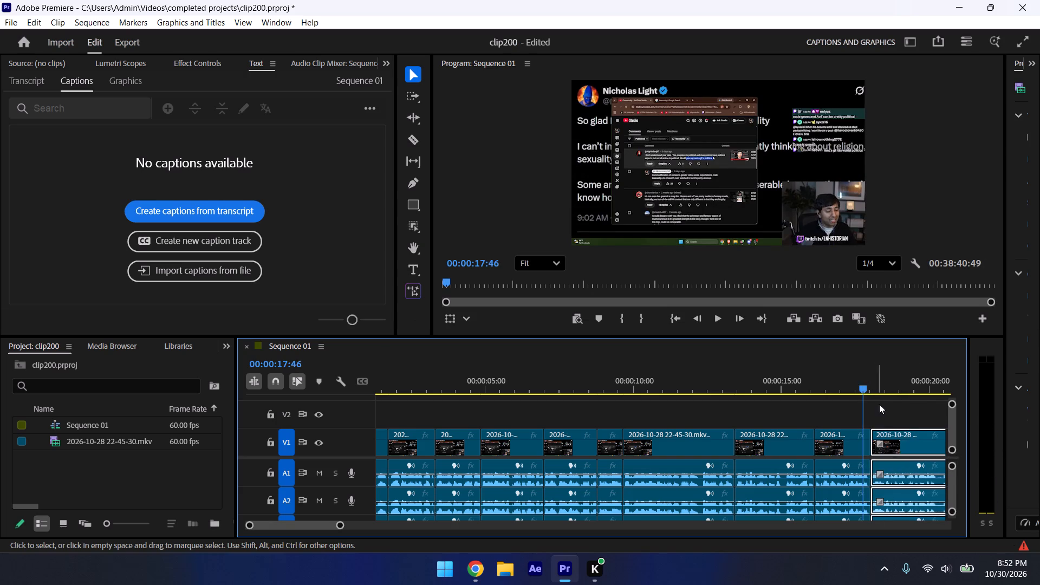
pyautogui.press('space')
pyautogui.click(879, 406)
pyautogui.moveTo(342, 527); pyautogui.dragTo(329, 531)
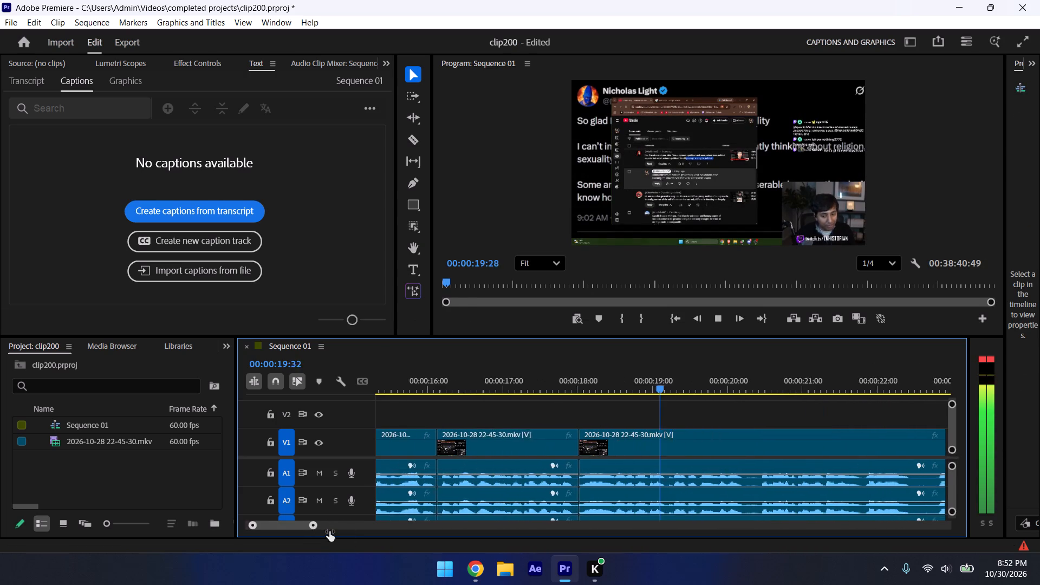
pyautogui.moveTo(329, 531); pyautogui.dragTo(329, 531)
pyautogui.moveTo(314, 523); pyautogui.dragTo(337, 536)
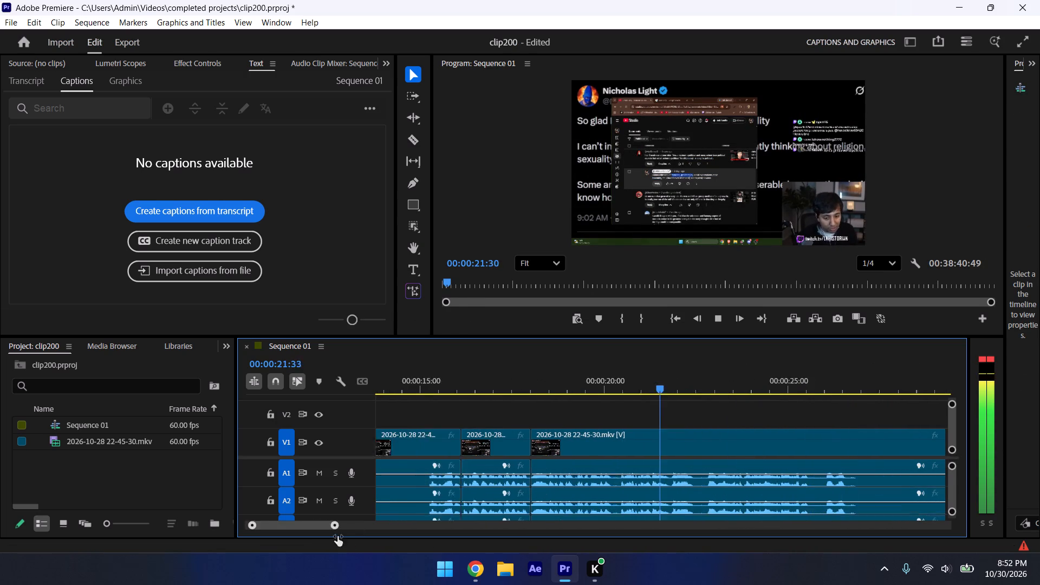
pyautogui.moveTo(337, 536); pyautogui.dragTo(339, 536)
pyautogui.press('space')
pyautogui.press('space')
pyautogui.press('space')
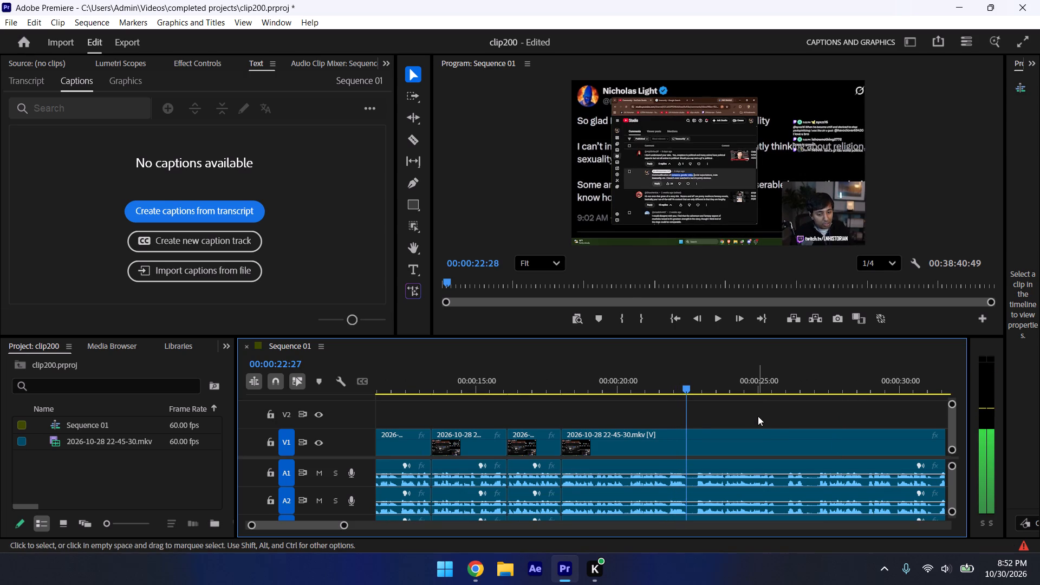
pyautogui.hotkey('ctrl', 'k')
pyautogui.hotkey('ctrl', 's')
# Play past the tenth cut, trim about 0.4 seconds off the eleventh segment's start, and close the gap to the tenth.
pyautogui.press('space')
pyautogui.press('space')
pyautogui.moveTo(690, 437); pyautogui.dragTo(701, 437)
pyautogui.moveTo(745, 444); pyautogui.dragTo(736, 441)
# Play across the tenth cut to 00:00:25:21, magnify the program preview to read the highlighted comment, and restore the Fit view.
pyautogui.click(685, 396)
pyautogui.click(671, 382)
pyautogui.press('space')
pyautogui.click(687, 401)
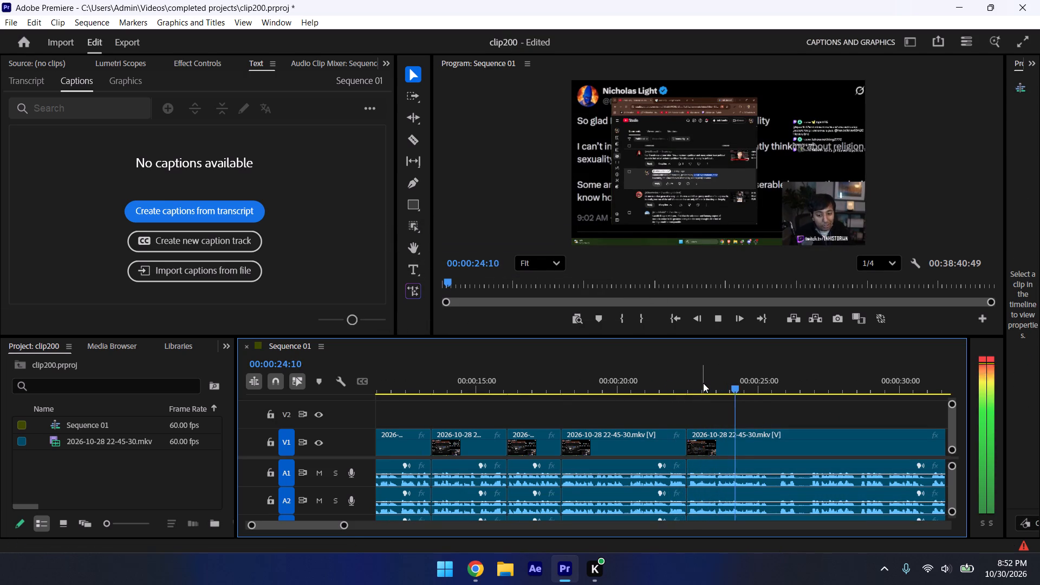
pyautogui.press('space')
pyautogui.scroll(20, 660, 168)
pyautogui.scroll(1, 660, 168)
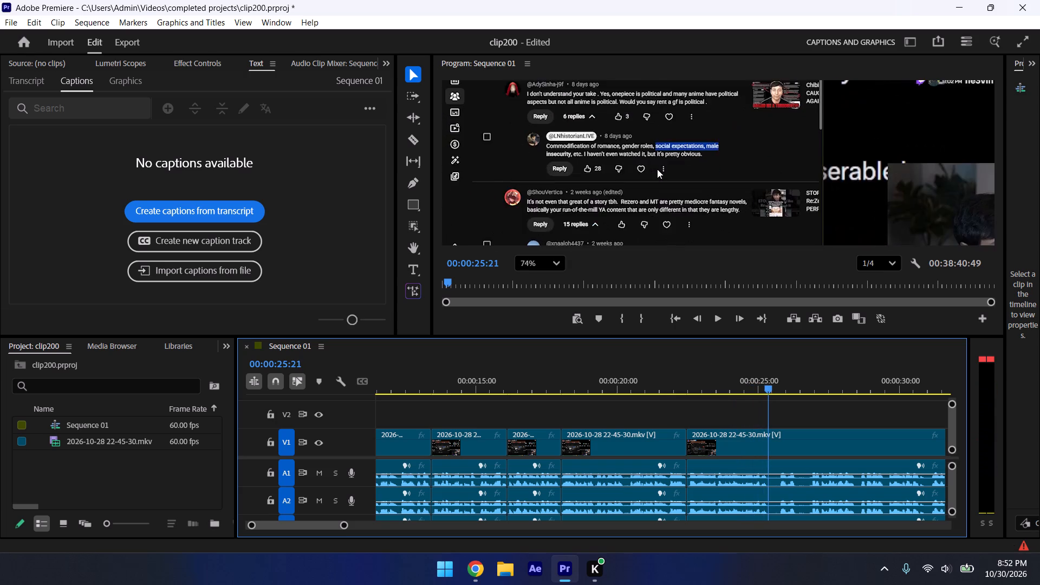
pyautogui.scroll(11, 657, 169)
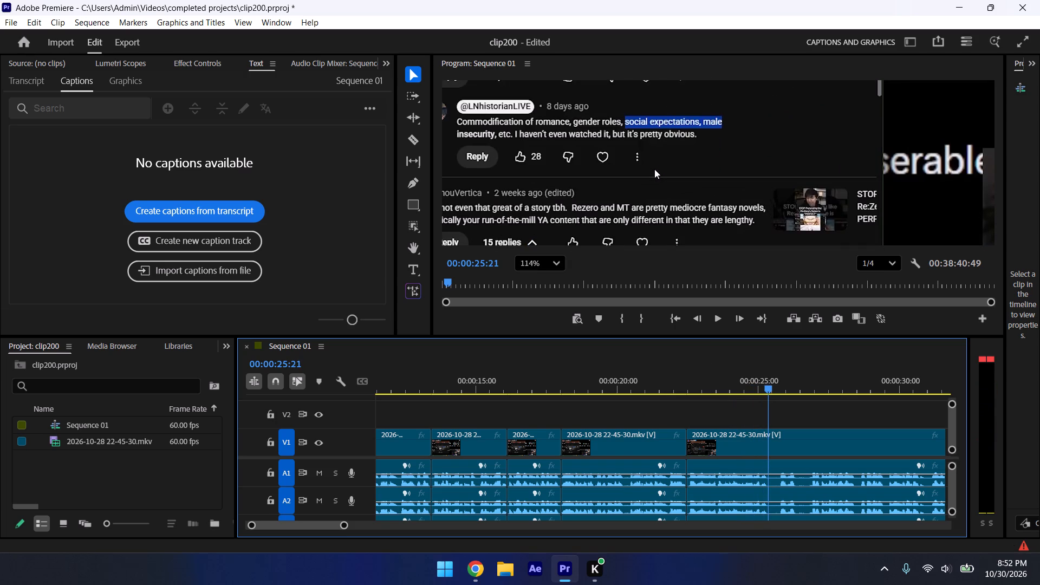
pyautogui.click(538, 267)
pyautogui.click(545, 288)
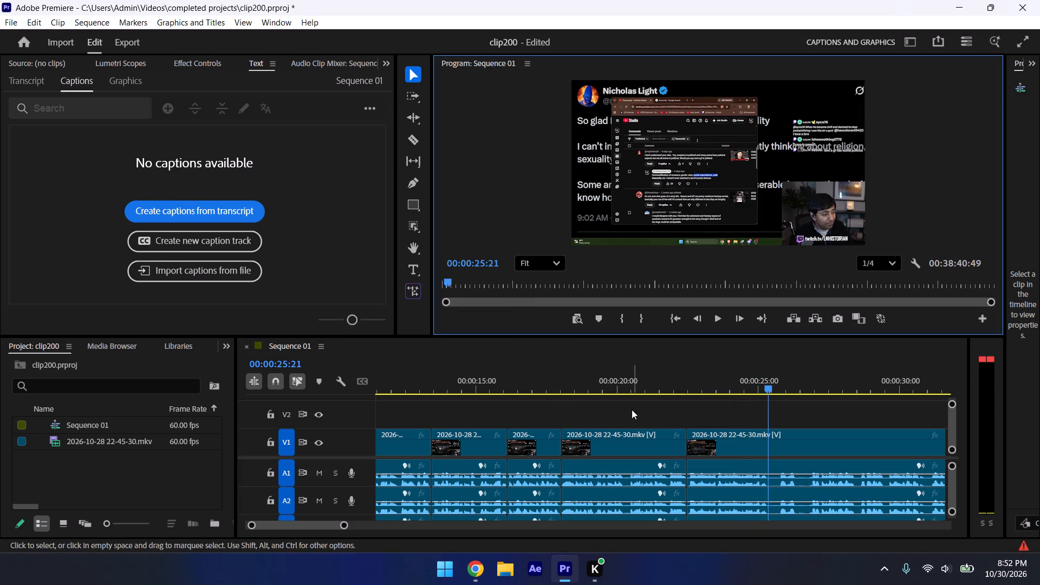
# Play across the tenth cut, split the eleventh segment at 00:00:25:21, and save the project.
pyautogui.click(626, 389)
pyautogui.press('space')
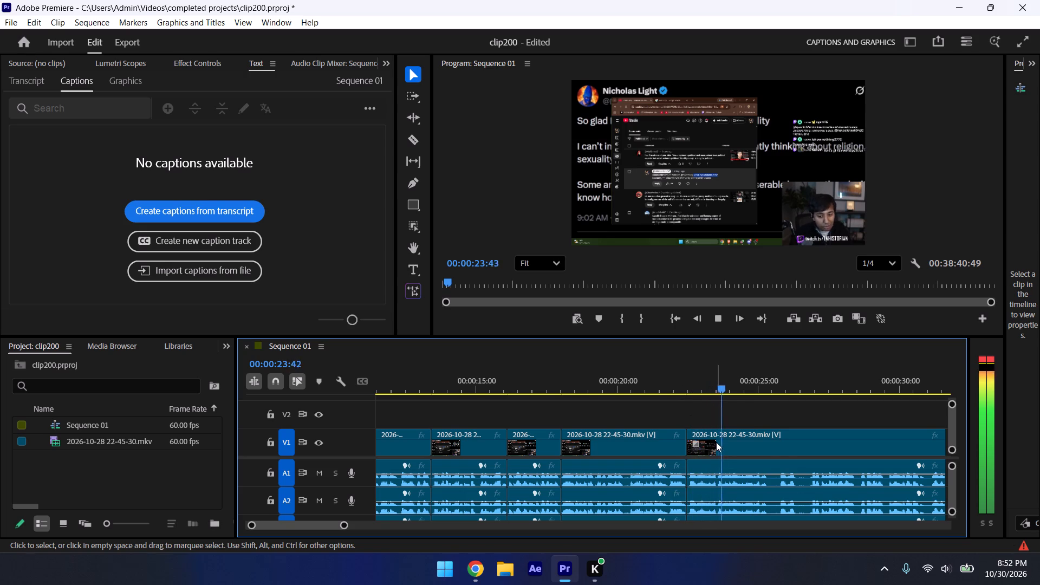
pyautogui.click(756, 437)
pyautogui.press('space')
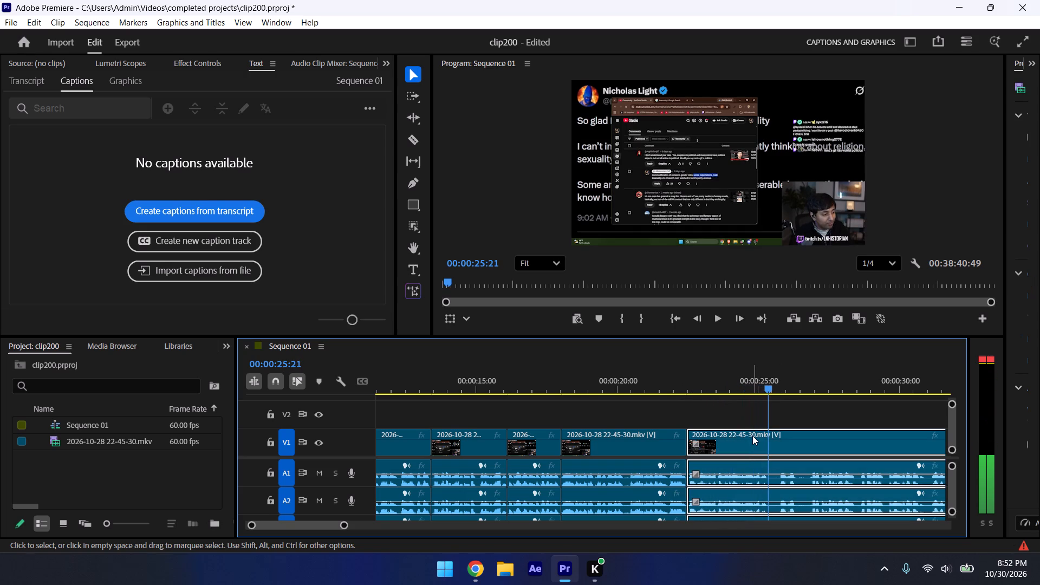
pyautogui.hotkey('ctrl', 'k')
pyautogui.hotkey('ctrl', 's')
# Play past the eleventh cut, trim the twelfth segment's start to 00:00:25:42, and close the gap to the eleventh.
pyautogui.press('space')
pyautogui.press('space')
pyautogui.press('space')
pyautogui.press('space')
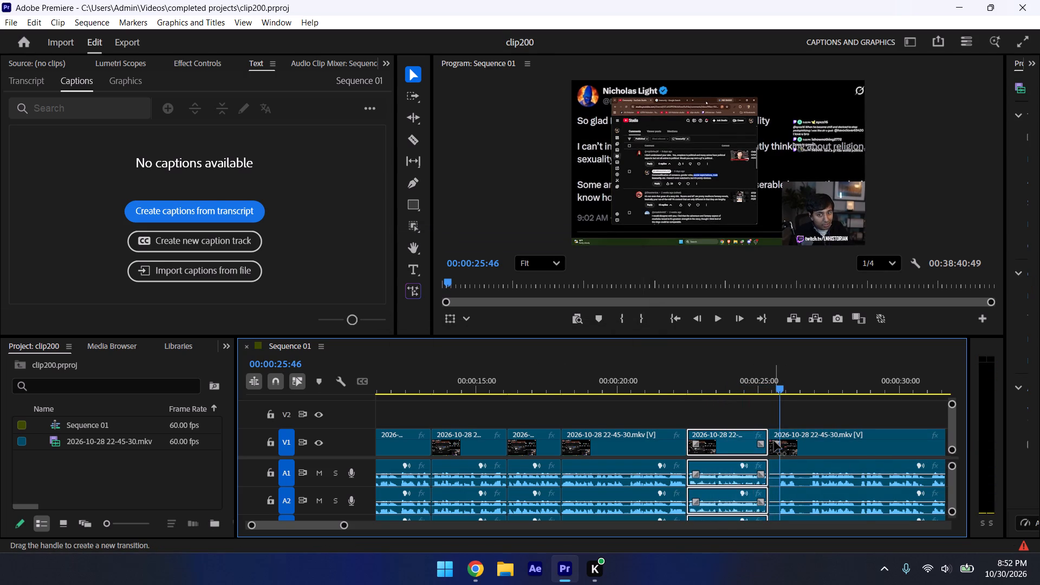
pyautogui.press('Left')
pyautogui.press('Left')
pyautogui.press('Left')
pyautogui.press('Left')
pyautogui.moveTo(774, 432); pyautogui.dragTo(783, 437)
pyautogui.click(801, 441)
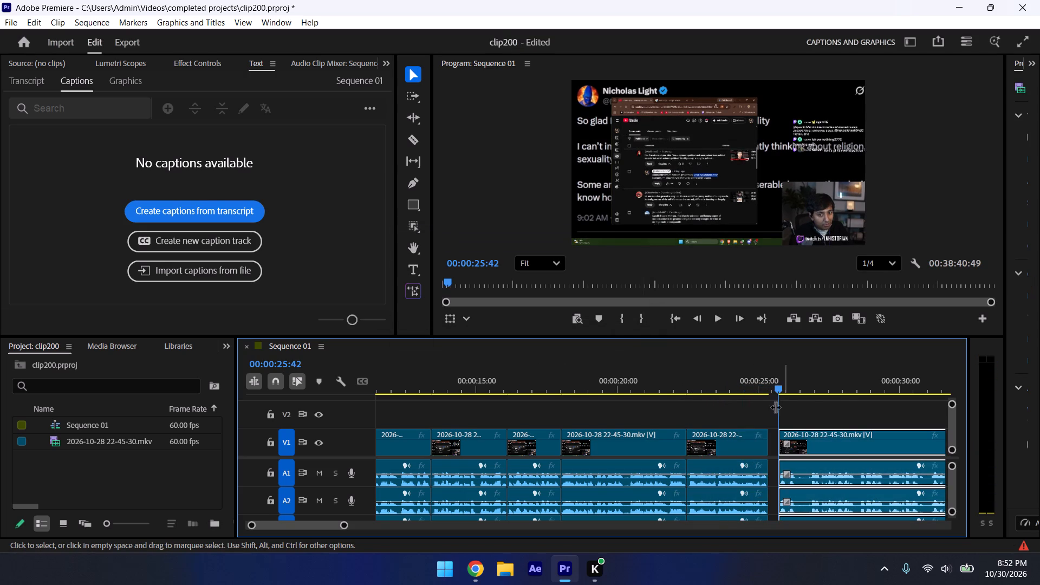
pyautogui.click(826, 434)
pyautogui.moveTo(825, 434); pyautogui.dragTo(812, 434)
pyautogui.moveTo(809, 430); pyautogui.dragTo(802, 429)
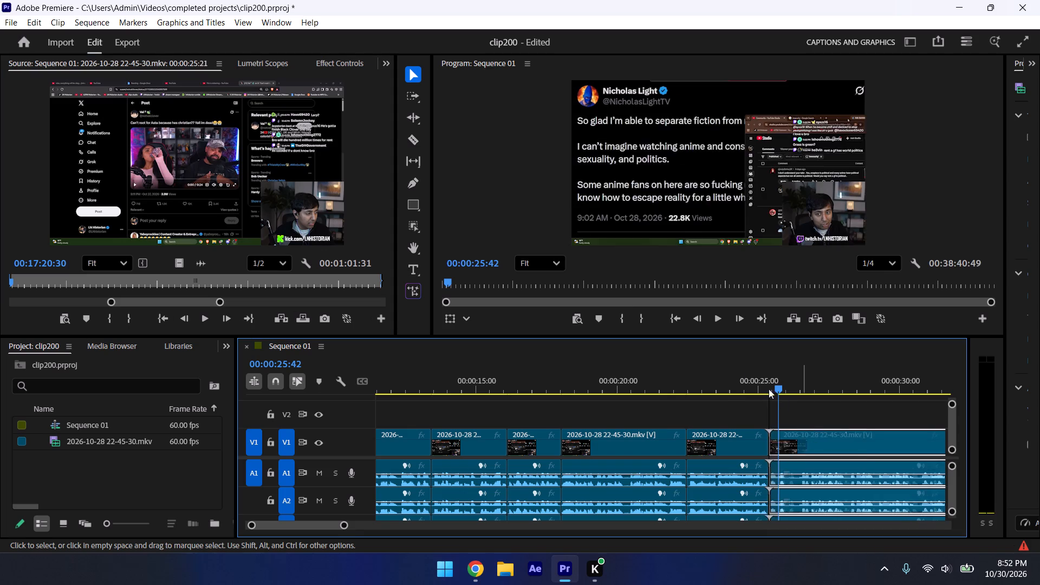
# Play across the eleventh cut, split the twelfth segment at 00:00:26:00, and save the project.
pyautogui.click(748, 372)
pyautogui.click(771, 425)
pyautogui.press('space')
pyautogui.press('space')
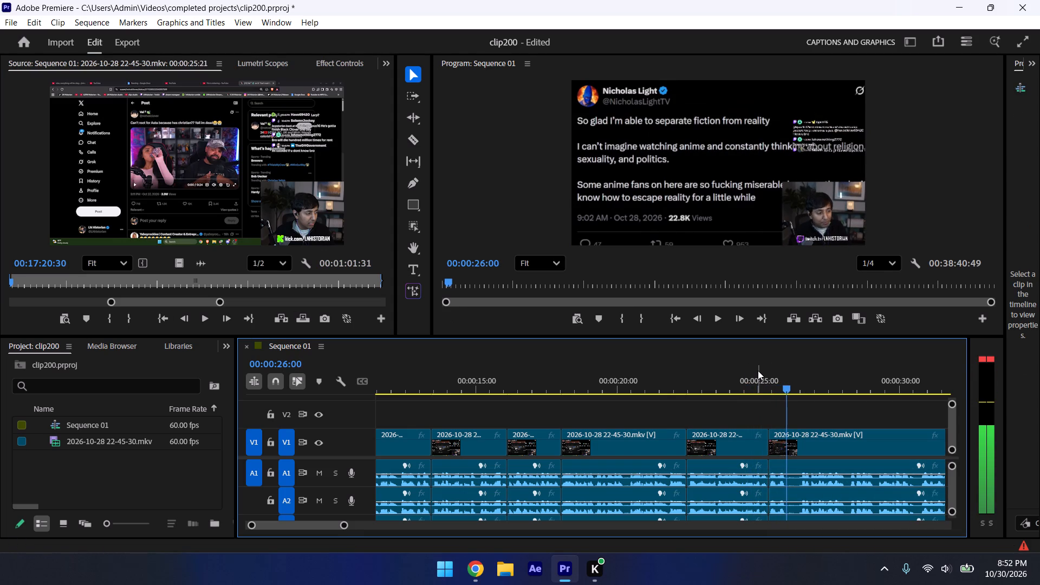
pyautogui.hotkey('ctrl', 'k')
pyautogui.hotkey('ctrl', 's')
# Play past the twelfth cut, trim the thirteenth segment's start to 00:00:26:27, and close the gap to the twelfth.
pyautogui.press('space')
pyautogui.press('space')
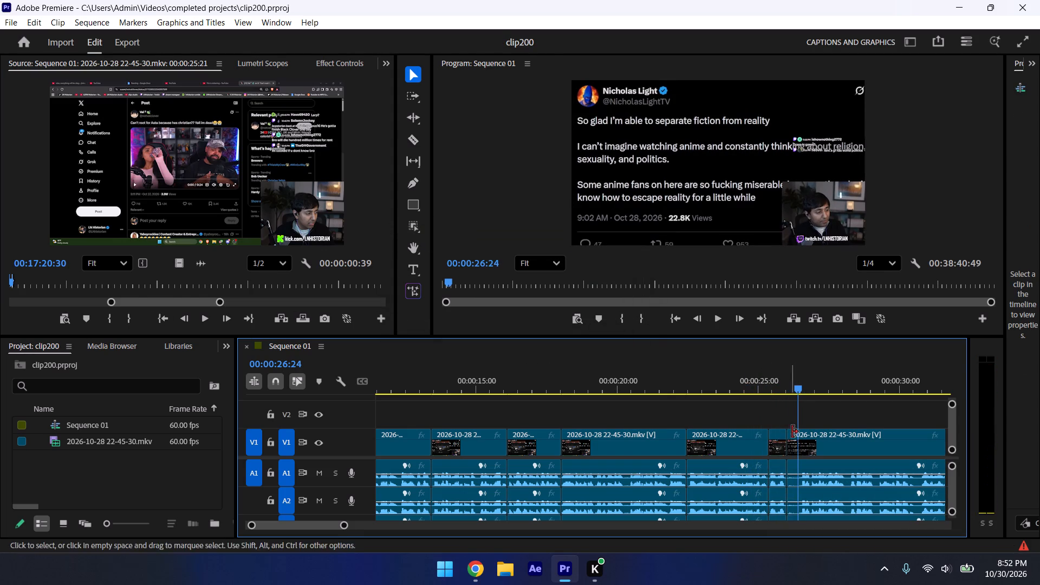
pyautogui.press('Right')
pyautogui.press('Right')
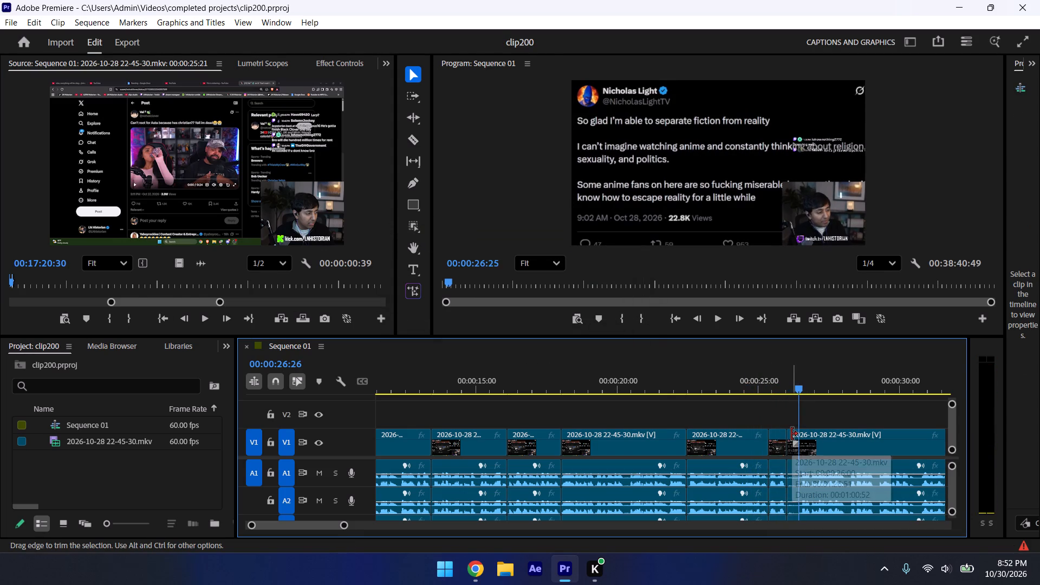
pyautogui.press('Right')
pyautogui.moveTo(793, 435); pyautogui.dragTo(801, 436)
pyautogui.moveTo(827, 440); pyautogui.dragTo(818, 438)
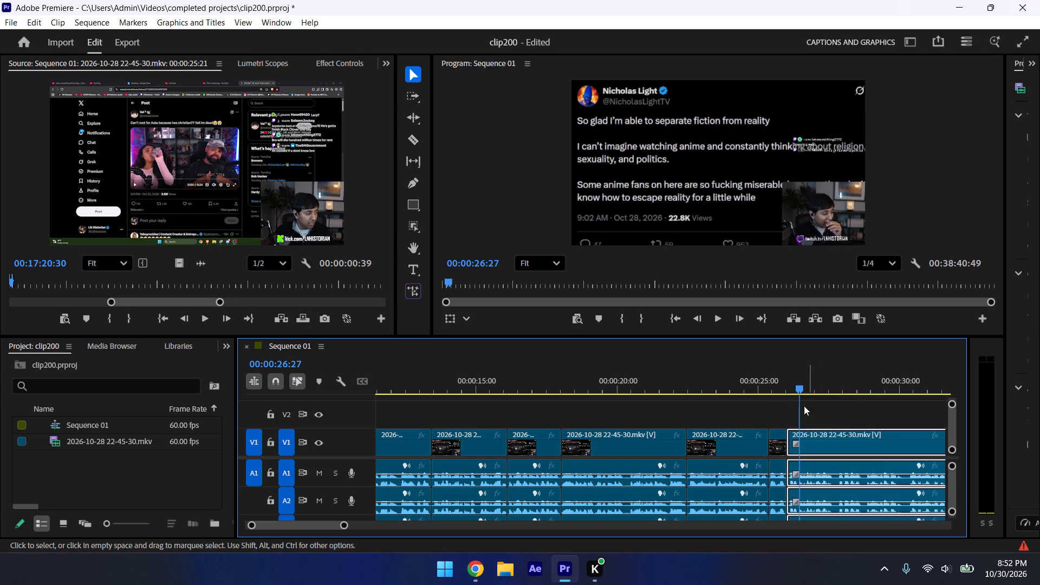
# Play across the twelfth cut, split the thirteenth segment at 00:00:30:03, and save the project.
pyautogui.click(796, 384)
pyautogui.click(774, 394)
pyautogui.click(775, 384)
pyautogui.press('space')
pyautogui.click(799, 418)
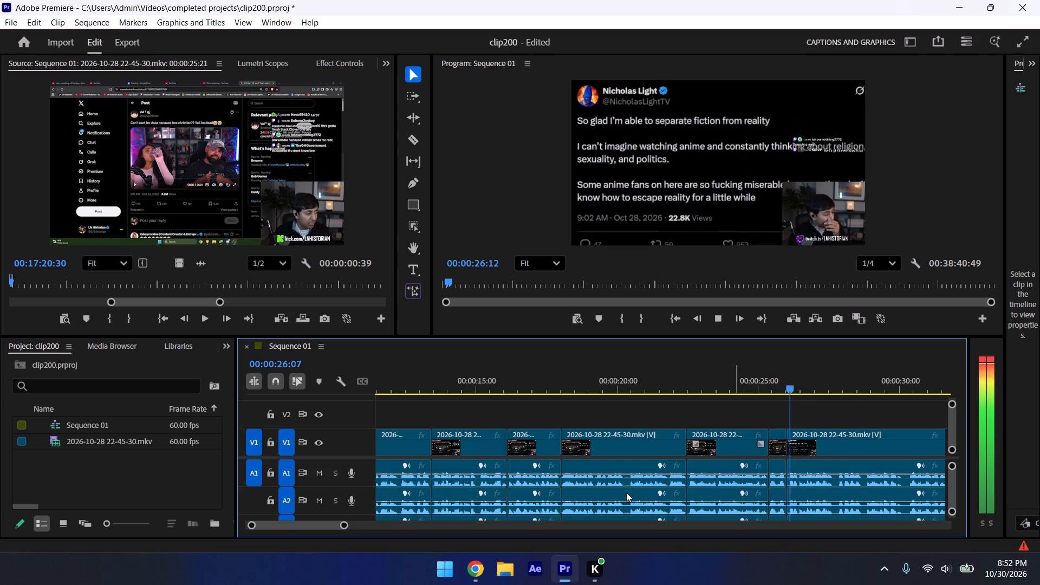
pyautogui.moveTo(342, 526); pyautogui.dragTo(362, 528)
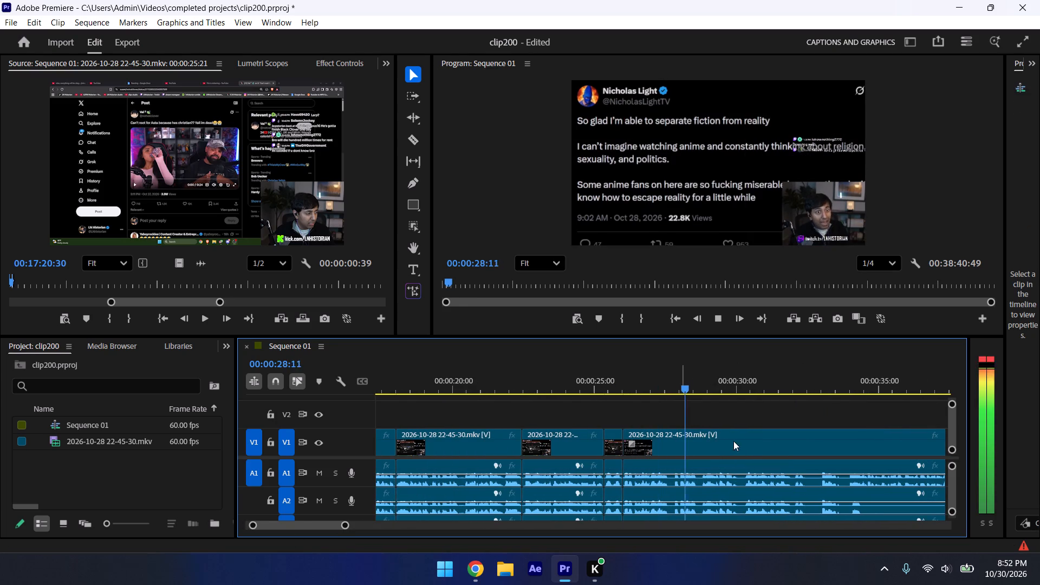
pyautogui.press('space')
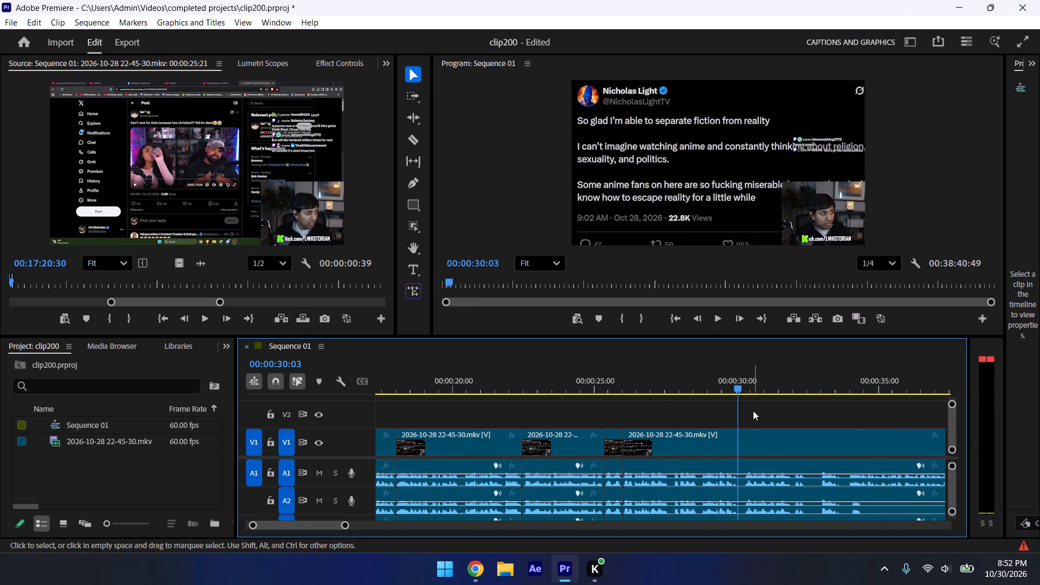
pyautogui.hotkey('ctrl', 'k')
pyautogui.hotkey('ctrl', 's')
# Play past the thirteenth cut, trim the fourteenth segment's start to 00:00:30:17, and close the gap to the thirteenth.
pyautogui.press('space')
pyautogui.press('space')
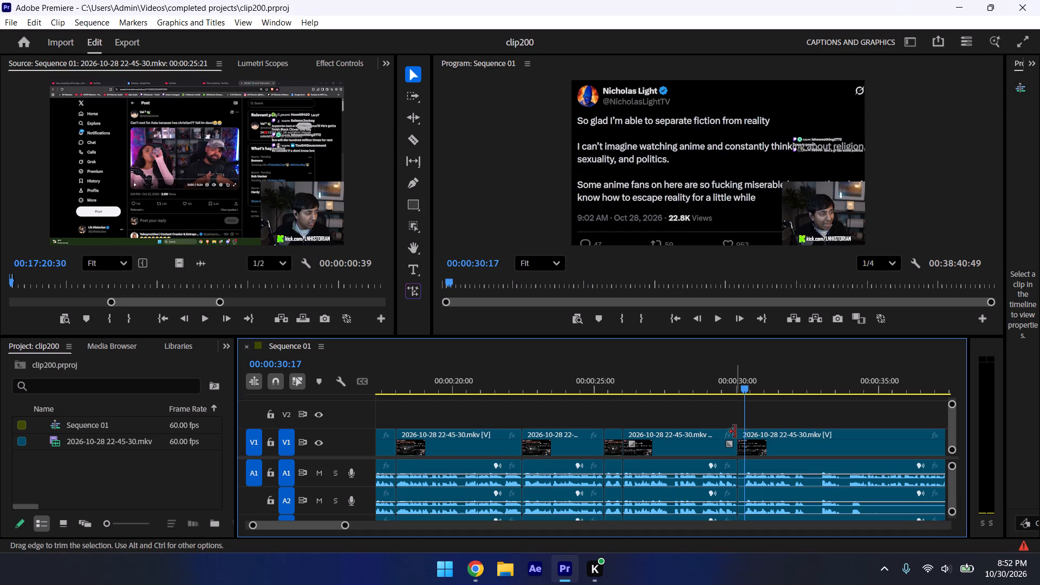
pyautogui.click(744, 432)
pyautogui.moveTo(743, 434); pyautogui.dragTo(748, 434)
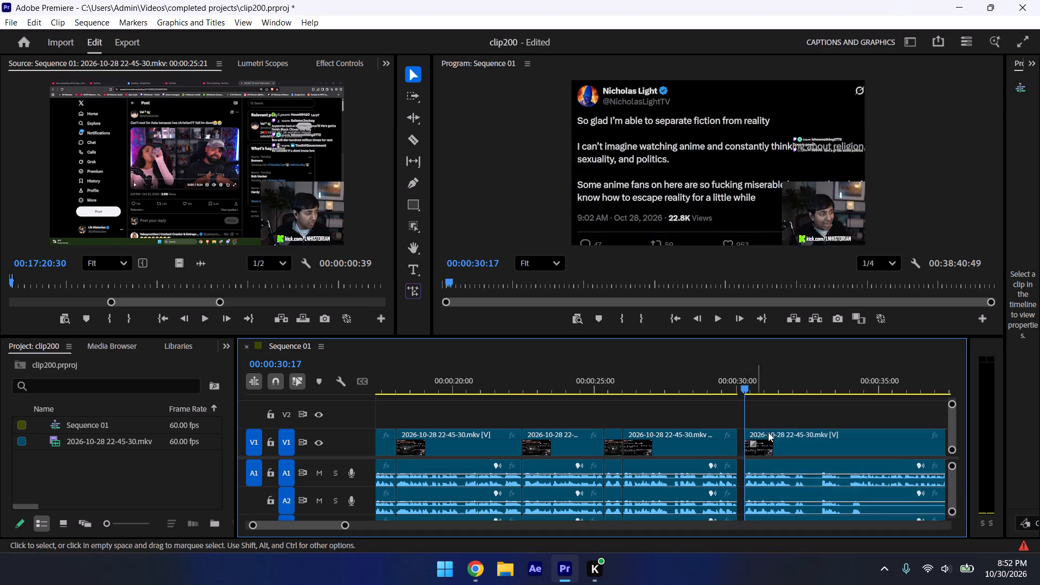
pyautogui.moveTo(768, 432); pyautogui.dragTo(762, 432)
# Play across the thirteenth cut, split the fourteenth segment at about 00:00:32:10, and save the project.
pyautogui.click(720, 376)
pyautogui.click(743, 401)
pyautogui.press('space')
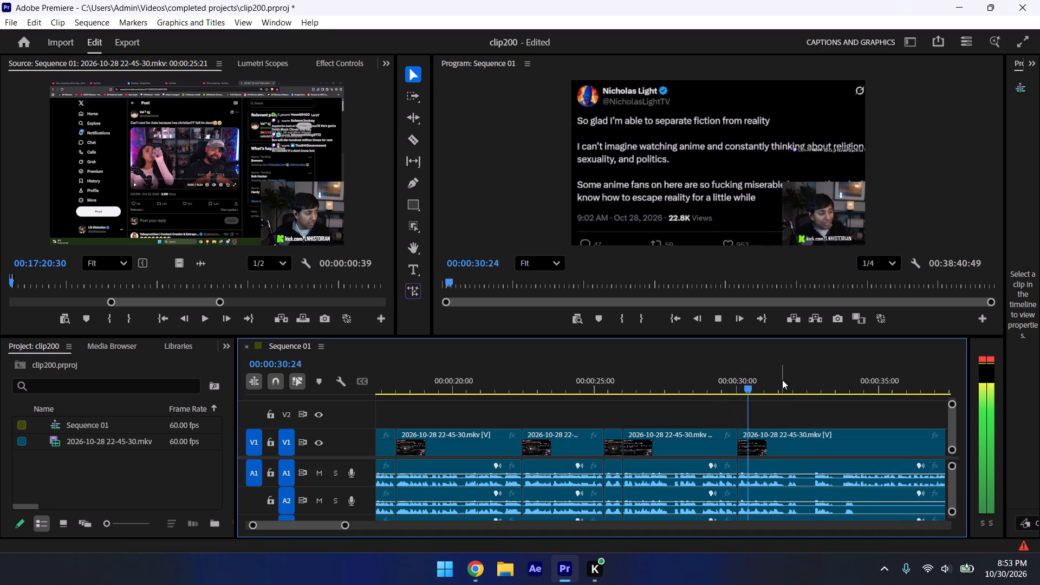
pyautogui.press('space')
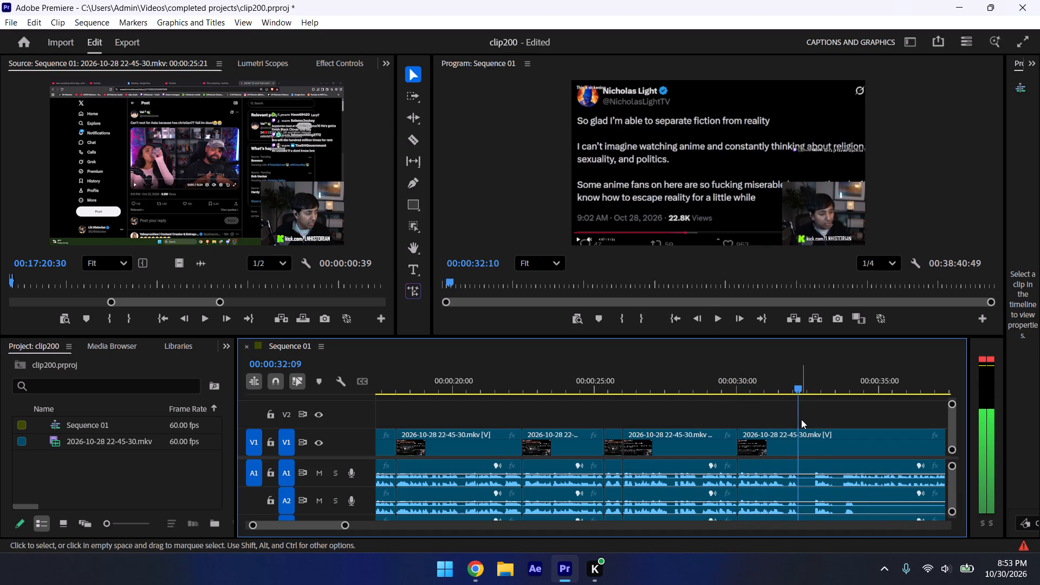
pyautogui.hotkey('ctrl', 'k')
pyautogui.hotkey('ctrl', 's')
# Play past the fourteenth cut, trim about 0.5 seconds off the fifteenth segment's start, and close the gap to the fourteenth.
pyautogui.press('space')
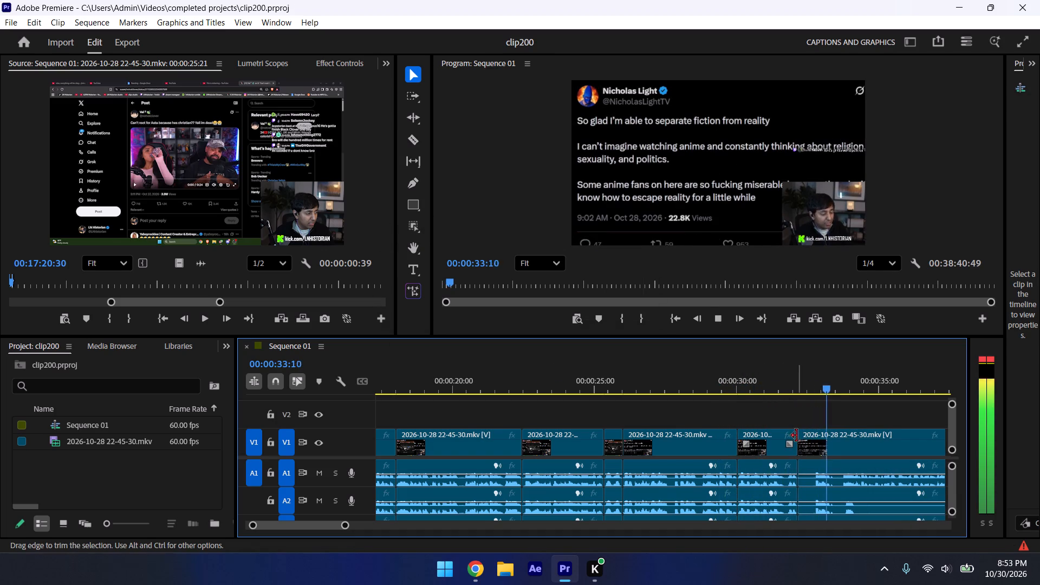
pyautogui.press('space')
pyautogui.click(801, 427)
pyautogui.moveTo(799, 434); pyautogui.dragTo(813, 439)
pyautogui.moveTo(835, 445); pyautogui.dragTo(827, 444)
# Play across the fourteenth cut, split the fifteenth segment at 00:00:33:00, and save the project.
pyautogui.click(789, 391)
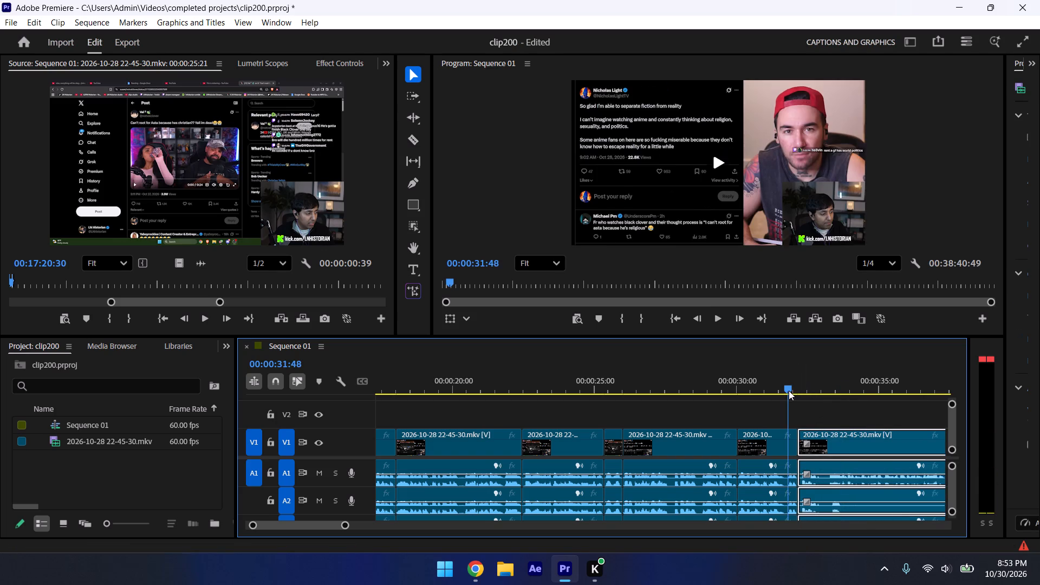
pyautogui.press('space')
pyautogui.click(801, 419)
pyautogui.press('space')
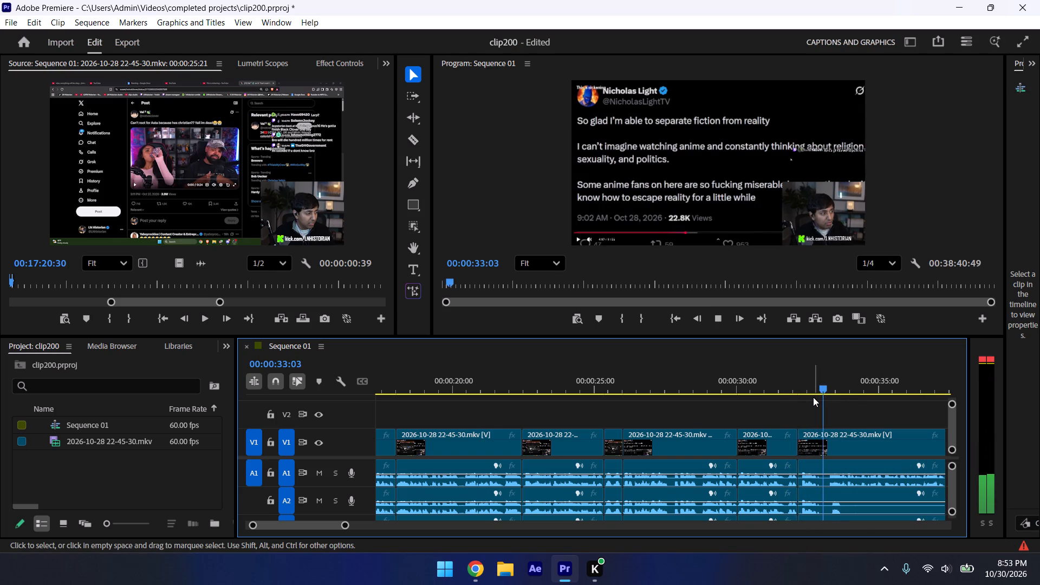
pyautogui.press('space')
pyautogui.press('space')
pyautogui.click(823, 377)
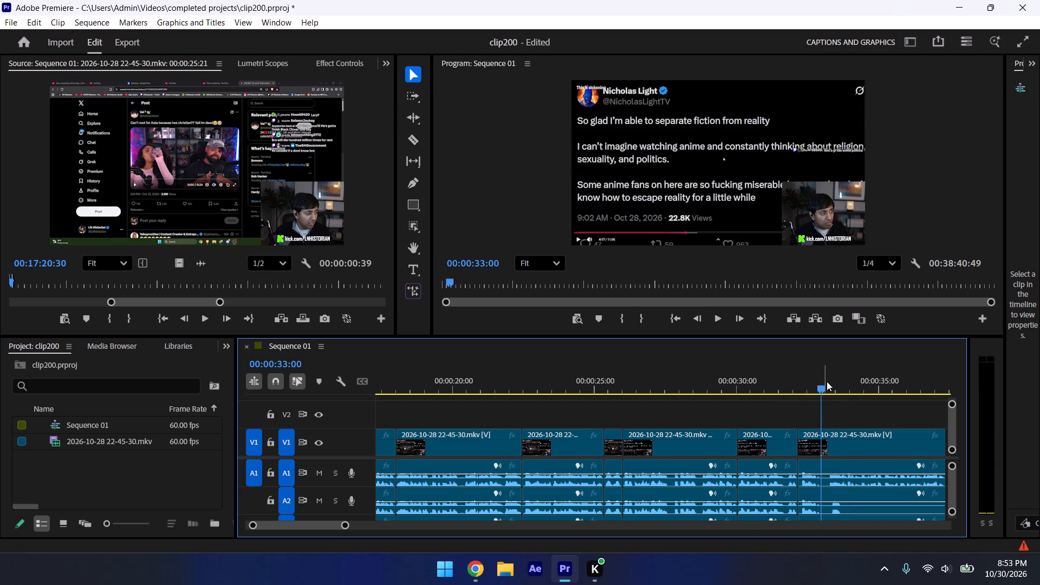
pyautogui.press('space')
pyautogui.press('space')
pyautogui.click(825, 381)
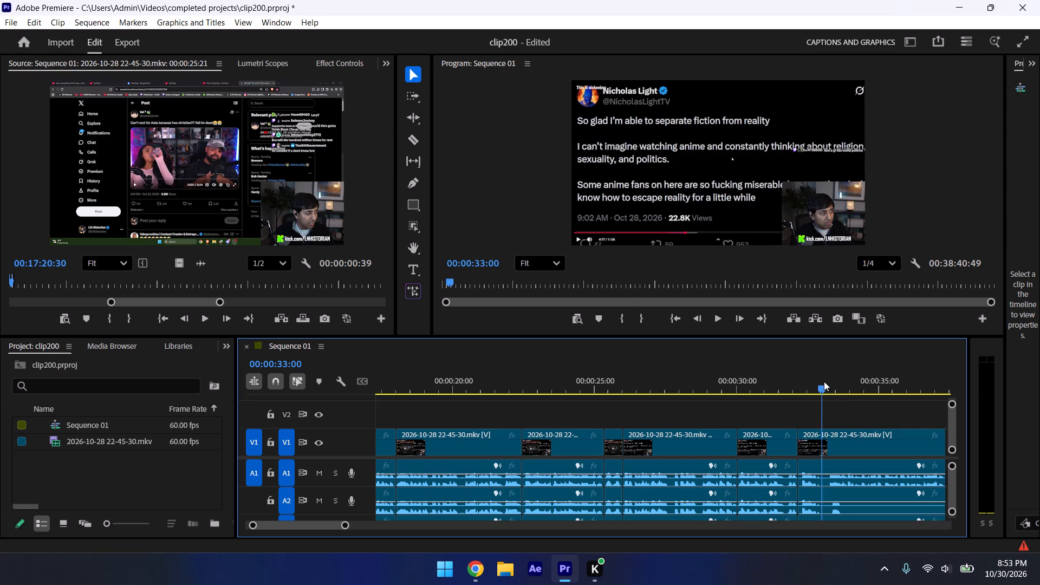
pyautogui.hotkey('ctrl', 'k')
pyautogui.hotkey('ctrl', 's')
# Trim the sixteenth segment's start to 00:00:48:05, cutting about 15 seconds, and close the gap to the fifteenth.
pyautogui.press('space')
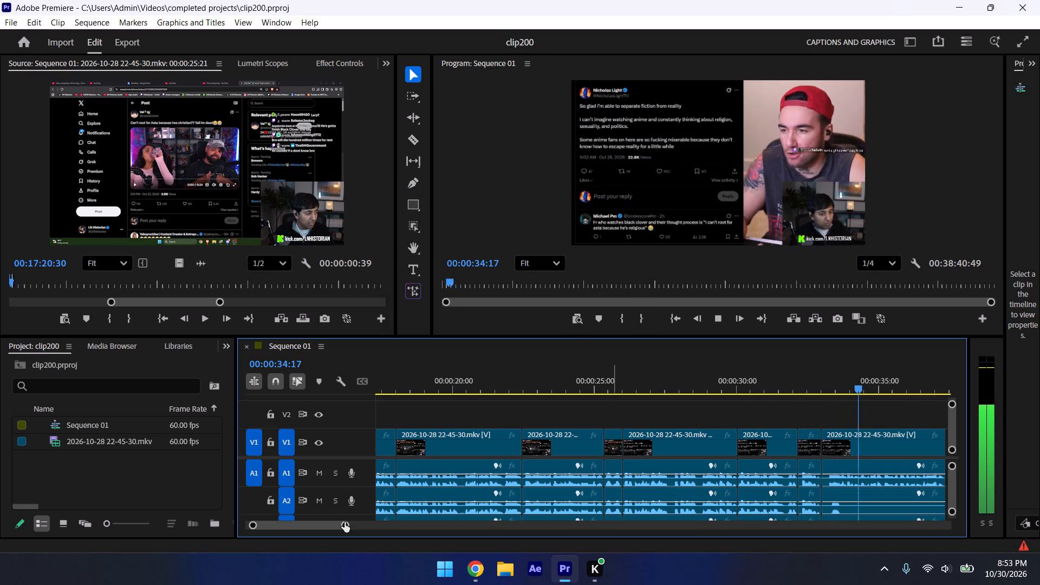
pyautogui.click(344, 522)
pyautogui.moveTo(345, 528); pyautogui.dragTo(389, 539)
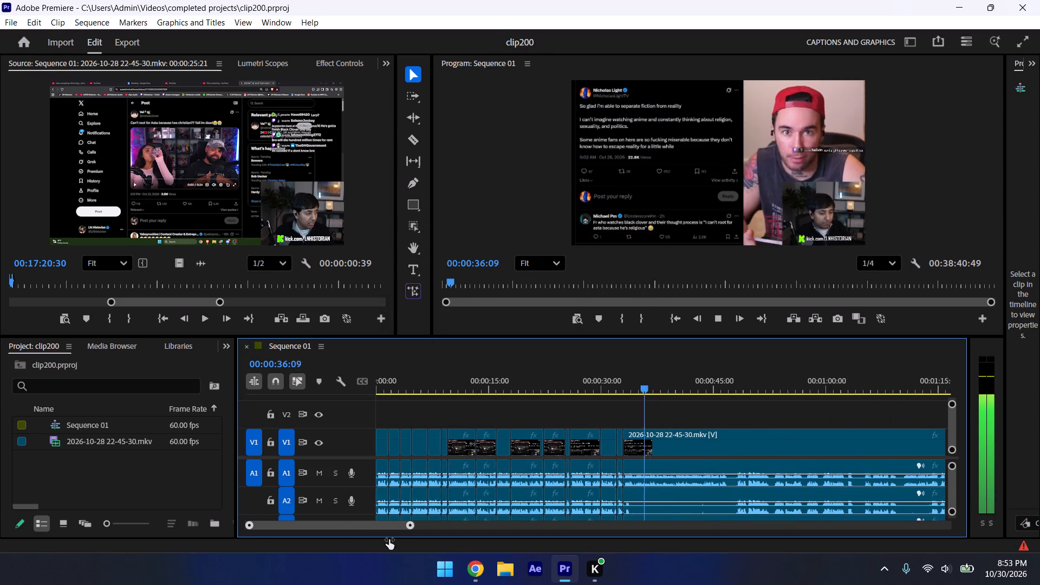
pyautogui.moveTo(389, 539); pyautogui.dragTo(389, 538)
pyautogui.click(807, 381)
pyautogui.press('Left')
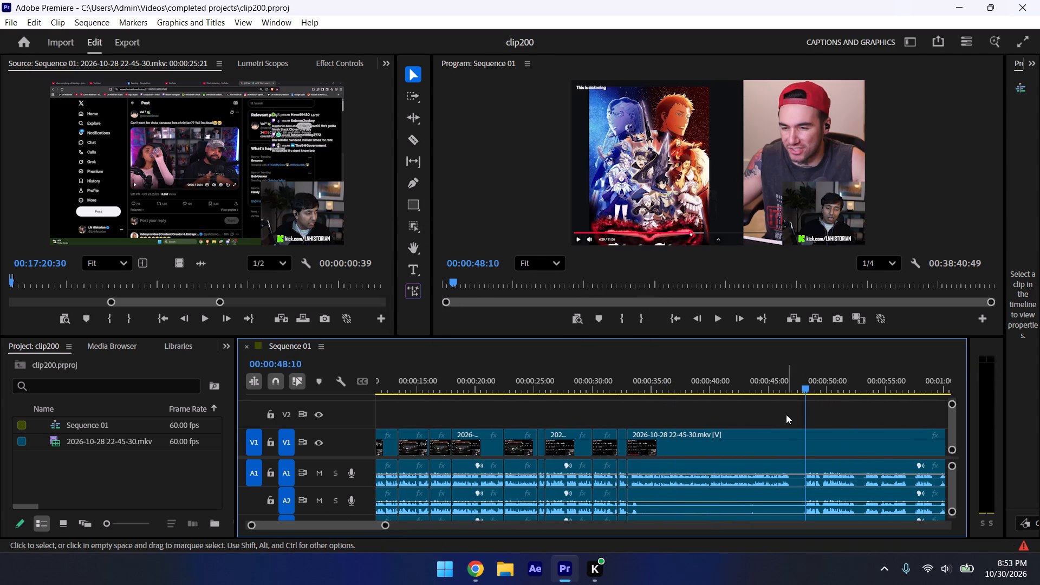
pyautogui.press('Left')
pyautogui.press('Left')
pyautogui.press('Left')
pyautogui.press('Left')
pyautogui.moveTo(630, 437); pyautogui.dragTo(800, 461)
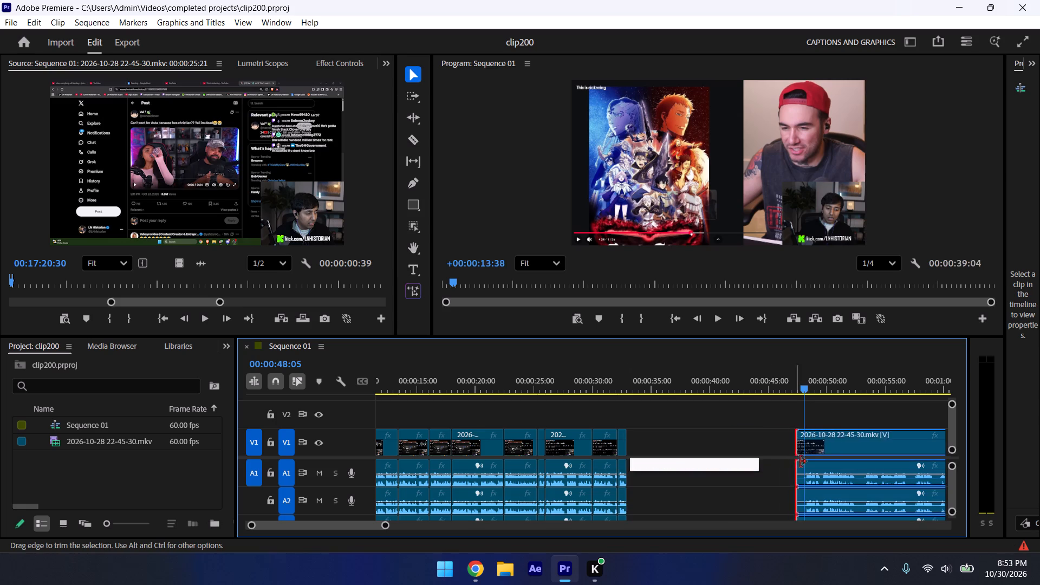
pyautogui.moveTo(800, 461); pyautogui.dragTo(805, 463)
pyautogui.moveTo(831, 446); pyautogui.dragTo(658, 454)
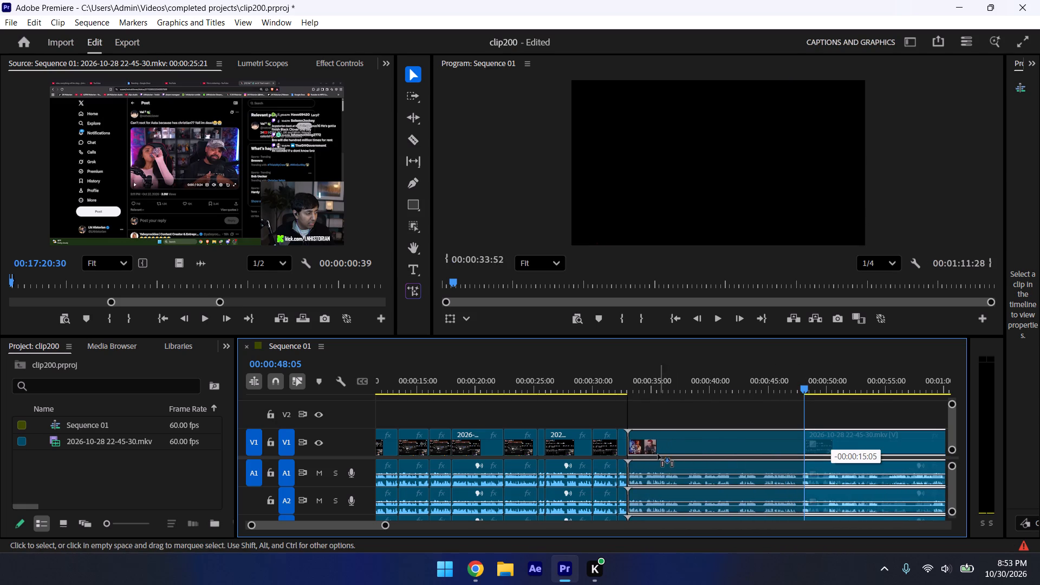
pyautogui.moveTo(658, 454); pyautogui.dragTo(651, 453)
# Play across the fifteenth cut, trim about 1.5 seconds more off the sixteenth segment's start, and close the gap to the fifteenth.
pyautogui.moveTo(625, 391); pyautogui.dragTo(623, 386)
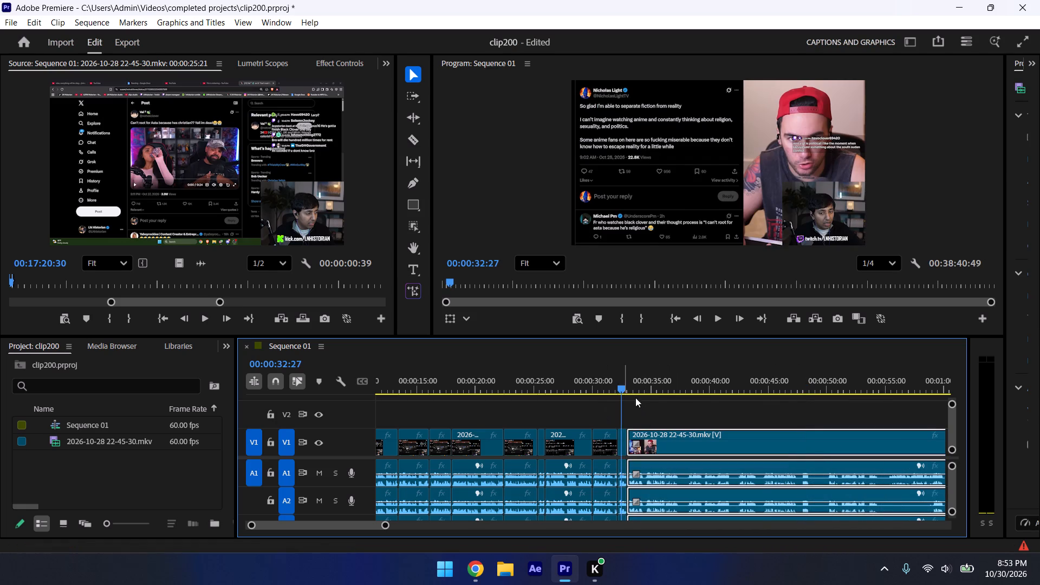
pyautogui.click(646, 410)
pyautogui.press('space')
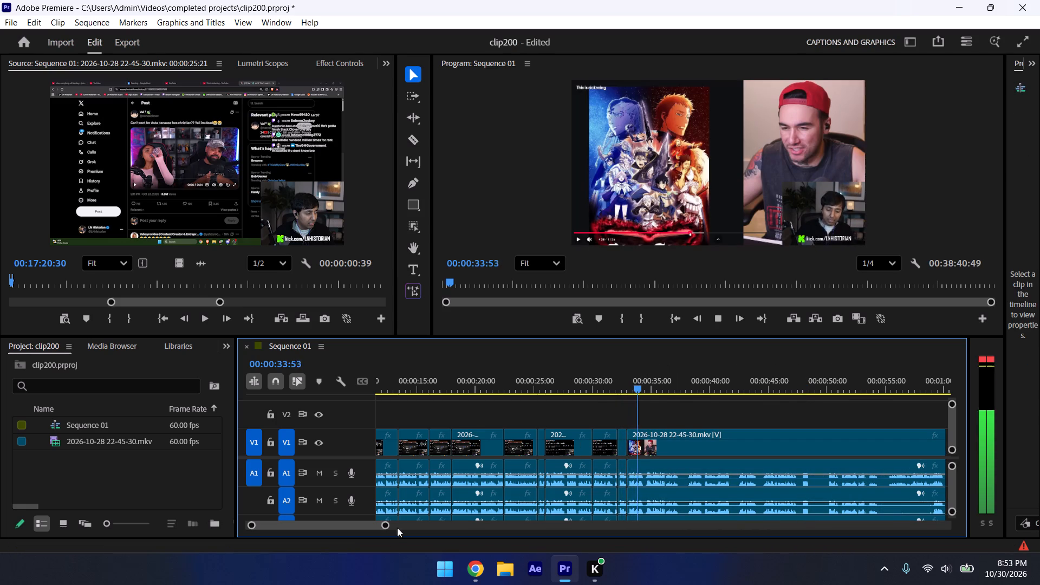
pyautogui.moveTo(383, 526); pyautogui.dragTo(368, 523)
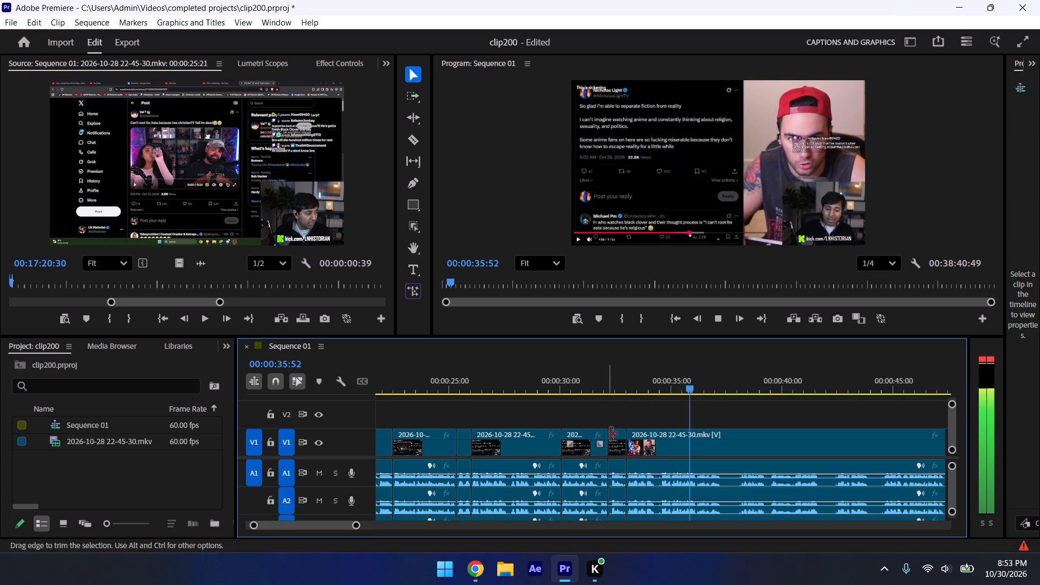
pyautogui.moveTo(635, 433); pyautogui.dragTo(667, 433)
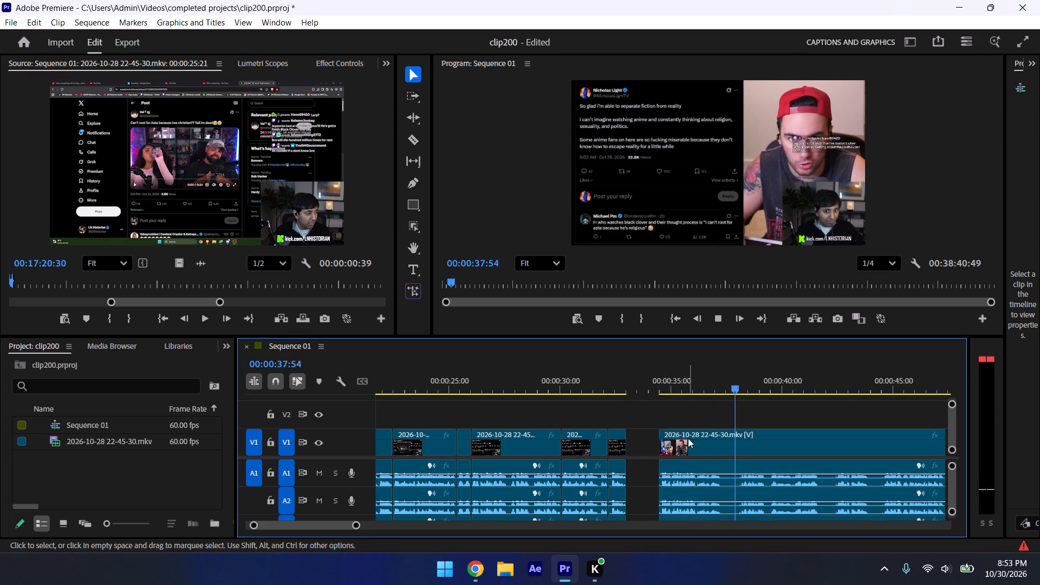
pyautogui.press('space')
pyautogui.moveTo(688, 438); pyautogui.dragTo(660, 438)
# Play across the fifteenth cut, split the sixteenth segment at 00:00:33:03, and delete the three-frame piece before the split.
pyautogui.click(601, 378)
pyautogui.click(630, 406)
pyautogui.press('space')
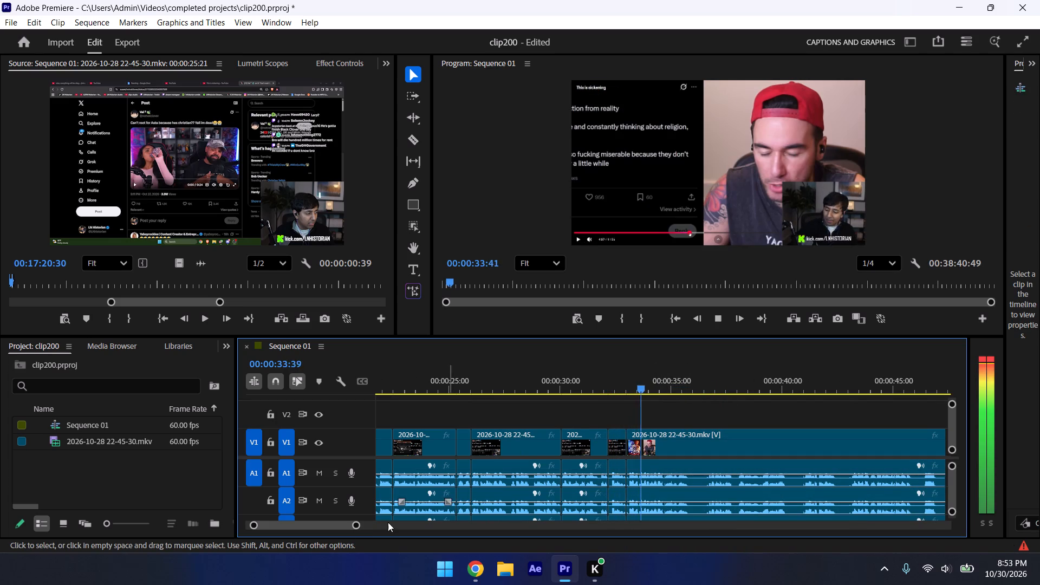
pyautogui.moveTo(354, 525); pyautogui.dragTo(333, 521)
pyautogui.press('space')
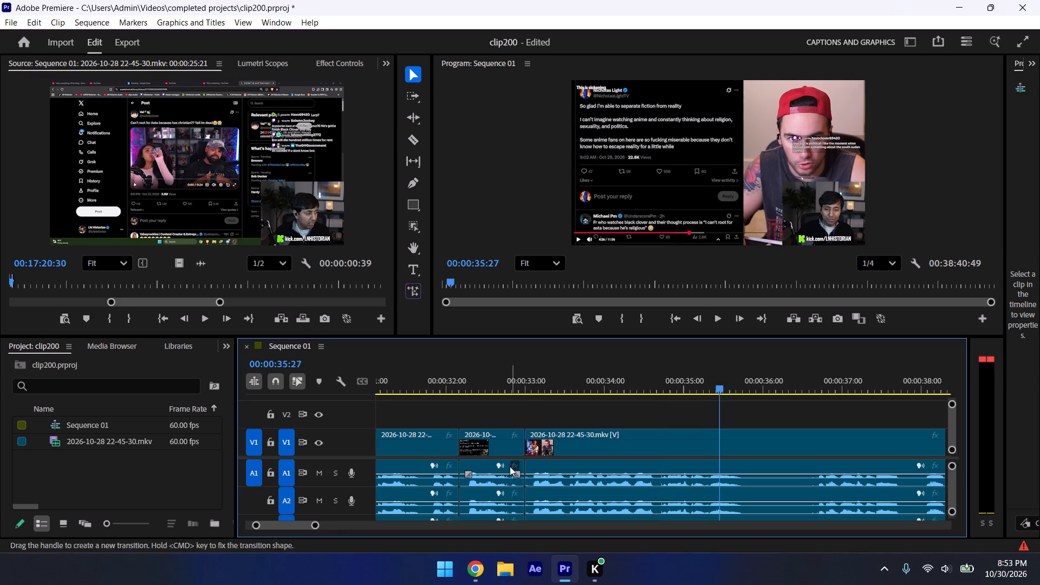
pyautogui.click(531, 432)
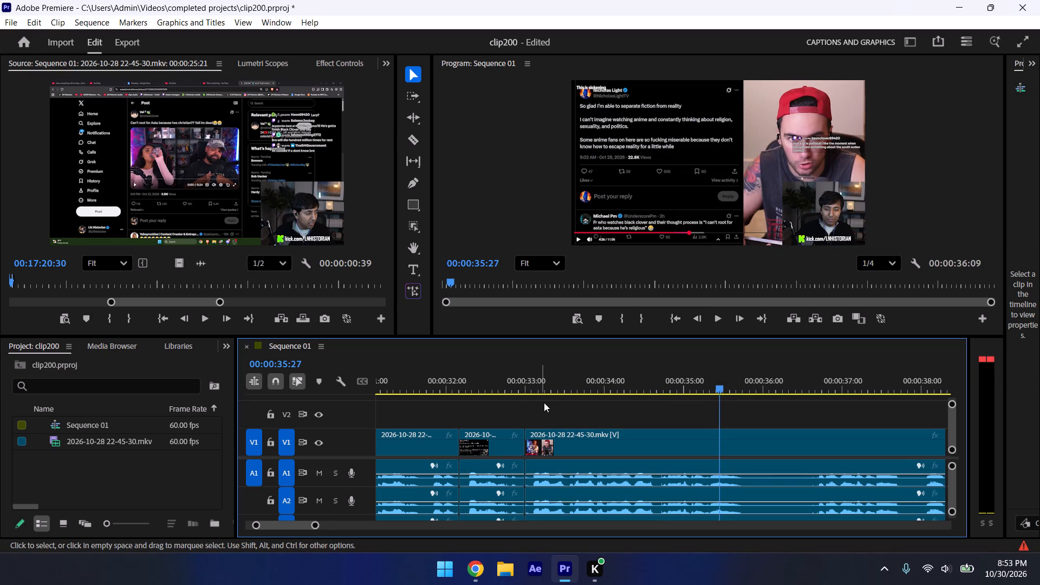
pyautogui.click(544, 402)
pyautogui.click(535, 386)
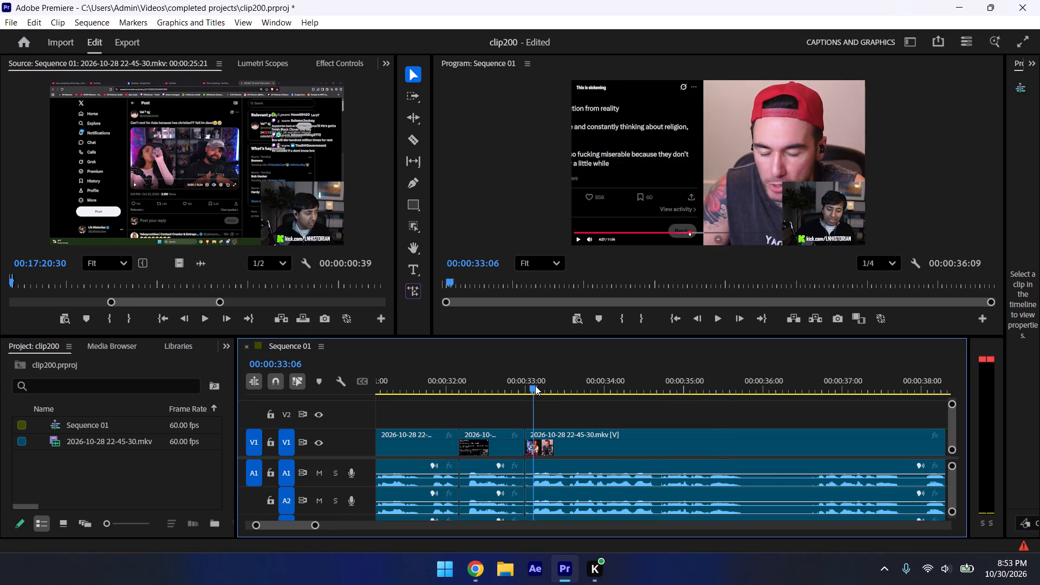
pyautogui.press('Left')
pyautogui.press('Left')
pyautogui.press('Left')
pyautogui.press('Left')
pyautogui.press('Left')
pyautogui.press('Right')
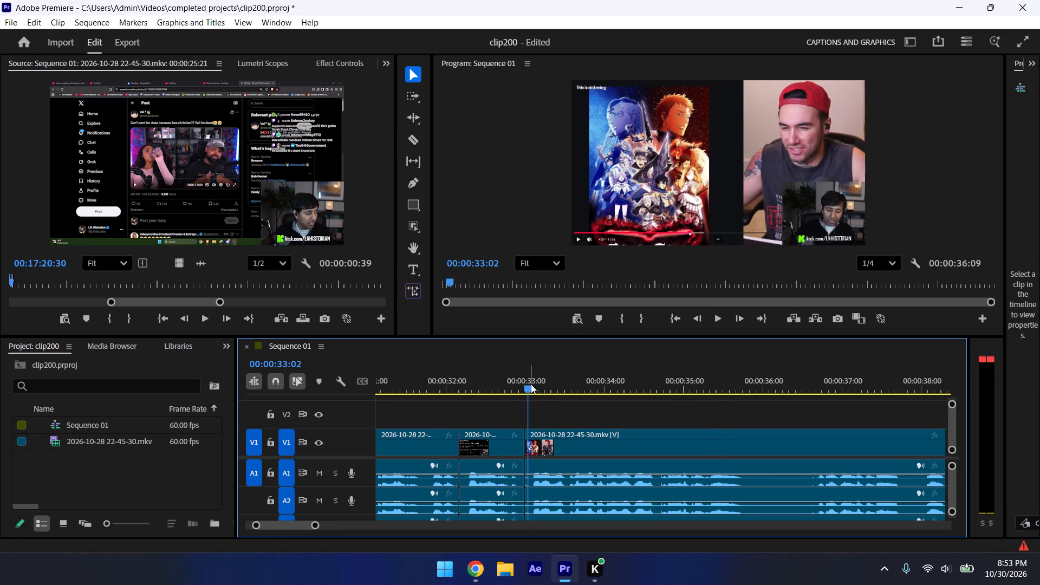
pyautogui.click(578, 454)
pyautogui.press('Right')
pyautogui.hotkey('ctrl', 'k')
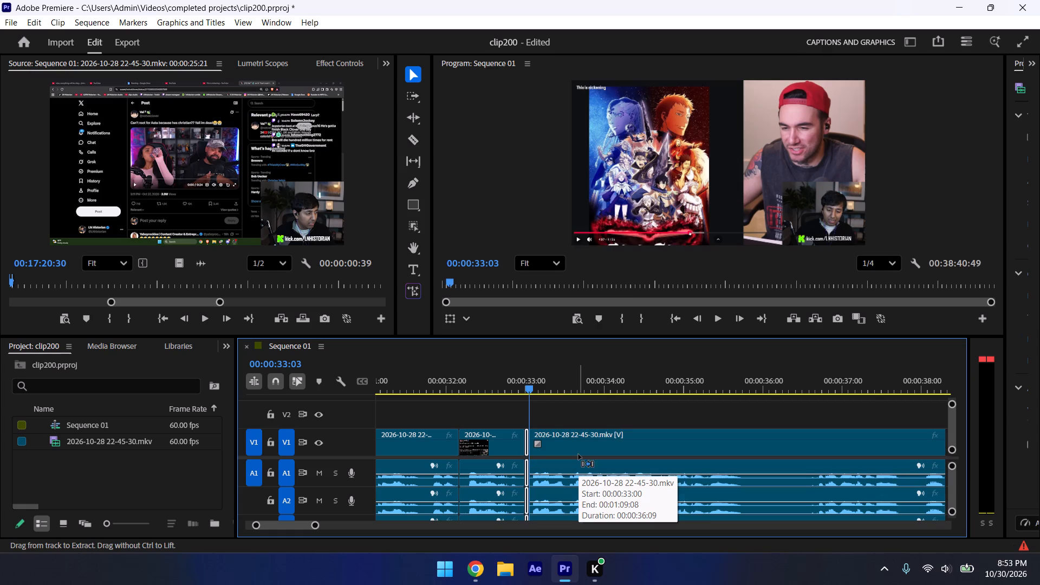
pyautogui.hotkey('ctrl', 's')
pyautogui.press('Delete')
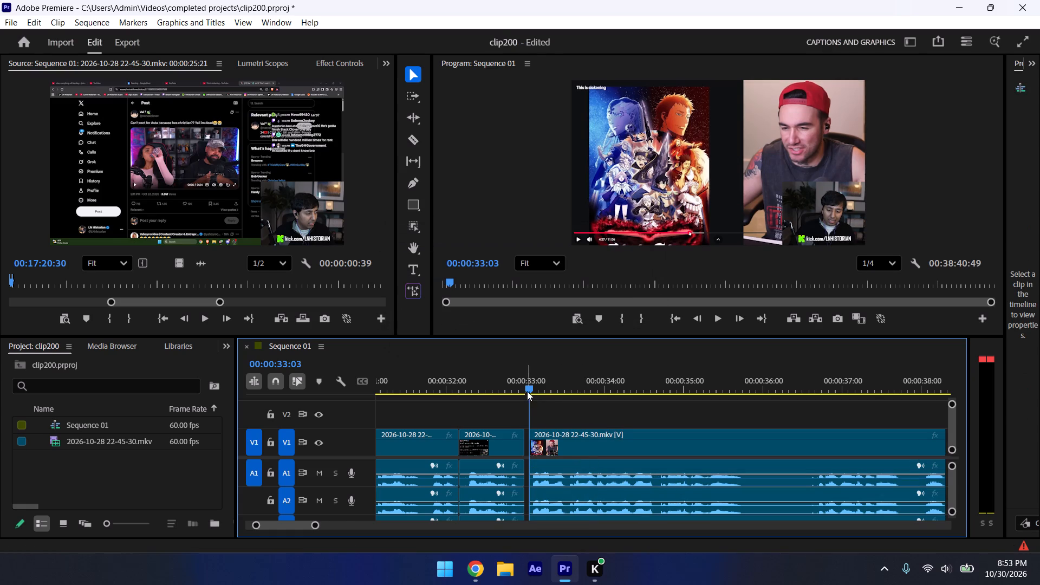
# Split the fifteenth segment at 00:00:32:54, delete its tail, and close the gap to the sixteenth segment.
pyautogui.click(519, 383)
pyautogui.hotkey('ctrl', 'k')
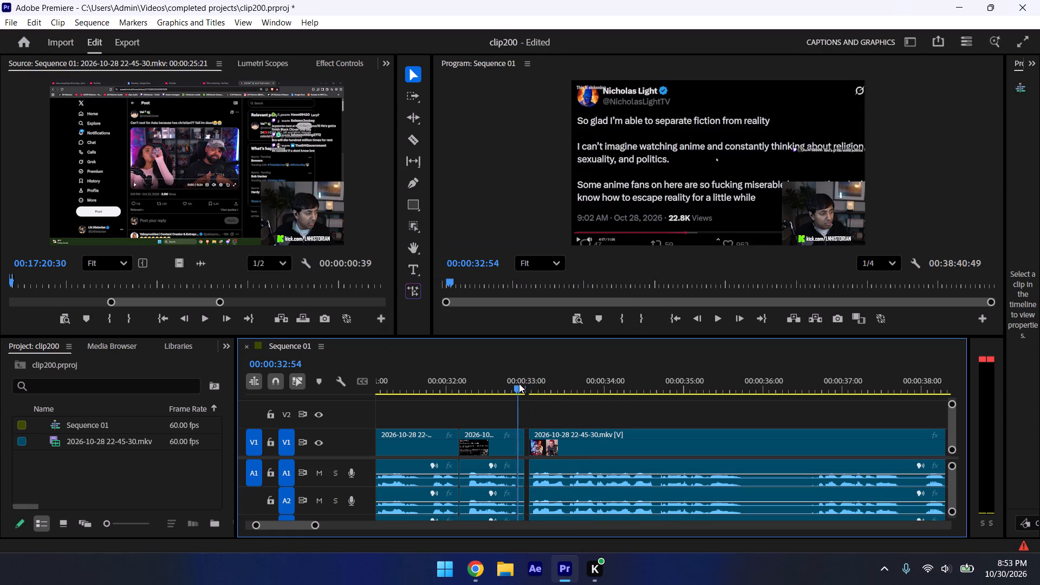
pyautogui.click(523, 434)
pyautogui.press('Delete')
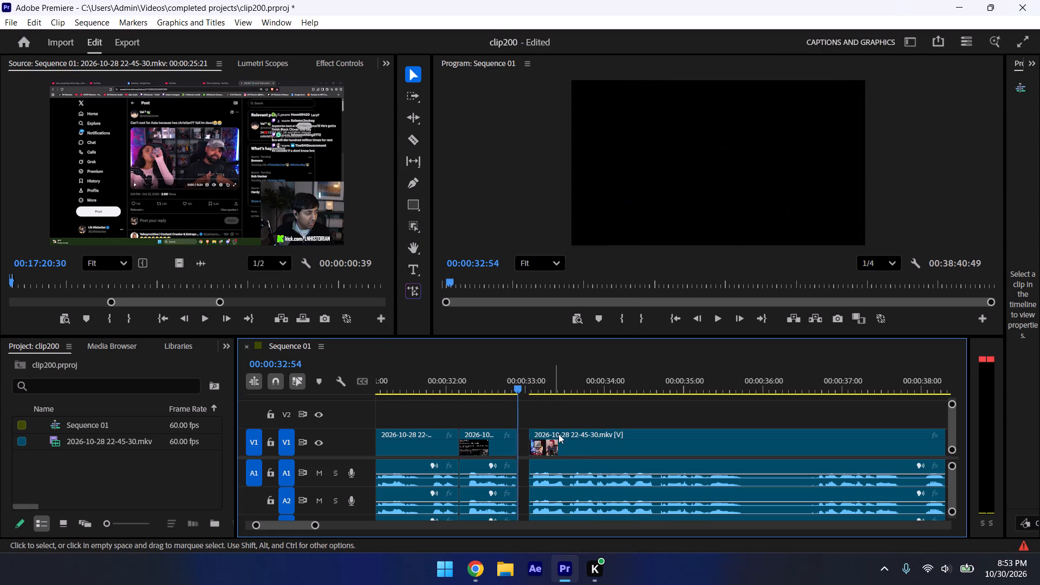
pyautogui.moveTo(558, 434); pyautogui.dragTo(551, 433)
# Play the sixteenth segment, split it at 00:00:35:36, and save the project.
pyautogui.click(539, 389)
pyautogui.press('space')
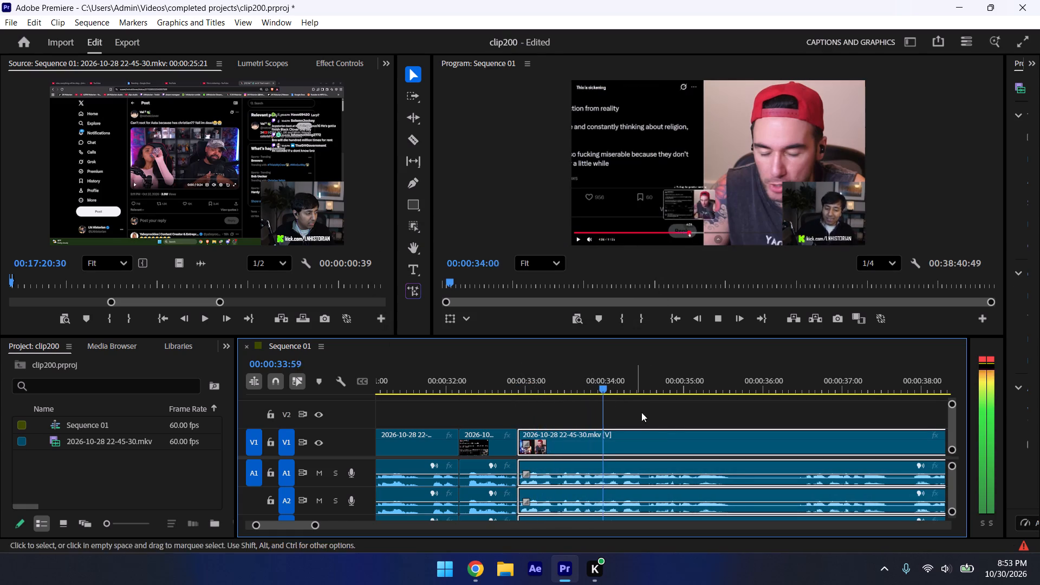
pyautogui.click(676, 409)
pyautogui.press('space')
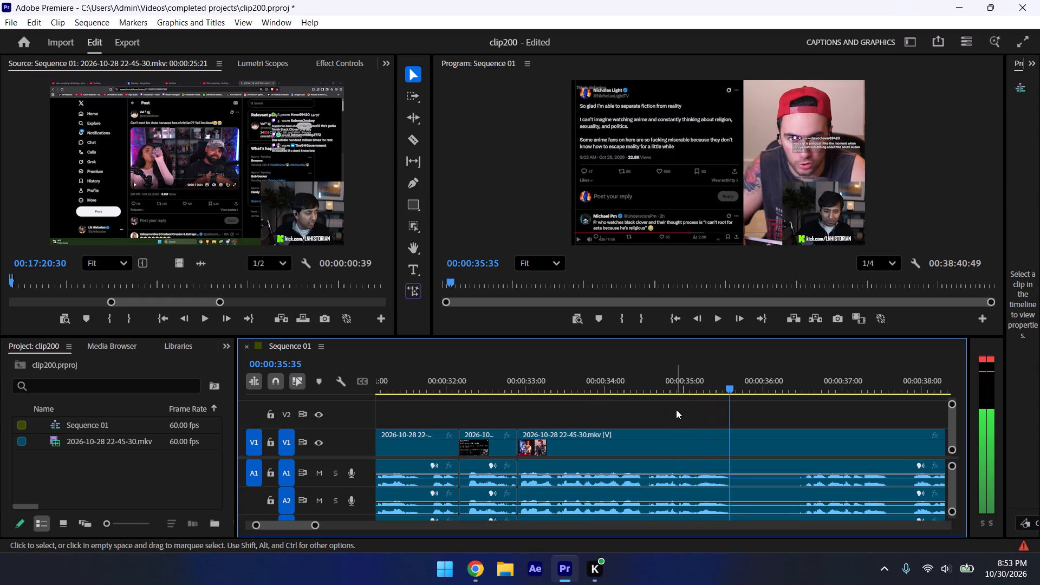
pyautogui.press('Right')
pyautogui.hotkey('ctrl', 'k')
pyautogui.hotkey('ctrl', 's')
# Play past the sixteenth cut, trim about 0.9 seconds off the seventeenth segment's start, and close the gap to the sixteenth.
pyautogui.press('space')
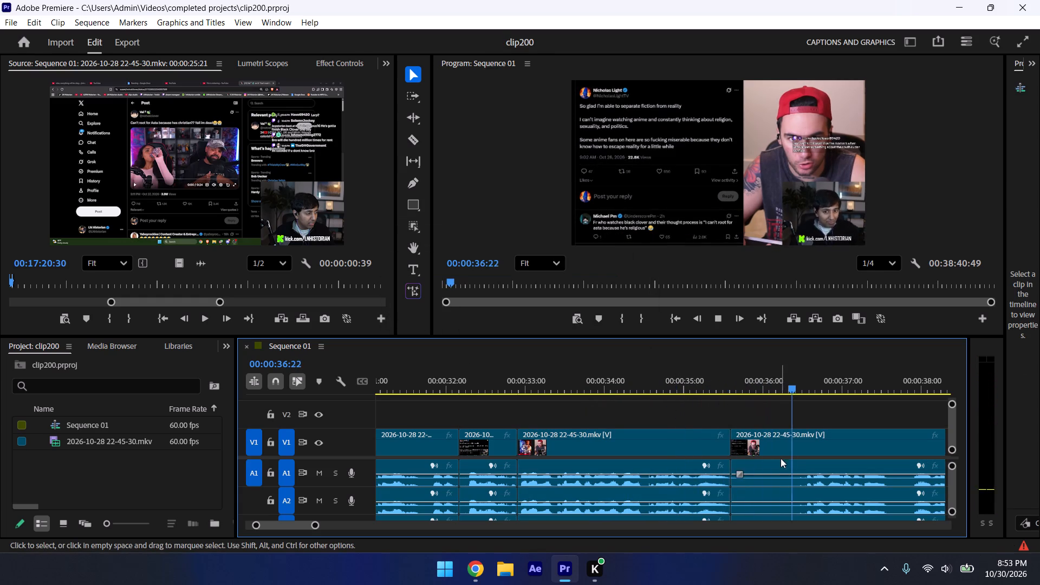
pyautogui.press('space')
pyautogui.moveTo(739, 430); pyautogui.dragTo(810, 516)
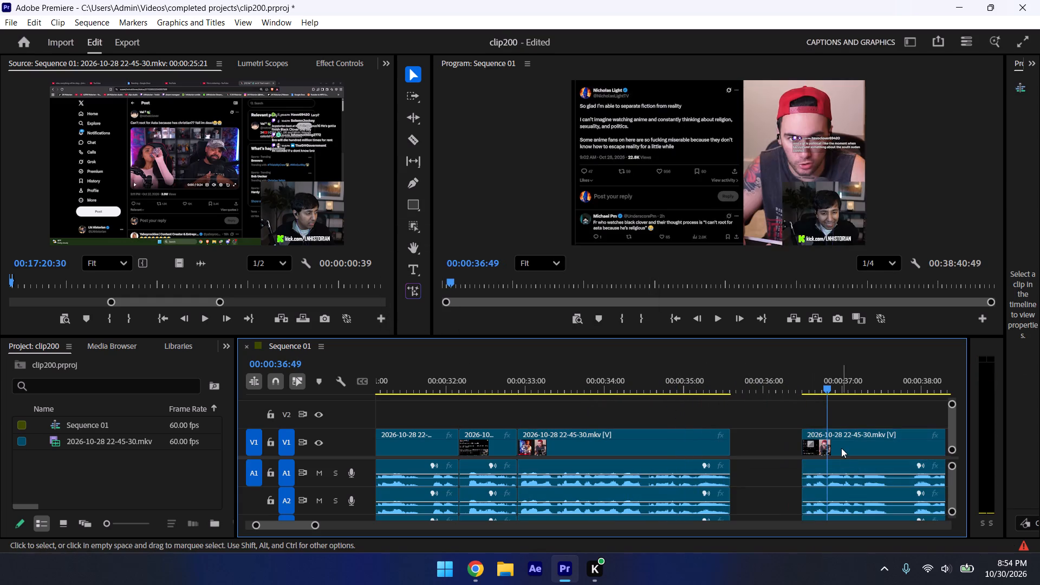
pyautogui.moveTo(841, 446); pyautogui.dragTo(770, 456)
# Play across the sixteenth cut, split the seventeenth segment at 00:00:36:41, and save the project.
pyautogui.click(718, 396)
pyautogui.click(736, 413)
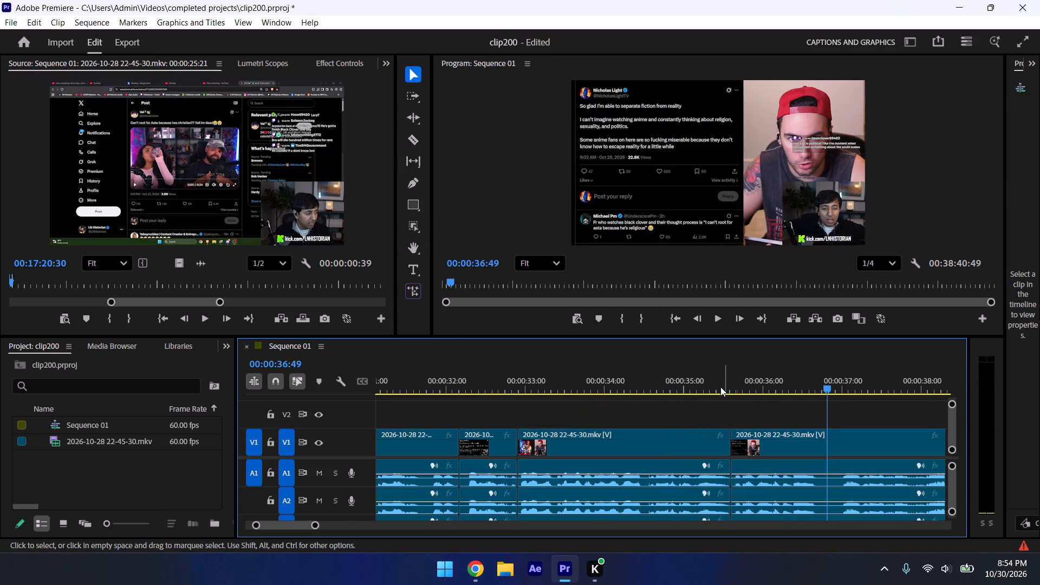
pyautogui.click(720, 387)
pyautogui.click(740, 408)
pyautogui.press('space')
pyautogui.press('space')
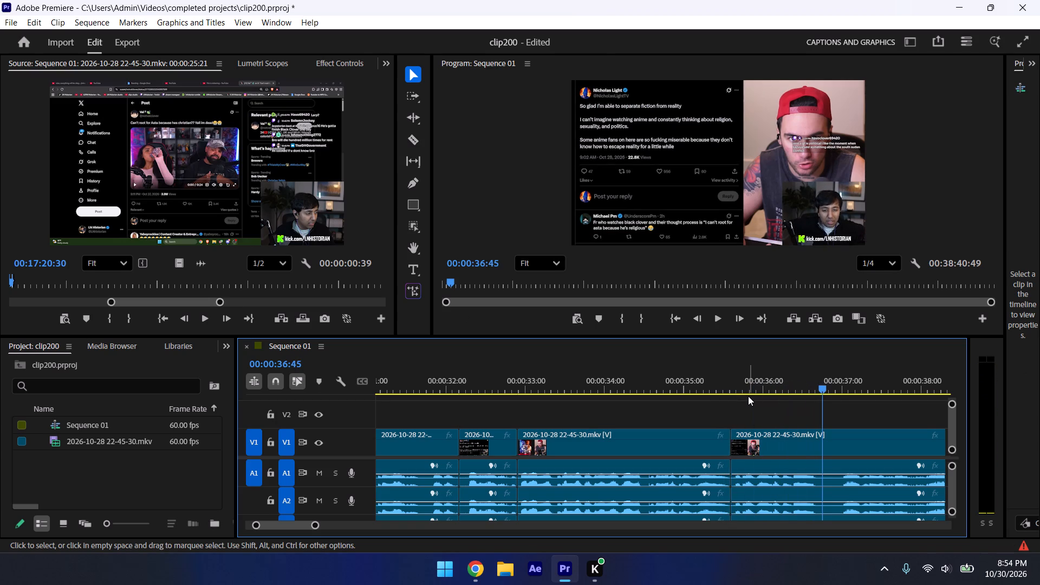
pyautogui.press('Left')
pyautogui.press('Left')
pyautogui.press('Left')
pyautogui.press('Left')
pyautogui.hotkey('ctrl', 'k')
pyautogui.hotkey('ctrl', 's')
pyautogui.hotkey('ctrl', 's')
# Play past the seventeenth cut, trim about 0.3 seconds off the eighteenth segment's start, and close the gap to the seventeenth.
pyautogui.press('space')
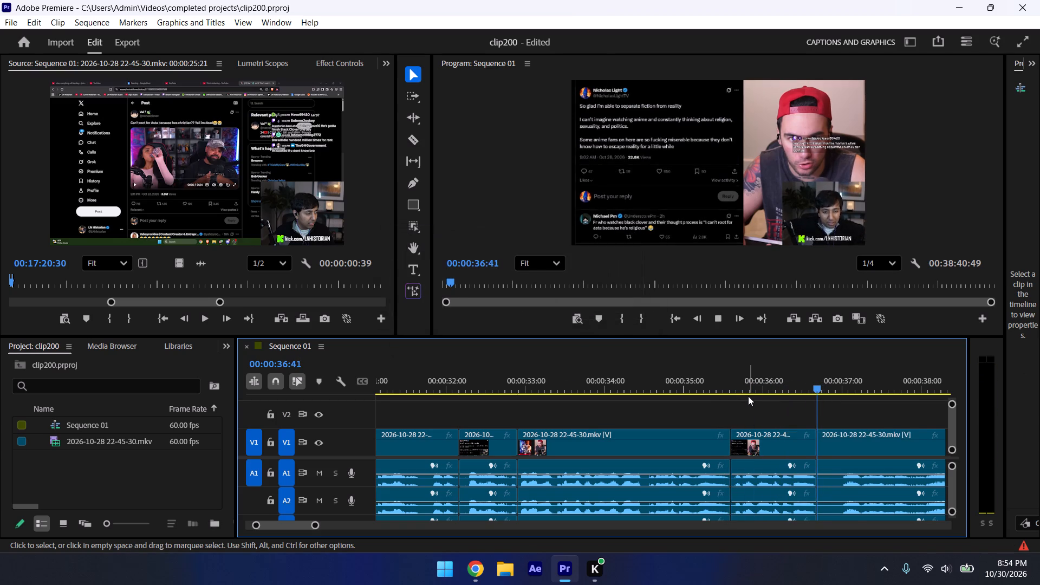
pyautogui.press('space')
pyautogui.press('space')
pyautogui.press('space')
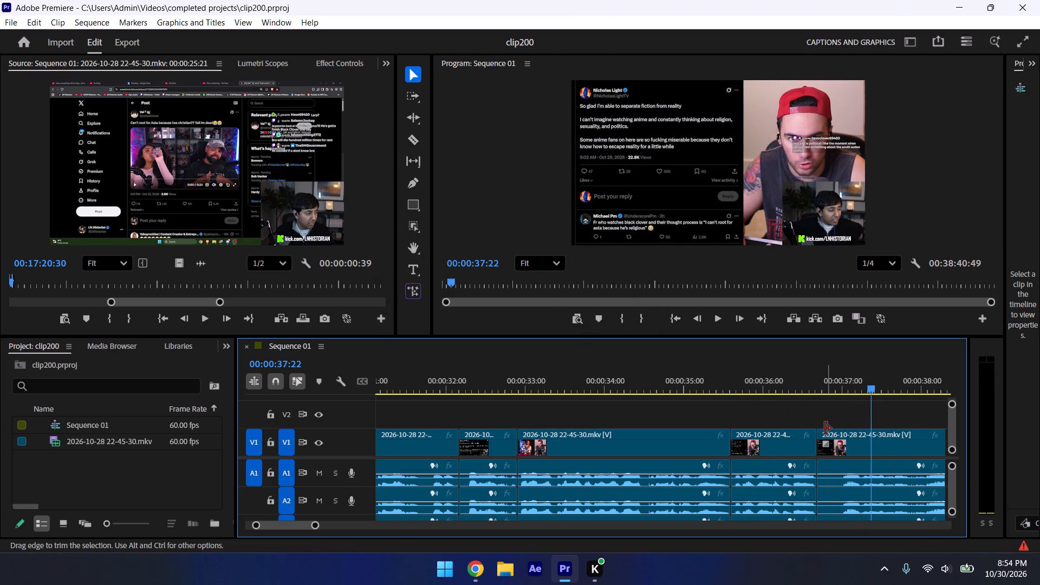
pyautogui.moveTo(825, 428); pyautogui.dragTo(850, 437)
pyautogui.click(840, 435)
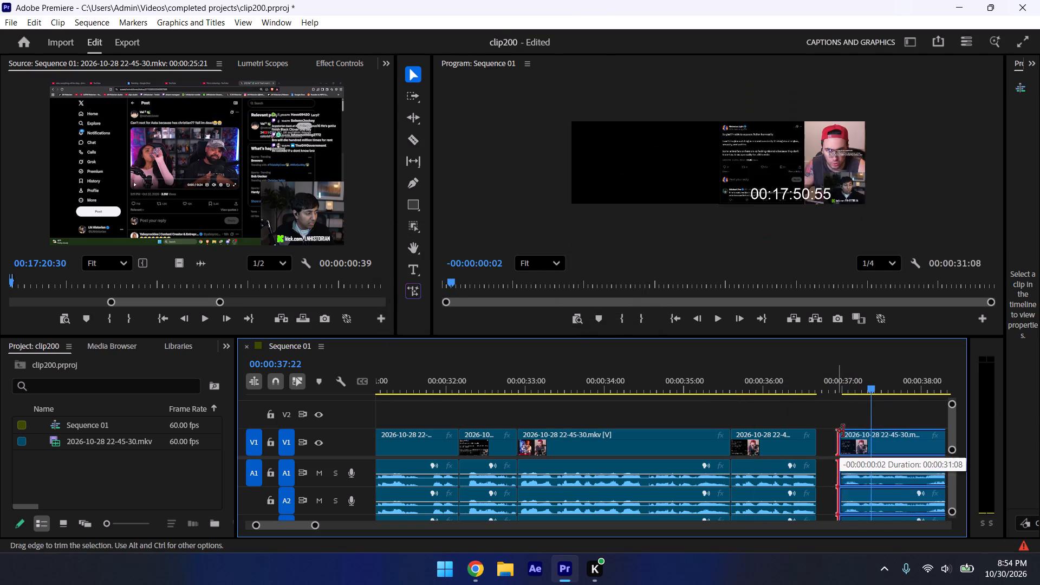
pyautogui.moveTo(877, 425); pyautogui.dragTo(858, 431)
pyautogui.moveTo(869, 438); pyautogui.dragTo(851, 442)
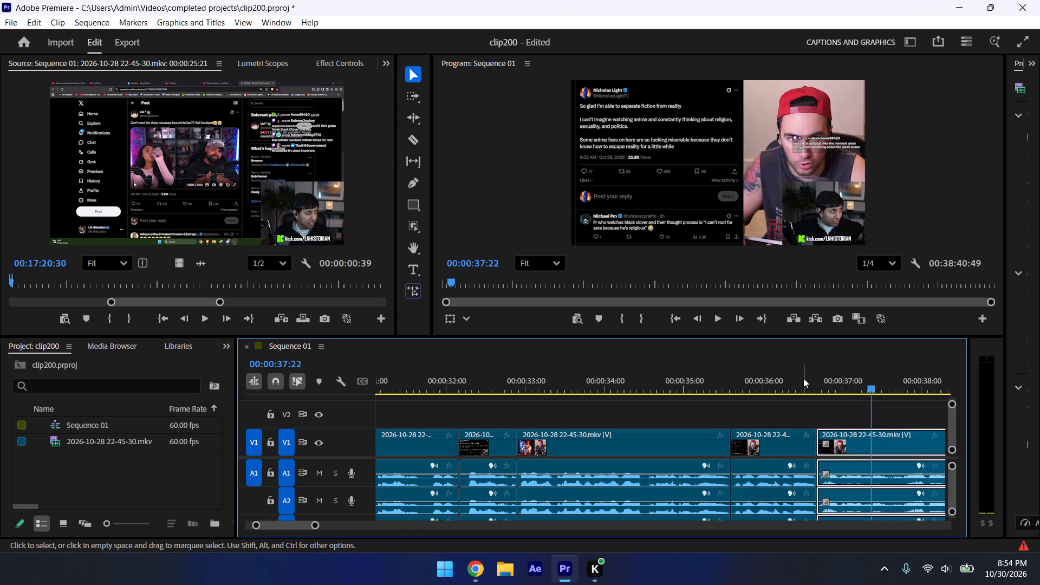
# Play across the seventeenth cut, split the eighteenth segment at 00:00:38:49, and save the project.
pyautogui.click(801, 375)
pyautogui.press('space')
pyautogui.click(817, 409)
pyautogui.keyDown('ctrl'); pyautogui.moveTo(314, 528); pyautogui.dragTo(332, 538); pyautogui.keyUp('ctrl')
pyautogui.hotkey('ctrl', 's')
pyautogui.press('space')
pyautogui.press('space')
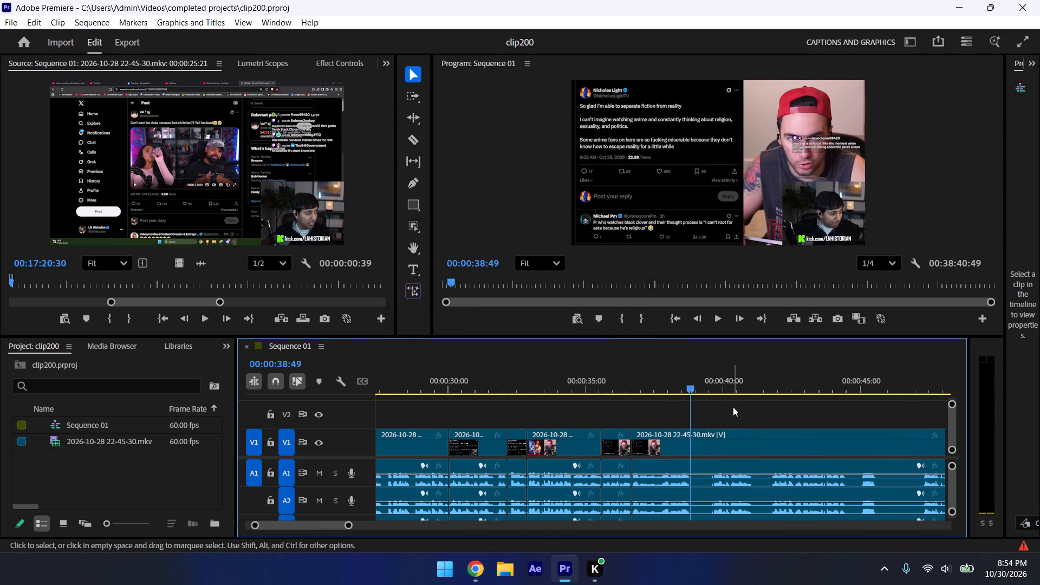
pyautogui.hotkey('ctrl', 'k')
pyautogui.hotkey('ctrl', 's')
# Play past the eighteenth cut, trim about 0.8 seconds off the nineteenth segment's start, and close the gap to the eighteenth.
pyautogui.press('space')
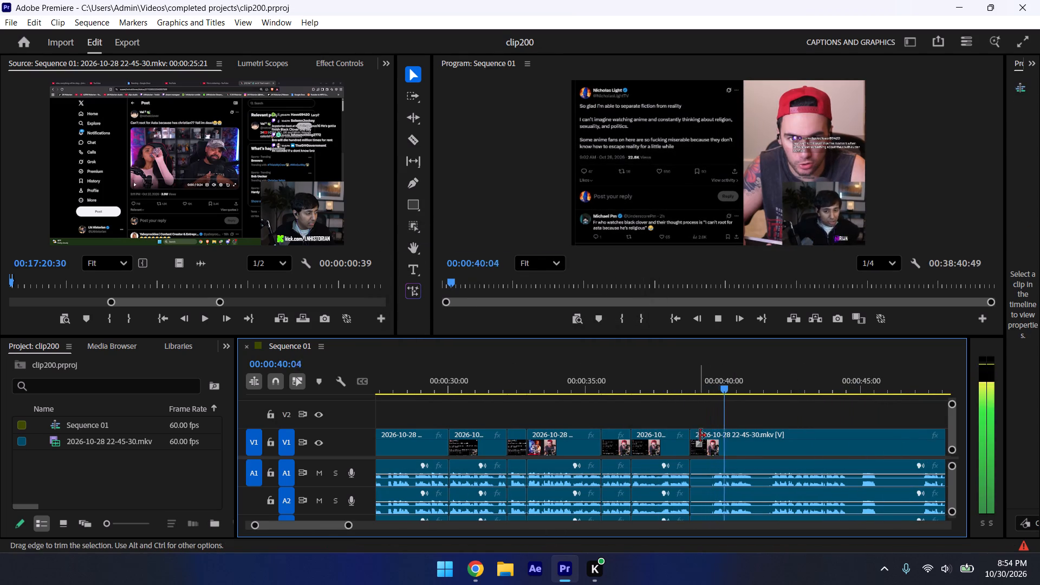
pyautogui.press('space')
pyautogui.moveTo(698, 432); pyautogui.dragTo(724, 434)
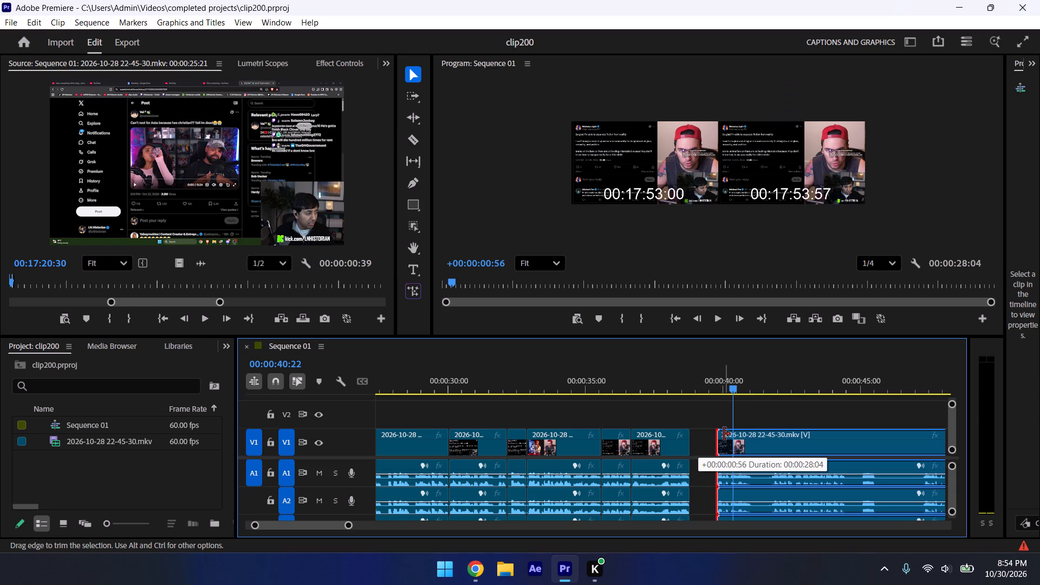
pyautogui.moveTo(724, 434); pyautogui.dragTo(720, 431)
pyautogui.moveTo(757, 437); pyautogui.dragTo(739, 432)
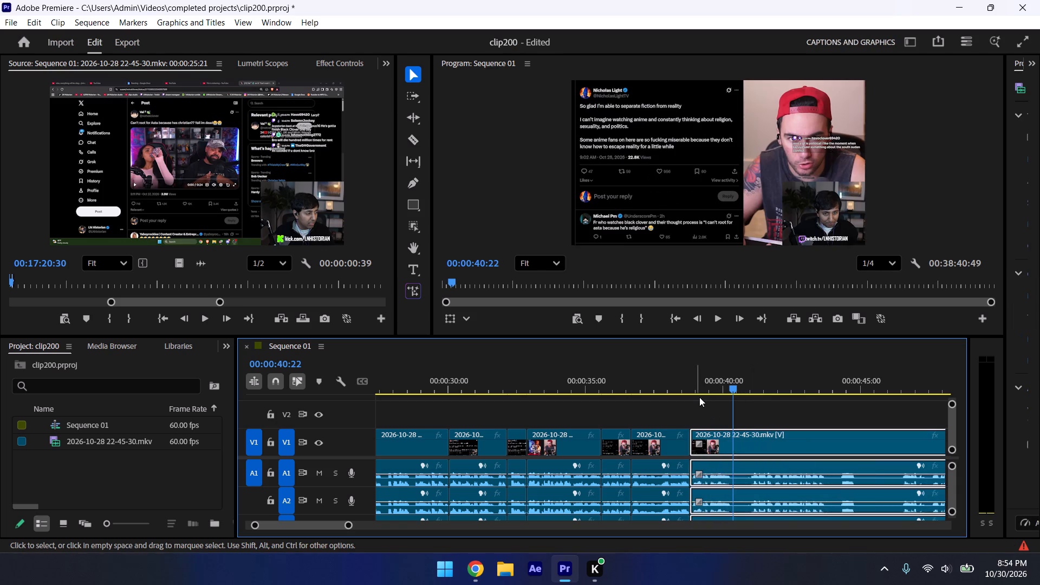
# Play up to the eighteenth cut, split the nineteenth segment at 00:00:38:52, delete its first three frames, and close the gap.
pyautogui.click(700, 396)
pyautogui.click(674, 377)
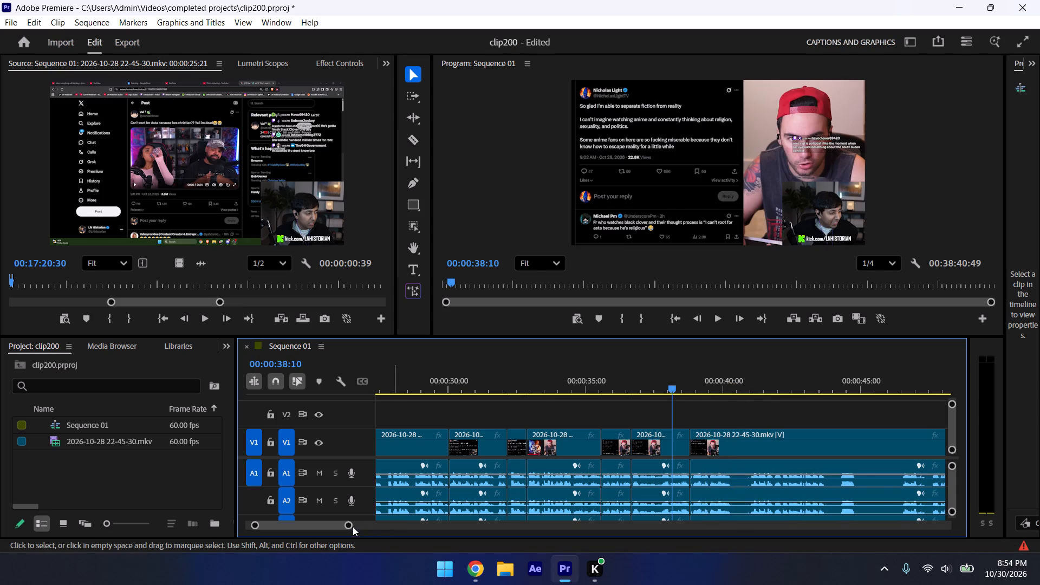
pyautogui.moveTo(352, 527); pyautogui.dragTo(330, 511)
pyautogui.press('space')
pyautogui.press('space')
pyautogui.press('space')
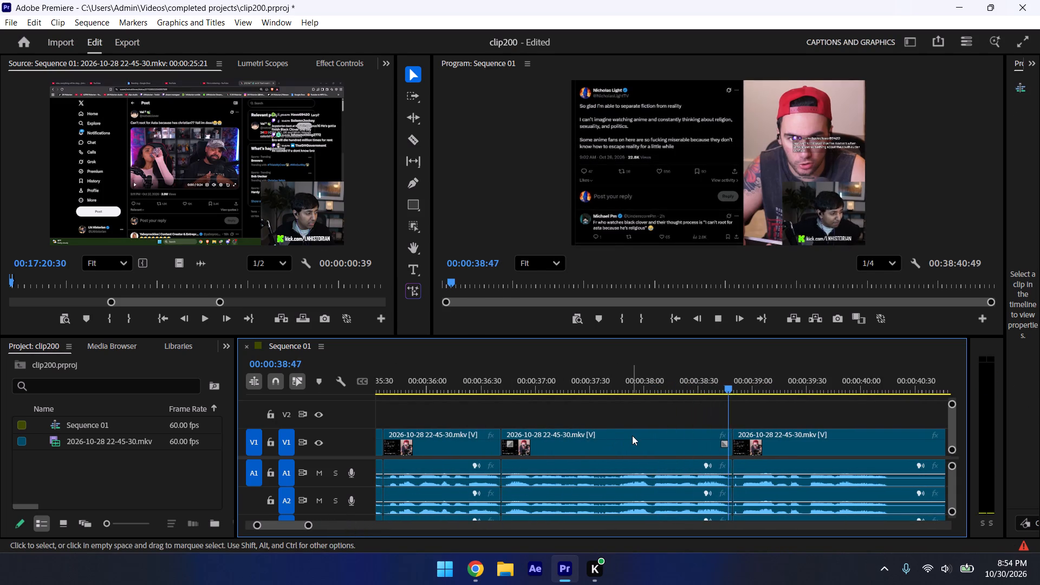
pyautogui.press('space')
pyautogui.hotkey('ctrl', 'k')
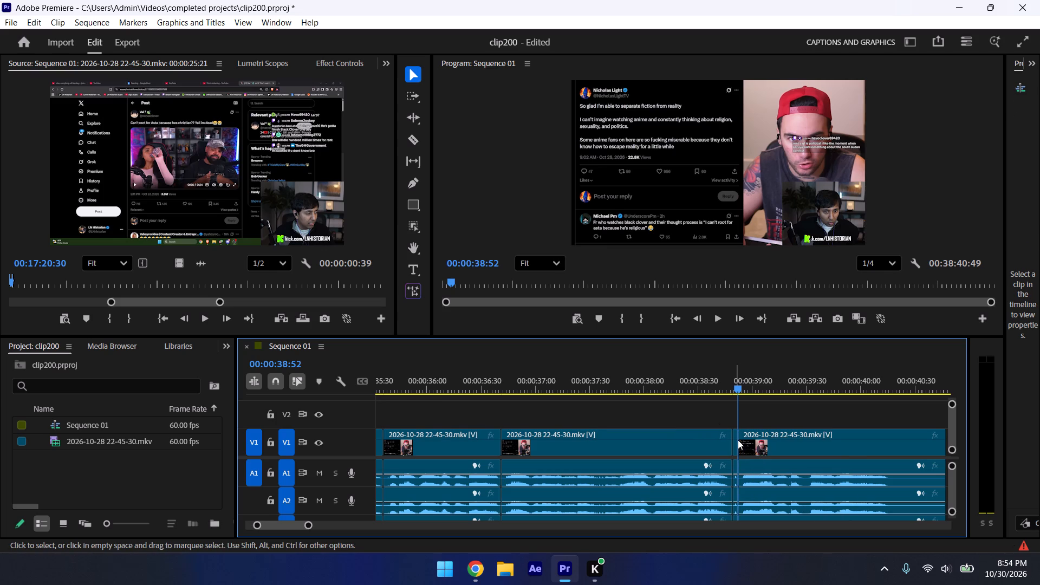
pyautogui.click(738, 440)
pyautogui.press('Delete')
pyautogui.moveTo(769, 440); pyautogui.dragTo(764, 441)
# Play across the eighteenth cut, split the nineteenth segment at about 00:00:40:18, and save the project.
pyautogui.click(718, 383)
pyautogui.click(747, 413)
pyautogui.press('space')
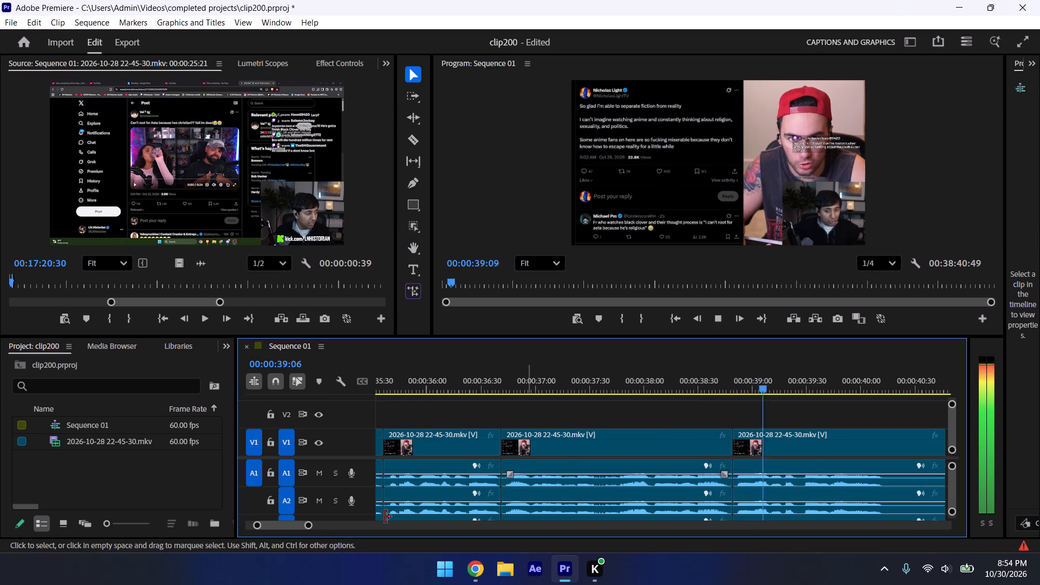
pyautogui.press('space')
pyautogui.click(310, 524)
pyautogui.press('space')
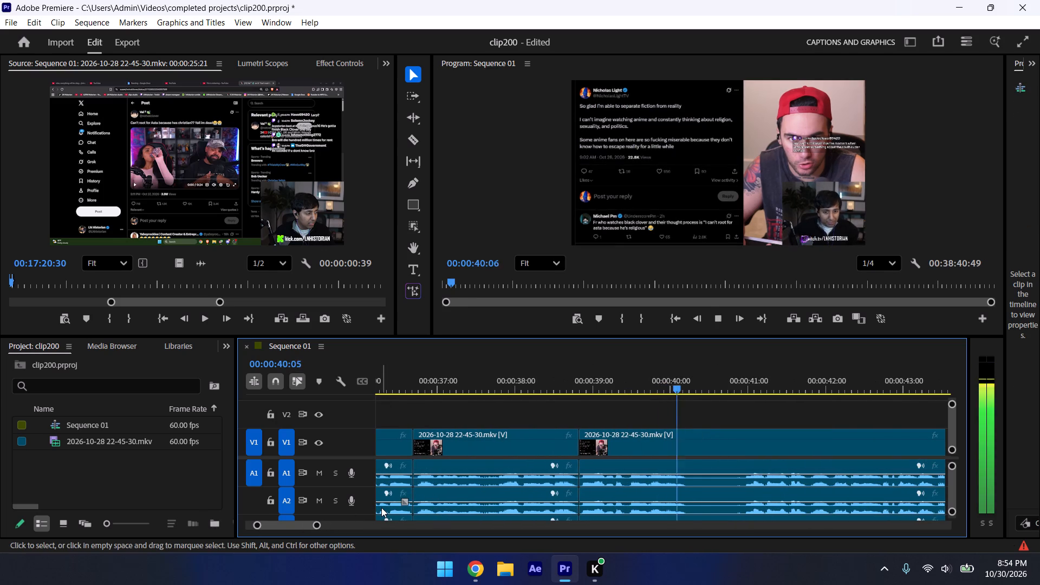
pyautogui.press('space')
pyautogui.hotkey('ctrl', 'k')
pyautogui.hotkey('ctrl', 's')
# Play past the nineteenth cut, trim about 0.6 seconds off the twentieth segment's start, and close the gap to the nineteenth.
pyautogui.press('space')
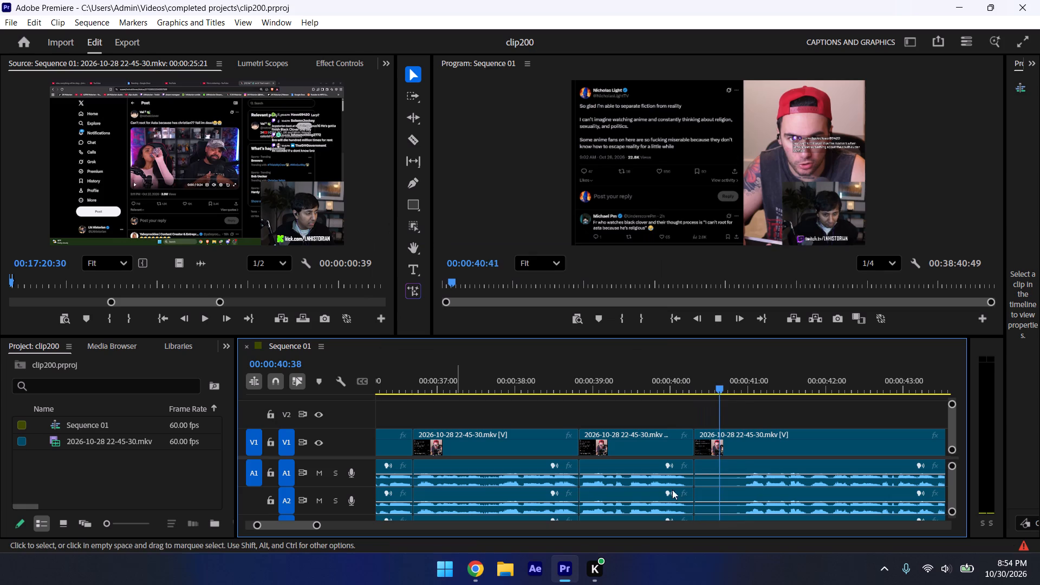
pyautogui.press('space')
pyautogui.moveTo(700, 430); pyautogui.dragTo(740, 435)
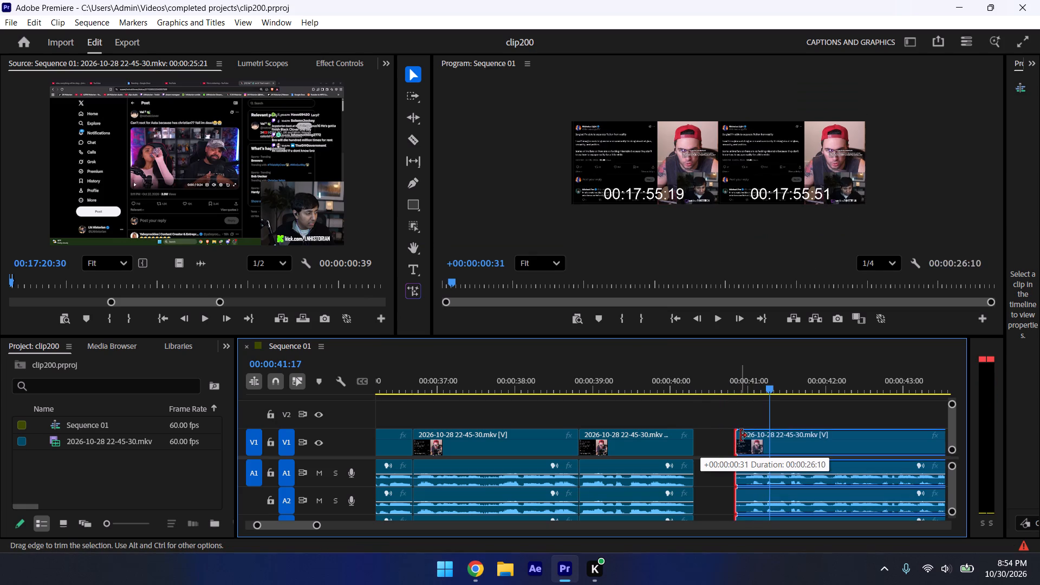
pyautogui.moveTo(740, 435); pyautogui.dragTo(745, 439)
pyautogui.moveTo(781, 429); pyautogui.dragTo(740, 434)
# Play across the nineteenth cut, split the twentieth segment at 00:00:43:06, and save the project.
pyautogui.click(690, 393)
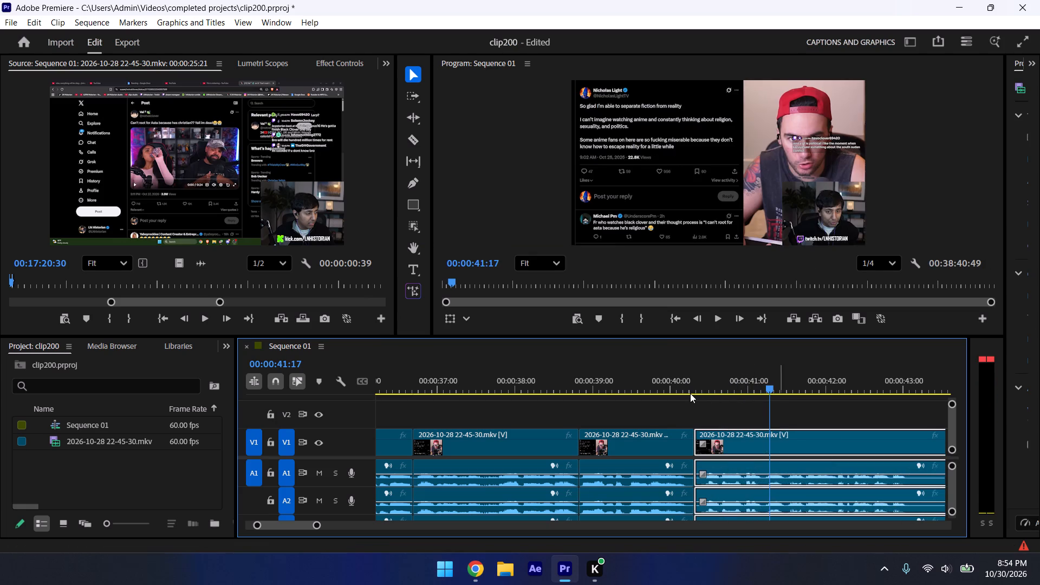
pyautogui.press('space')
pyautogui.click(687, 388)
pyautogui.press('space')
pyautogui.moveTo(318, 526); pyautogui.dragTo(355, 547)
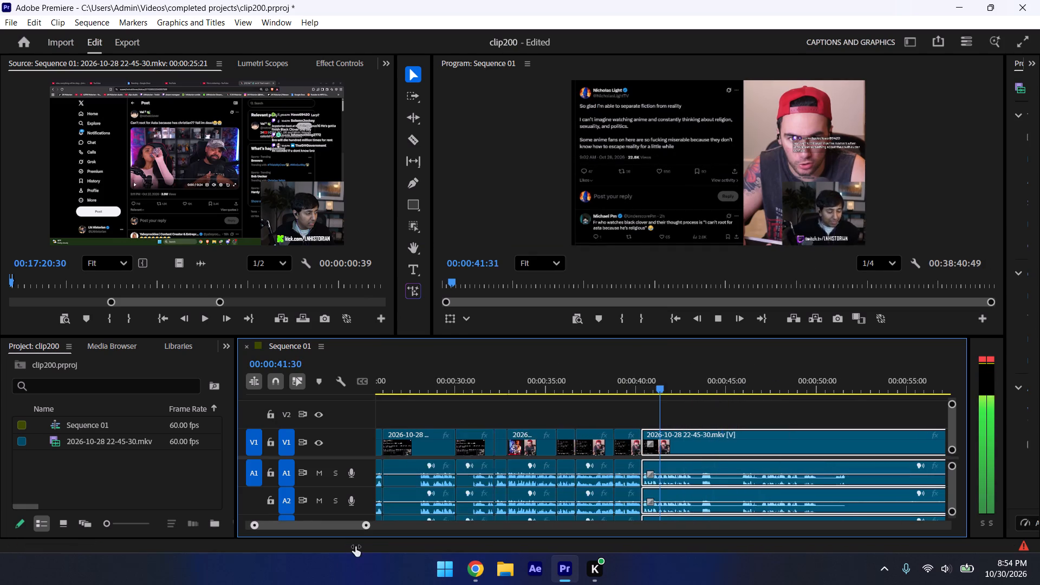
pyautogui.moveTo(355, 547); pyautogui.dragTo(336, 540)
pyautogui.click(718, 413)
pyautogui.press('space')
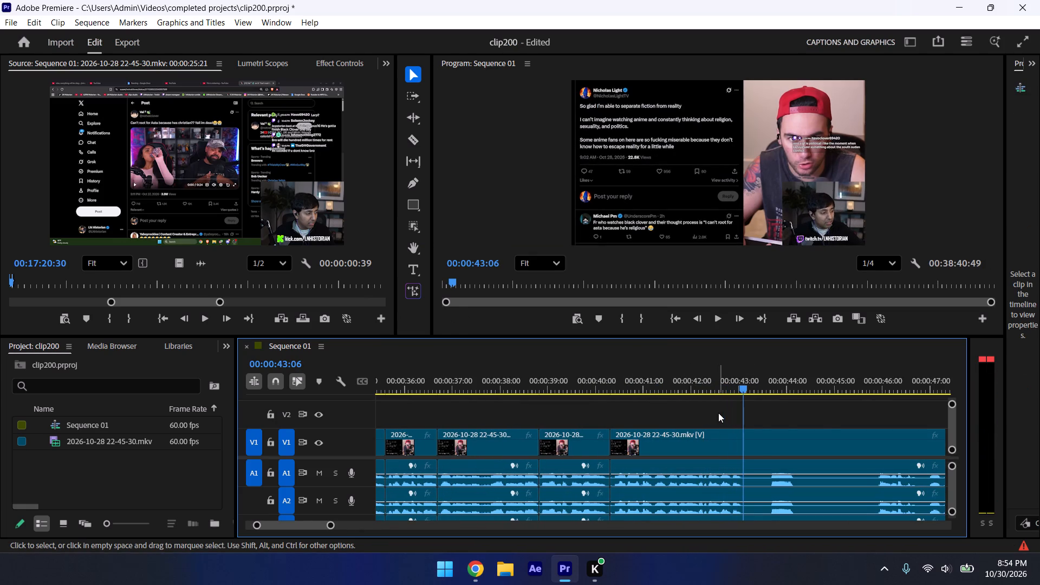
pyautogui.hotkey('ctrl', 'k')
pyautogui.hotkey('ctrl', 's')
# Play past the twentieth cut, trim about 2.8 seconds off the twenty-first segment's start, and close the gap to the twentieth.
pyautogui.press('space')
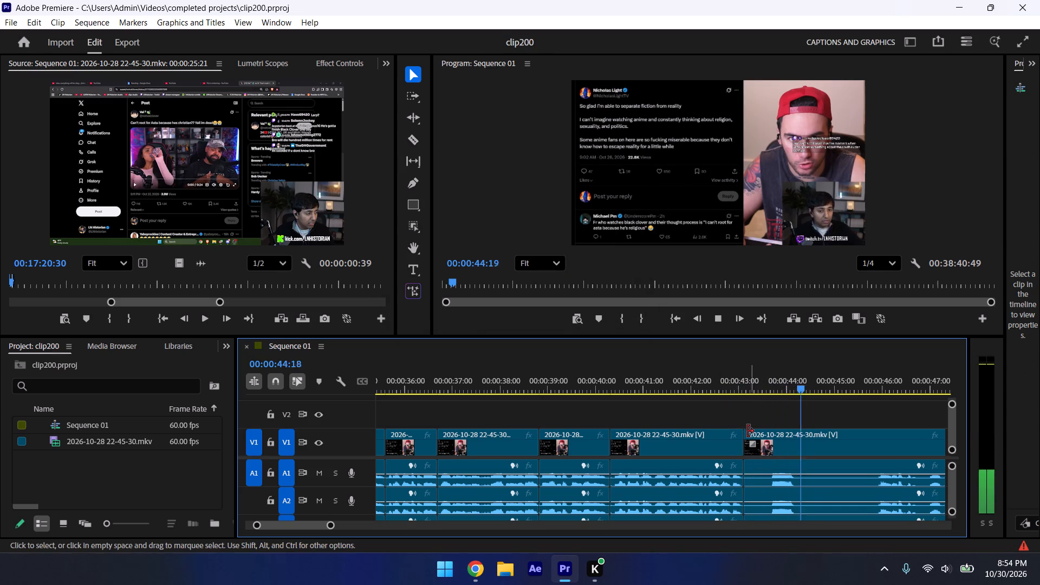
pyautogui.press('space')
pyautogui.moveTo(747, 430); pyautogui.dragTo(793, 456)
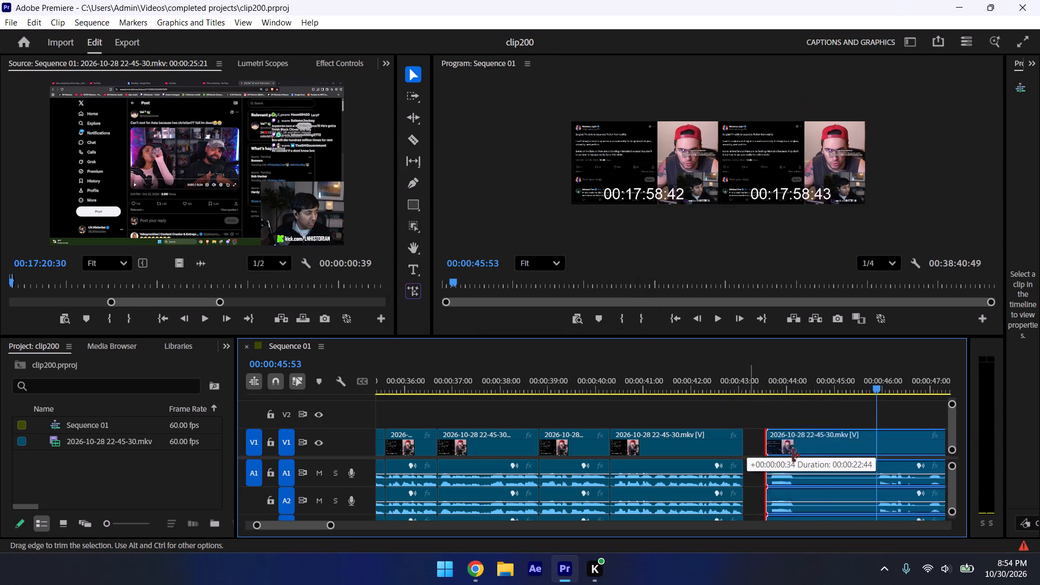
pyautogui.moveTo(793, 456); pyautogui.dragTo(878, 543)
pyautogui.moveTo(902, 440); pyautogui.dragTo(781, 456)
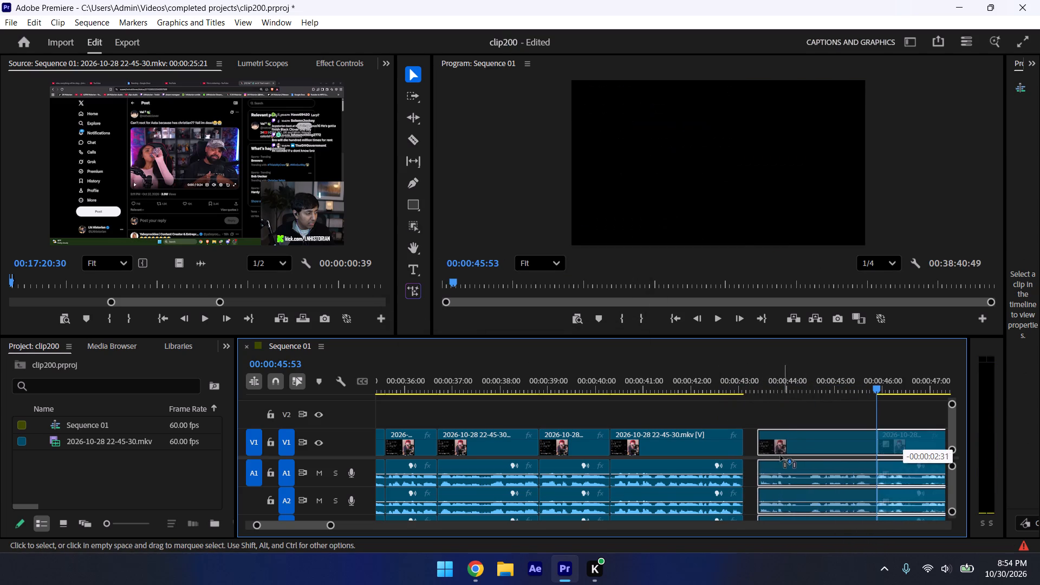
pyautogui.moveTo(781, 456); pyautogui.dragTo(775, 457)
# Play across the twentieth cut, split the twenty-first segment at about 00:00:46:17, and save the project.
pyautogui.click(742, 394)
pyautogui.click(738, 386)
pyautogui.click(756, 414)
pyautogui.press('space')
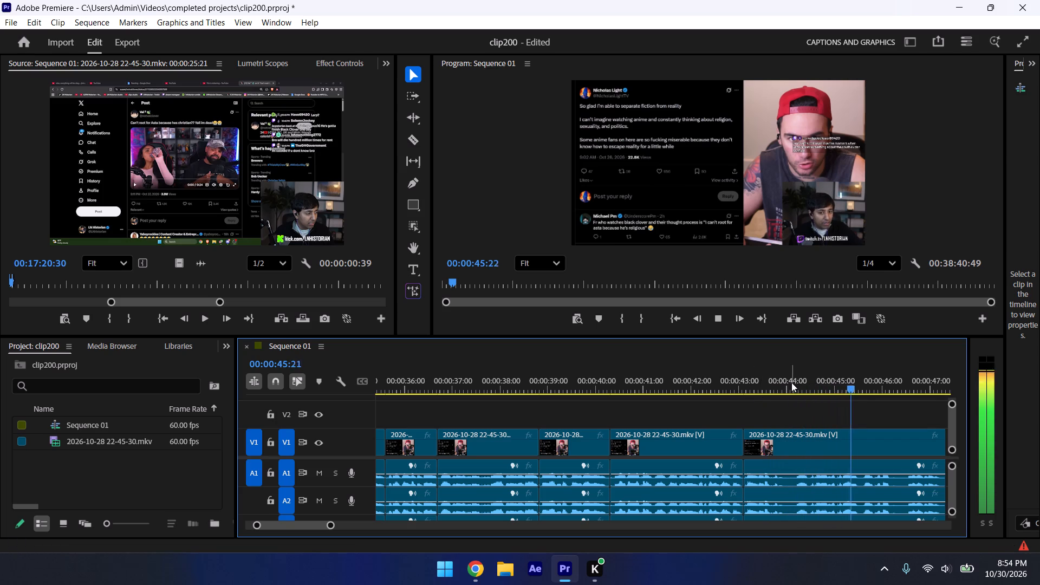
pyautogui.press('space')
pyautogui.press('space')
pyautogui.press('space')
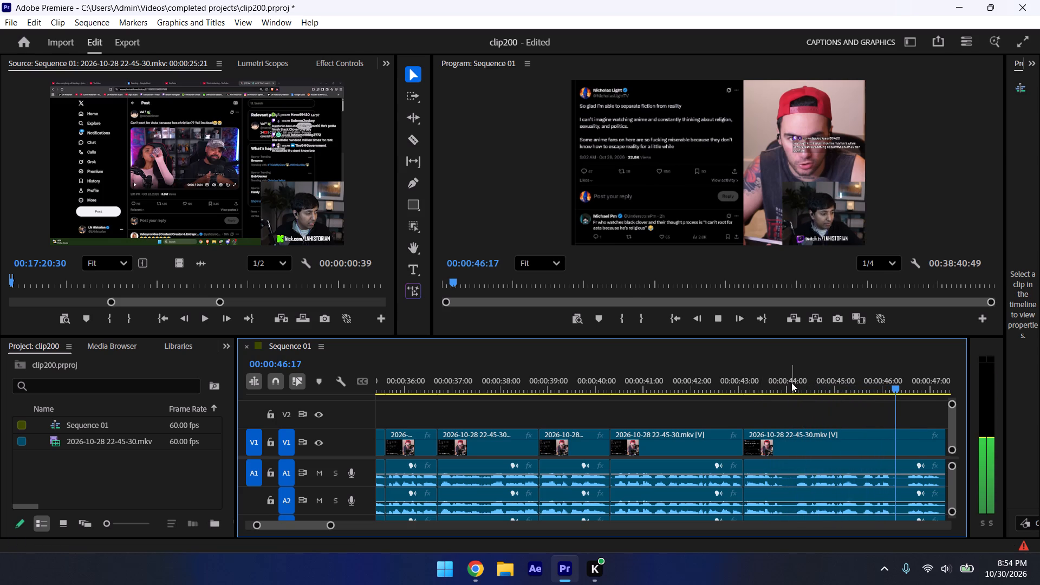
pyautogui.hotkey('ctrl', 'k')
pyautogui.hotkey('ctrl', 's')
# Play past the twenty-first cut, trim the twenty-second segment's start up to about 00:00:46:27, and close the gap to the twenty-first.
pyautogui.press('space')
pyautogui.click(334, 526)
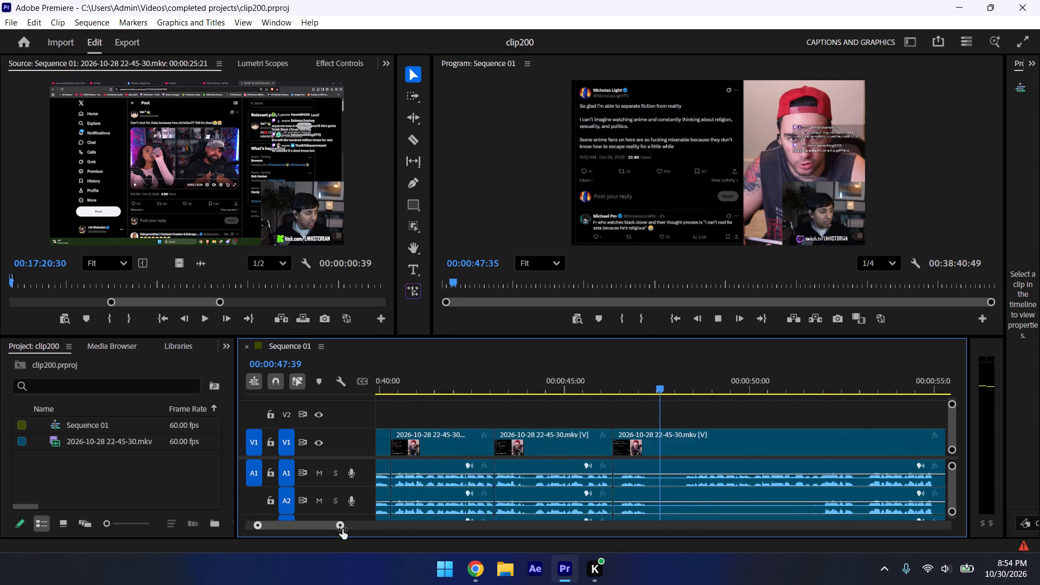
pyautogui.press('space')
pyautogui.click(617, 380)
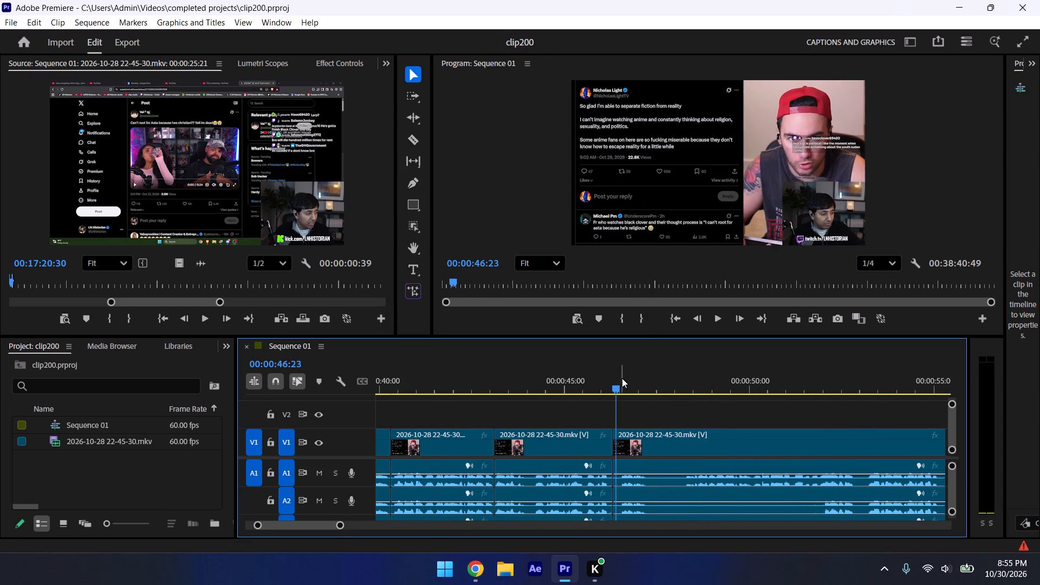
pyautogui.click(622, 378)
pyautogui.press('Left')
pyautogui.press('Left')
pyautogui.press('Left')
pyautogui.press('Left')
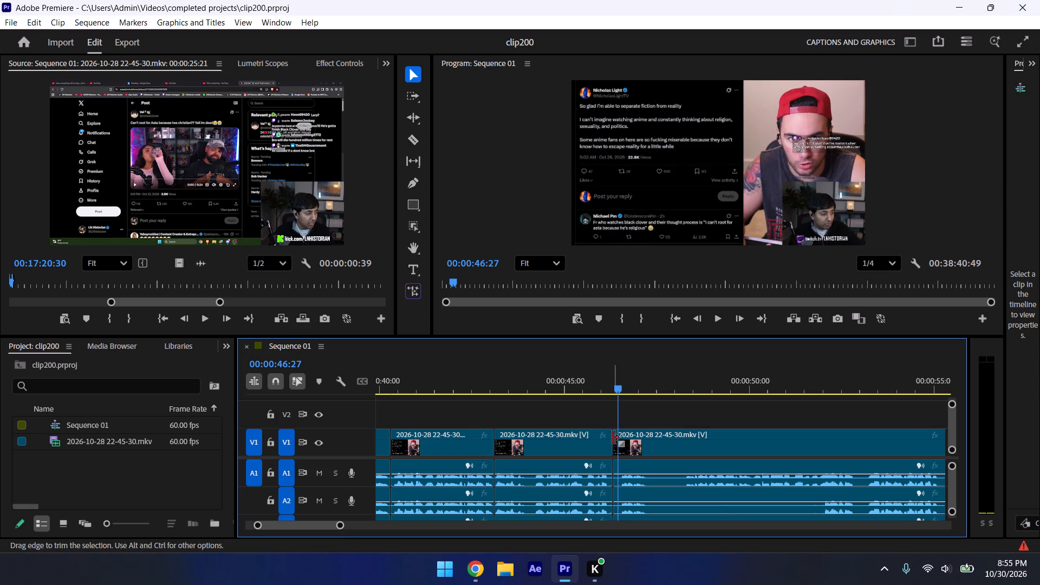
pyautogui.click(613, 437)
pyautogui.moveTo(613, 432); pyautogui.dragTo(621, 434)
pyautogui.click(647, 441)
pyautogui.moveTo(657, 436); pyautogui.dragTo(652, 436)
# Play across the twenty-first cut, split the twenty-second segment at 00:00:47:14, and save the project.
pyautogui.click(597, 391)
pyautogui.click(623, 401)
pyautogui.press('space')
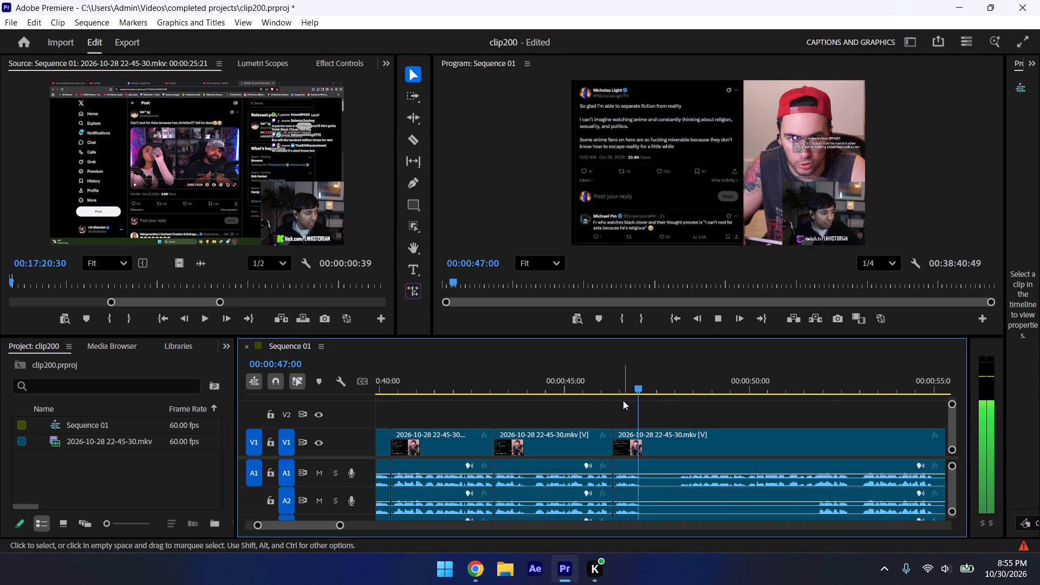
pyautogui.press('space')
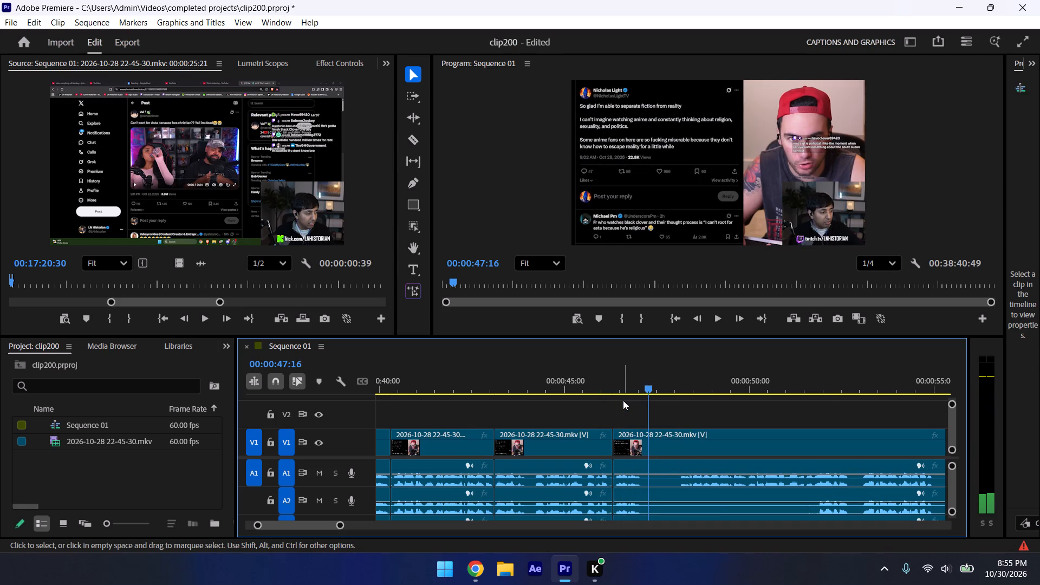
pyautogui.press('Left')
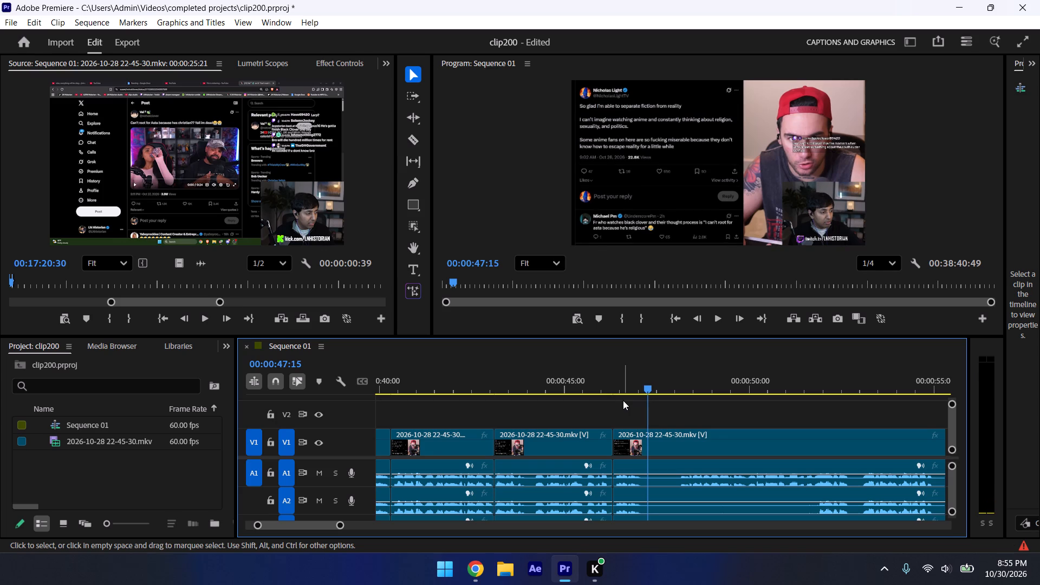
pyautogui.press('Left')
pyautogui.hotkey('ctrl', 'k')
pyautogui.hotkey('ctrl', 's')
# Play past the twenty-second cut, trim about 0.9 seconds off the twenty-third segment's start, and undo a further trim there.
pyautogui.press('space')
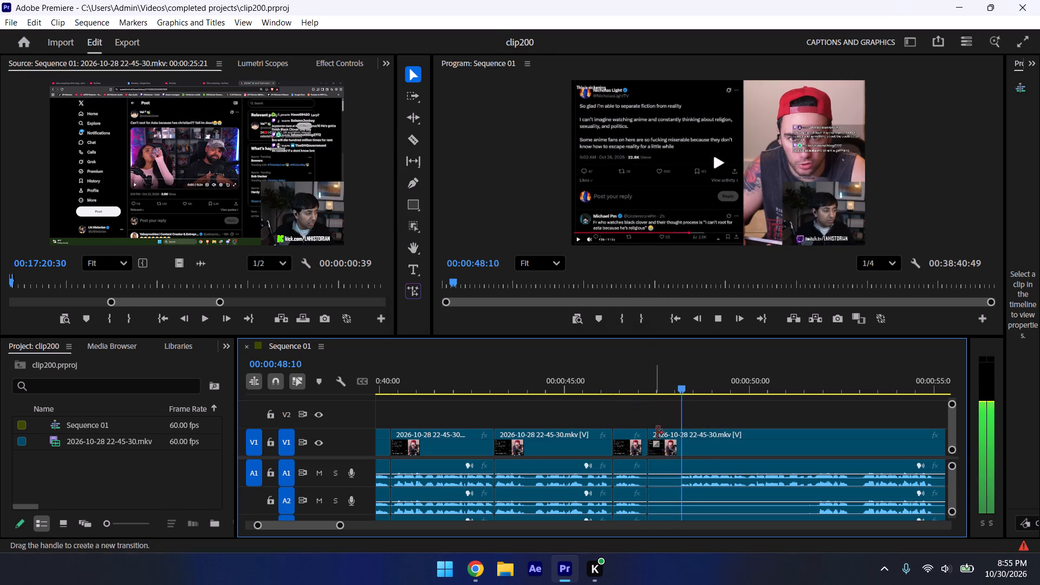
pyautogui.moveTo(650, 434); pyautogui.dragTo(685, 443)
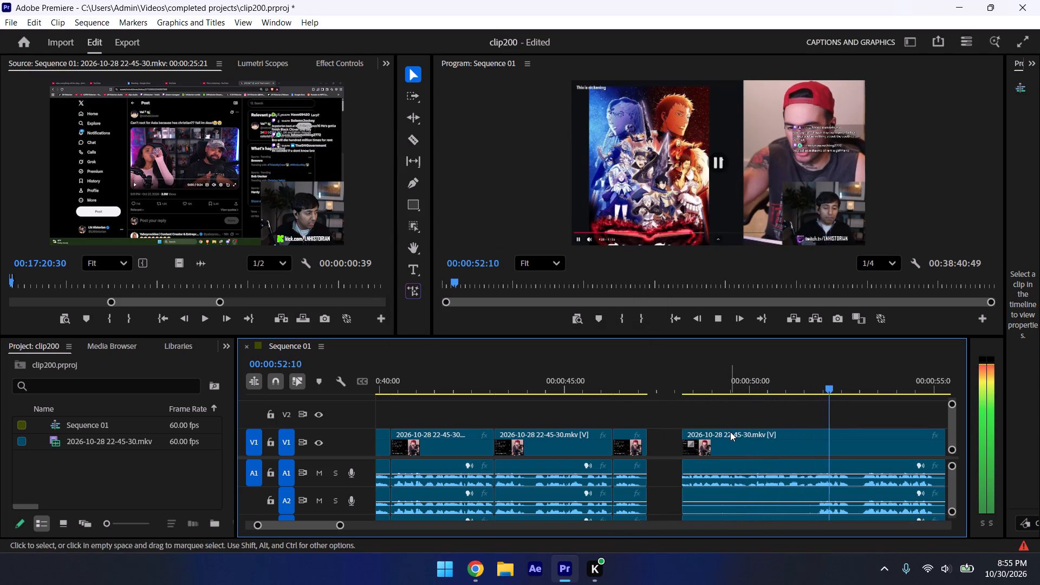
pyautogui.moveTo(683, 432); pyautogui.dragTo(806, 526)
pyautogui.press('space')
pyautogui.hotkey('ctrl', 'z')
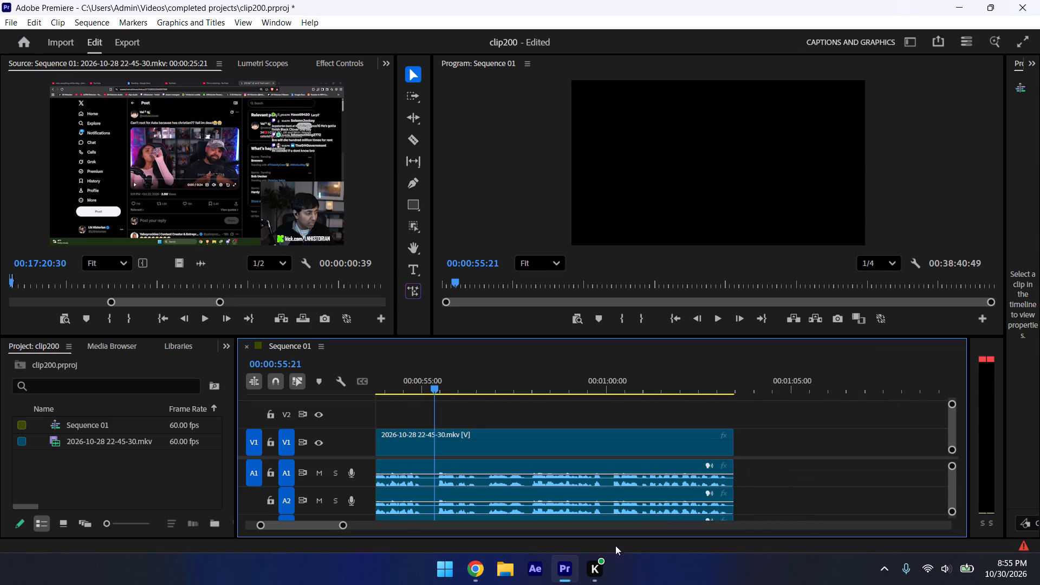
# Split the twenty-third segment at 00:00:51:44, save, delete the piece before the split, and close the gap to the twenty-second segment.
pyautogui.moveTo(343, 525); pyautogui.dragTo(370, 530)
pyautogui.press('space')
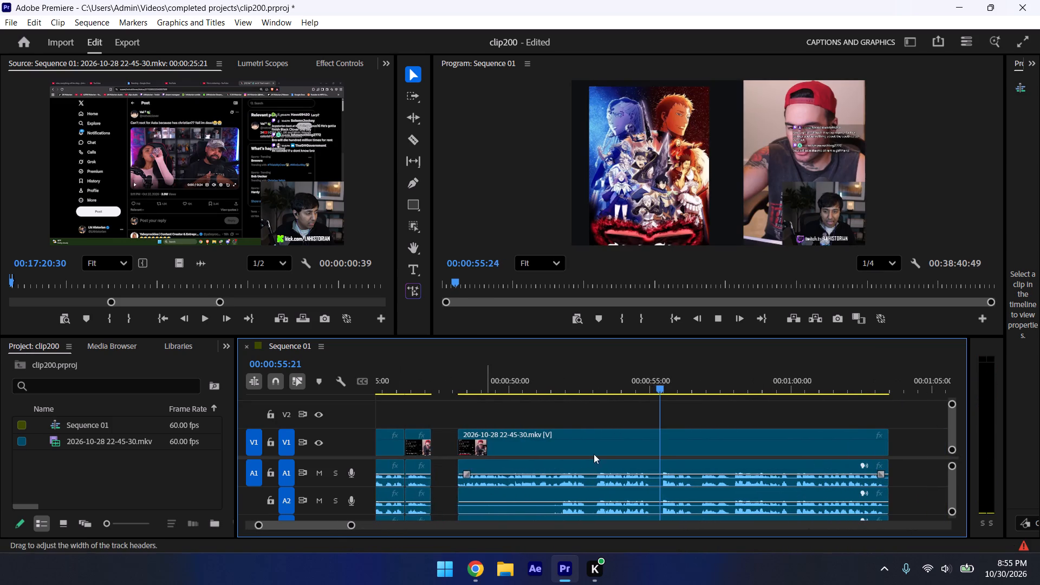
pyautogui.click(575, 379)
pyautogui.click(563, 383)
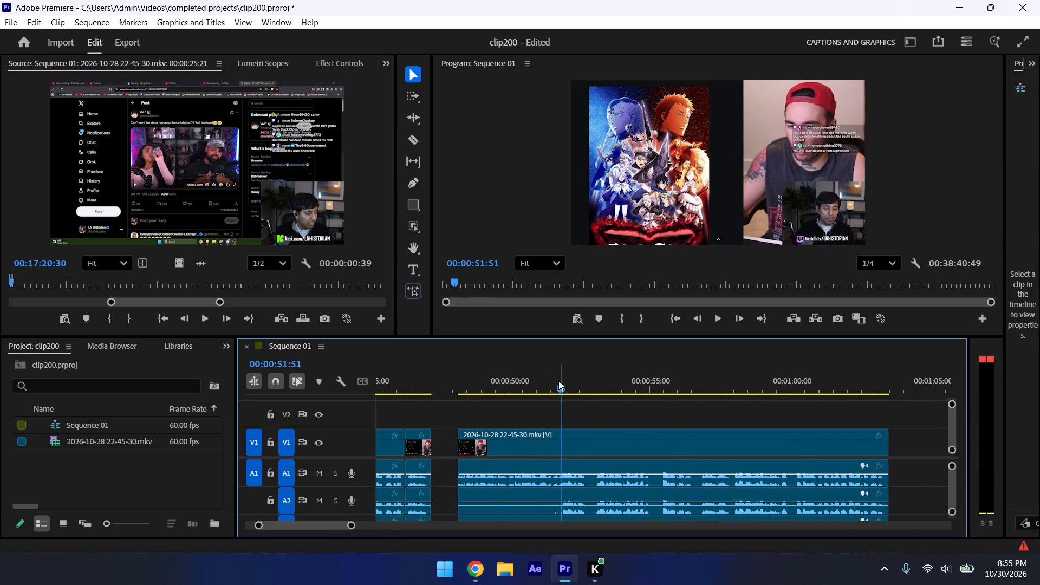
pyautogui.click(558, 380)
pyautogui.press('Right')
pyautogui.hotkey('ctrl', 'k')
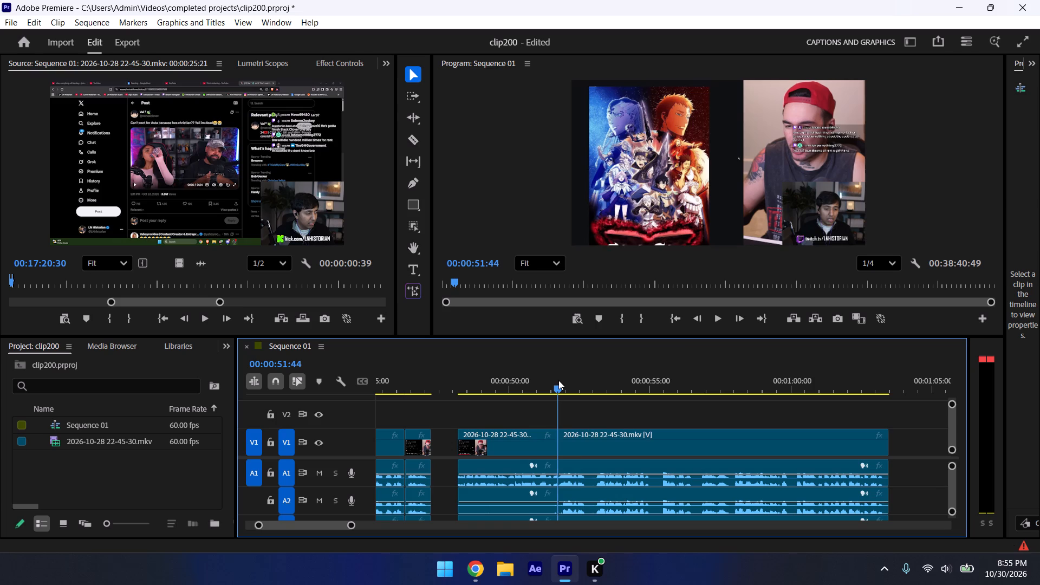
pyautogui.hotkey('ctrl', 's')
pyautogui.click(503, 452)
pyautogui.press('Delete')
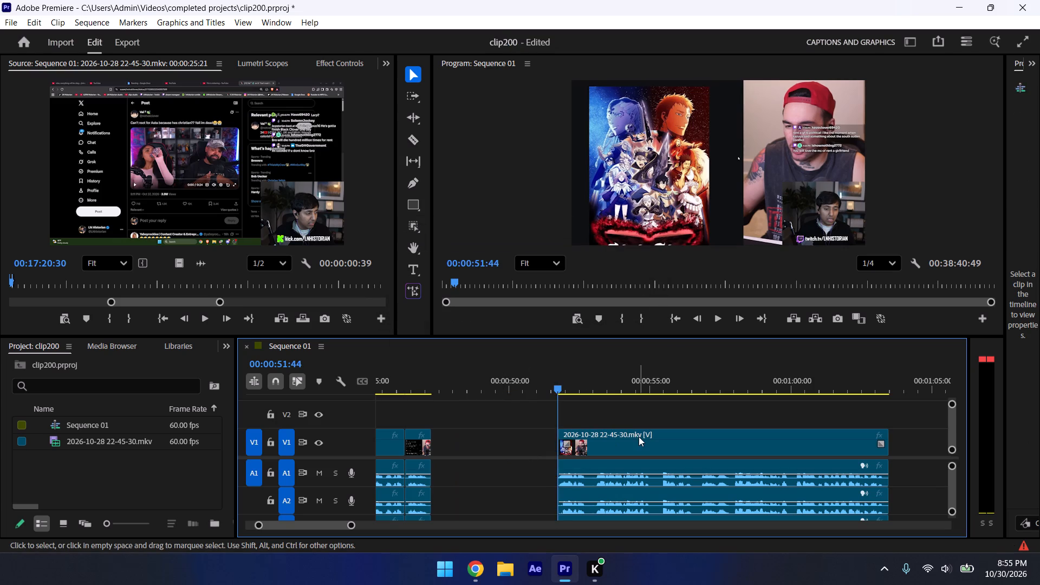
pyautogui.press('space')
pyautogui.press('space')
pyautogui.moveTo(601, 446); pyautogui.dragTo(500, 462)
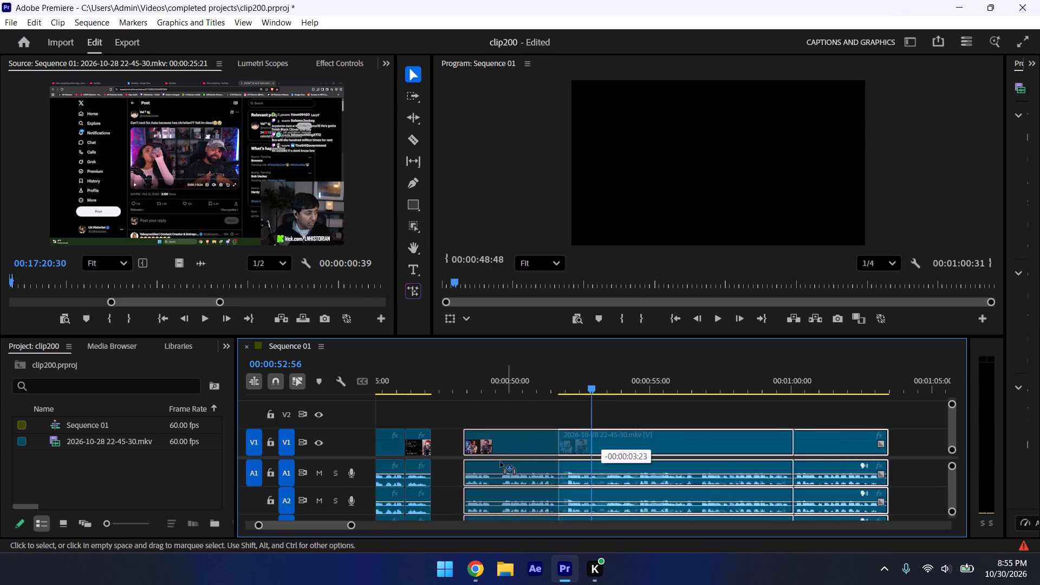
pyautogui.moveTo(500, 462); pyautogui.dragTo(478, 457)
# Play across the twenty-second cut, trim about nine frames off the twenty-third segment's start, and close the gap.
pyautogui.click(418, 377)
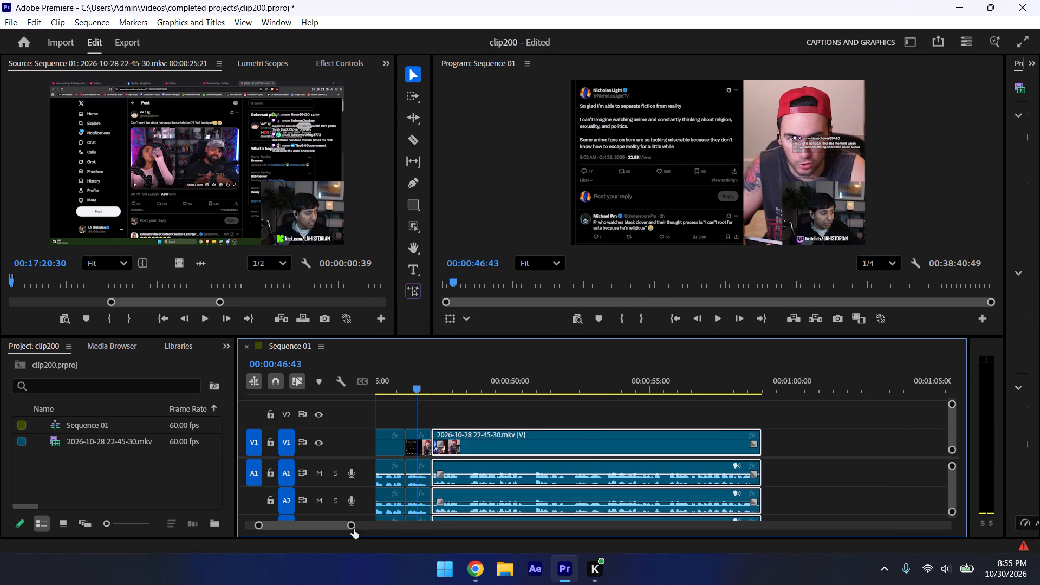
pyautogui.moveTo(354, 528); pyautogui.dragTo(342, 504)
pyautogui.press('space')
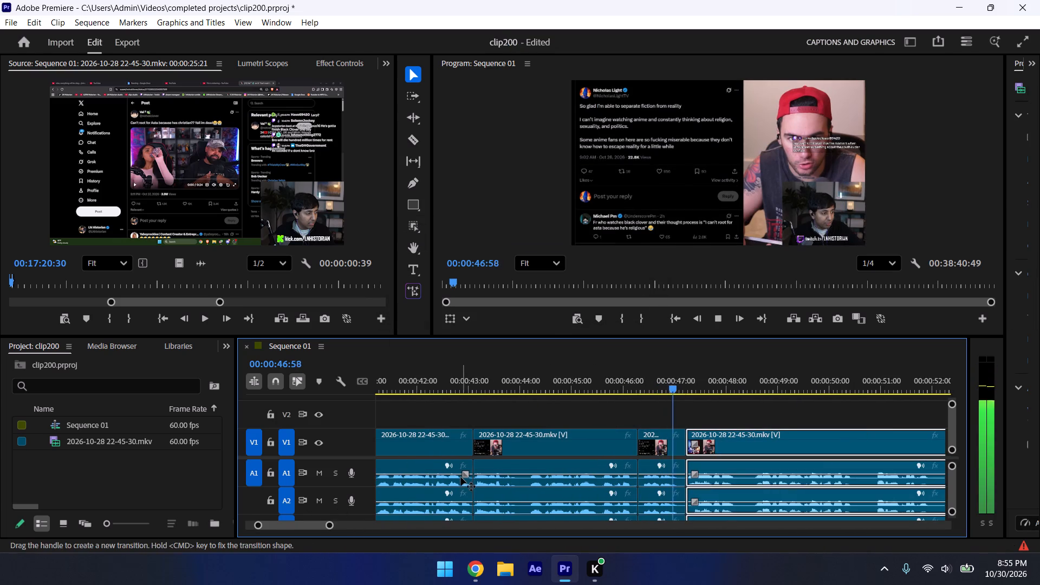
pyautogui.press('space')
pyautogui.moveTo(328, 526); pyautogui.dragTo(298, 510)
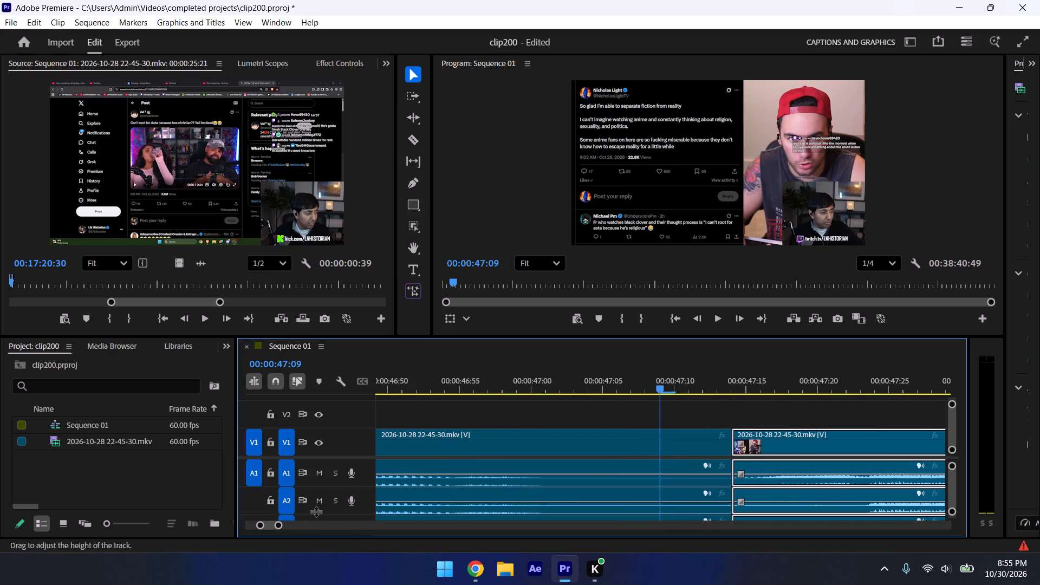
pyautogui.press('space')
pyautogui.press('space')
pyautogui.moveTo(276, 525); pyautogui.dragTo(290, 528)
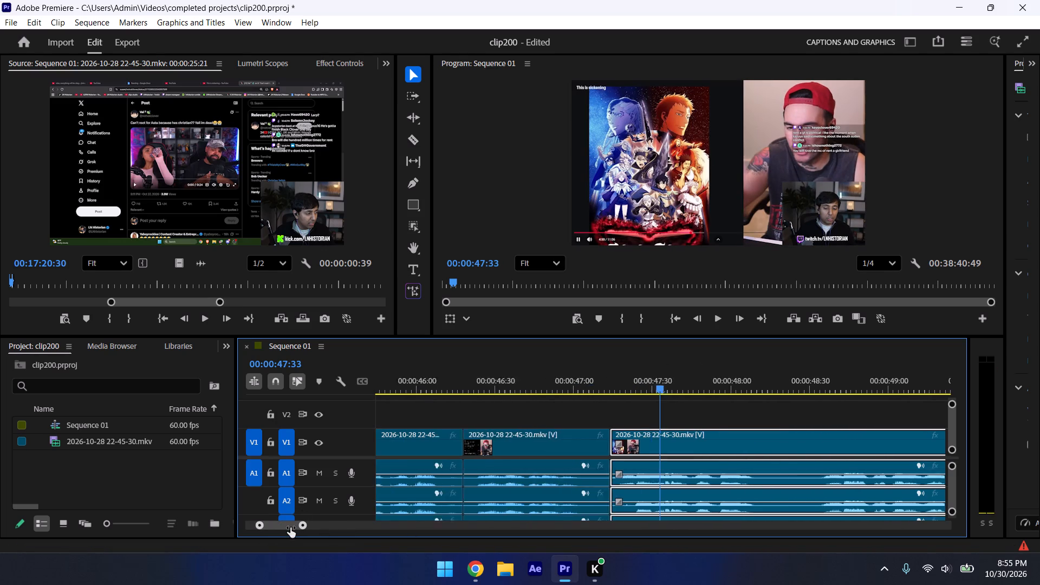
pyautogui.moveTo(290, 528); pyautogui.dragTo(283, 523)
pyautogui.moveTo(582, 432); pyautogui.dragTo(595, 431)
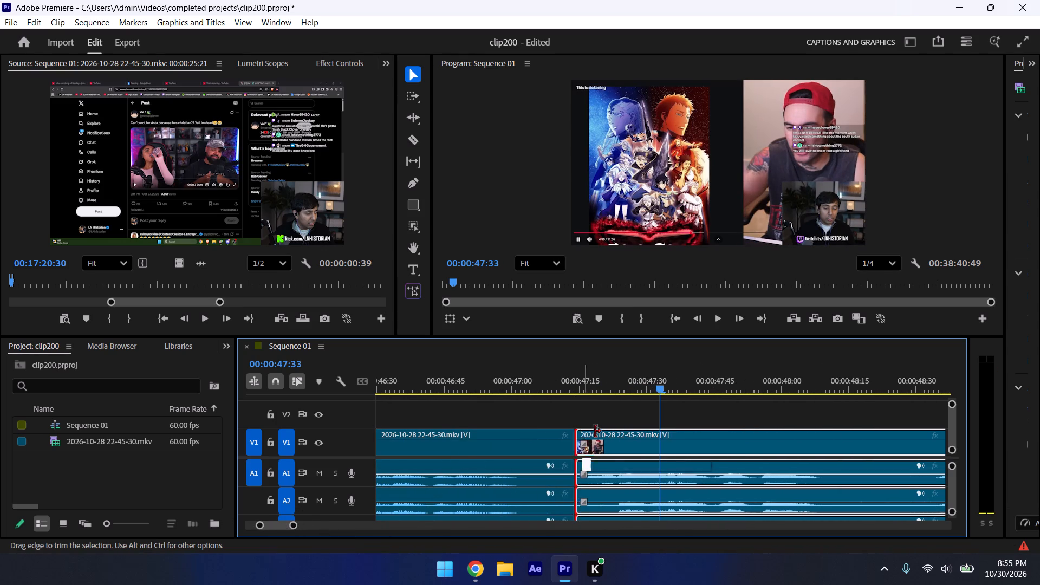
pyautogui.moveTo(595, 431); pyautogui.dragTo(621, 435)
pyautogui.moveTo(666, 433); pyautogui.dragTo(631, 434)
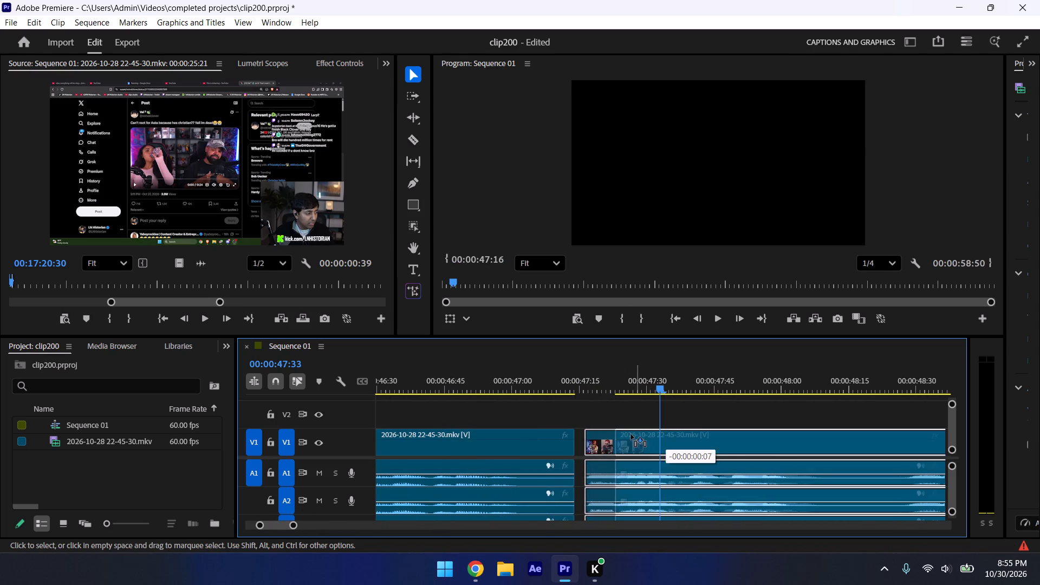
pyautogui.moveTo(631, 434); pyautogui.dragTo(630, 434)
# Trim about eight frames off the twenty-second segment's end and close the gap to the twenty-third.
pyautogui.moveTo(572, 437); pyautogui.dragTo(535, 429)
pyautogui.moveTo(615, 438); pyautogui.dragTo(590, 437)
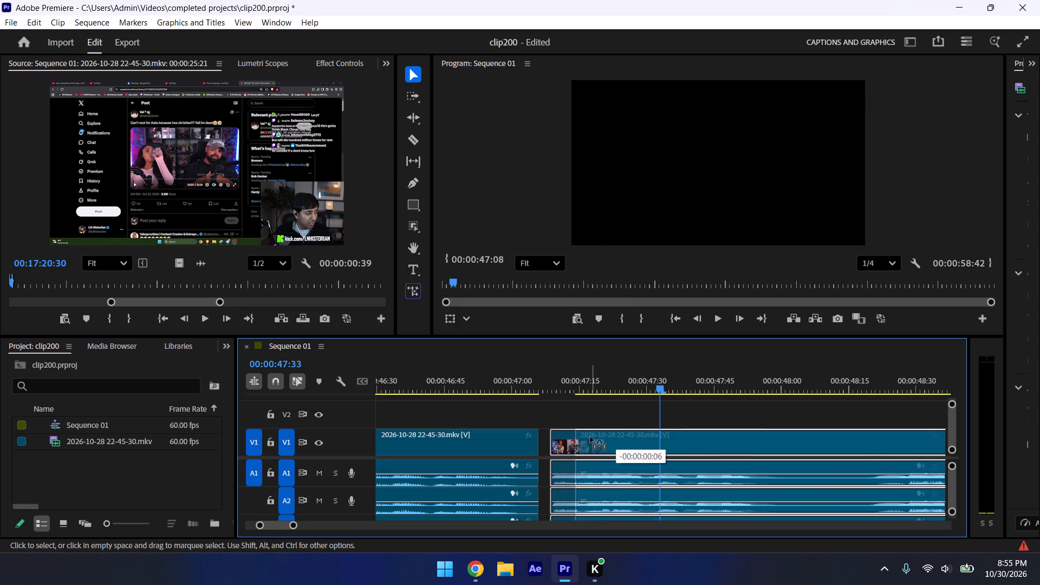
pyautogui.moveTo(590, 437); pyautogui.dragTo(585, 437)
# Play across the twenty-second cut, split the twenty-third segment at 00:00:47:55, and save the project.
pyautogui.click(464, 367)
pyautogui.press('space')
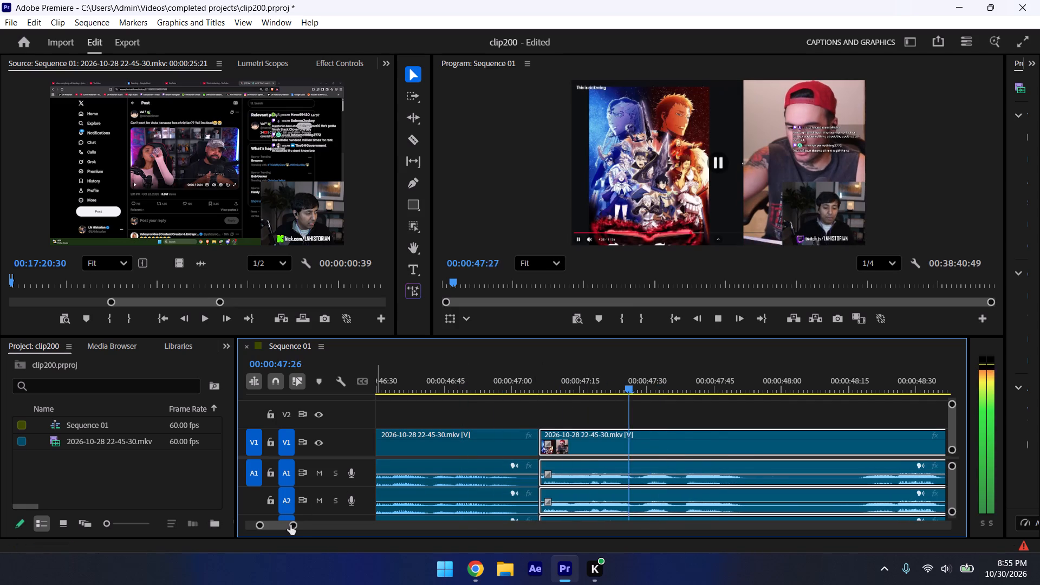
pyautogui.moveTo(295, 524); pyautogui.dragTo(319, 527)
pyautogui.press('space')
pyautogui.click(642, 388)
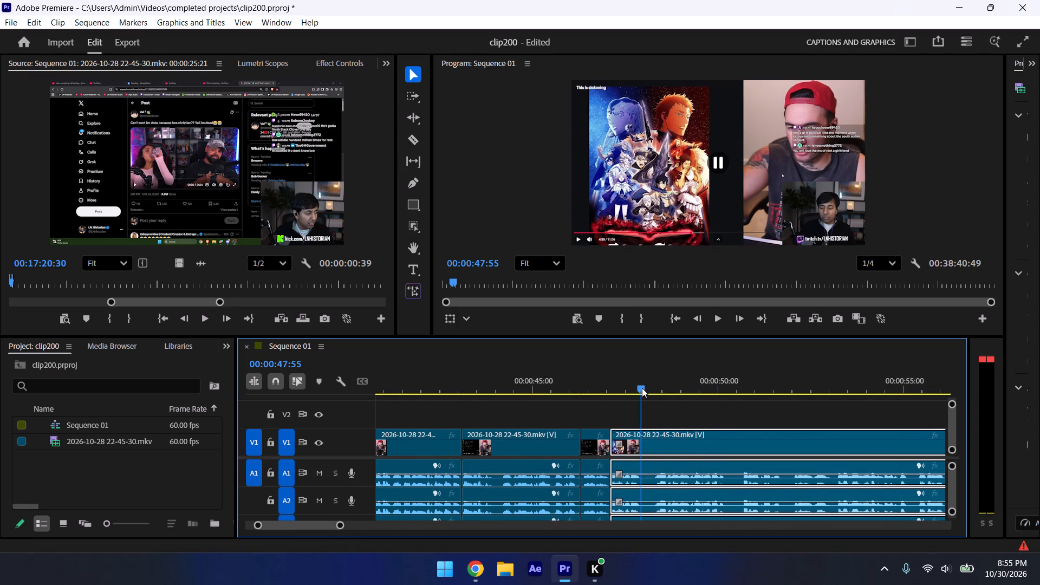
pyautogui.hotkey('ctrl', 'k')
pyautogui.hotkey('ctrl', 's')
# Play past the twenty-third cut, trim about 0.3 seconds off the twenty-fourth segment's start, and close the gap to the twenty-third.
pyautogui.press('space')
pyautogui.press('space')
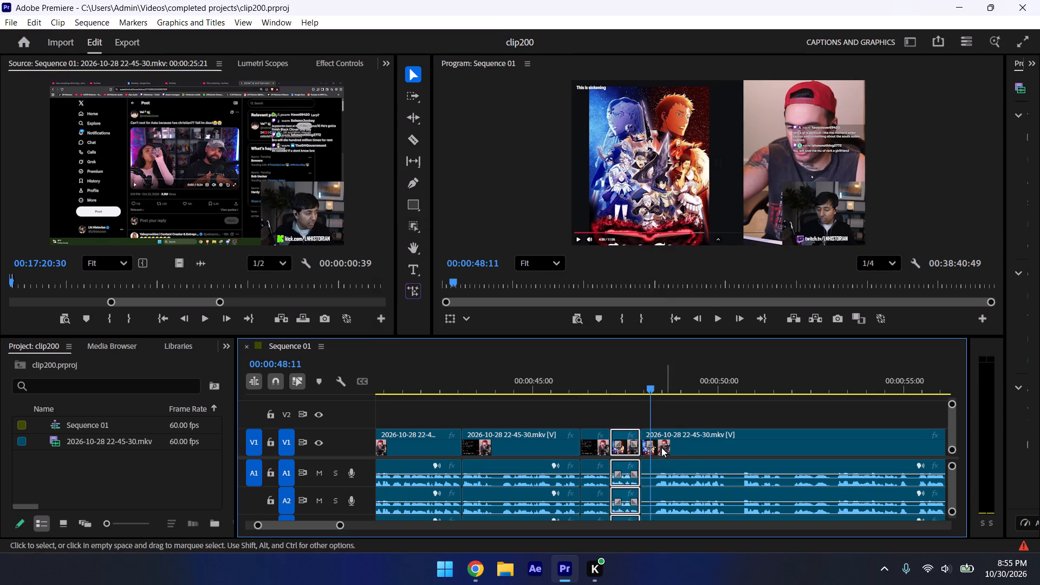
pyautogui.click(645, 434)
pyautogui.moveTo(648, 433); pyautogui.dragTo(653, 432)
pyautogui.moveTo(688, 429); pyautogui.dragTo(677, 428)
pyautogui.click(652, 403)
# Play across the twenty-third cut, split the twenty-fourth segment at about 00:00:49:55, and save the project.
pyautogui.click(644, 386)
pyautogui.click(665, 406)
pyautogui.press('space')
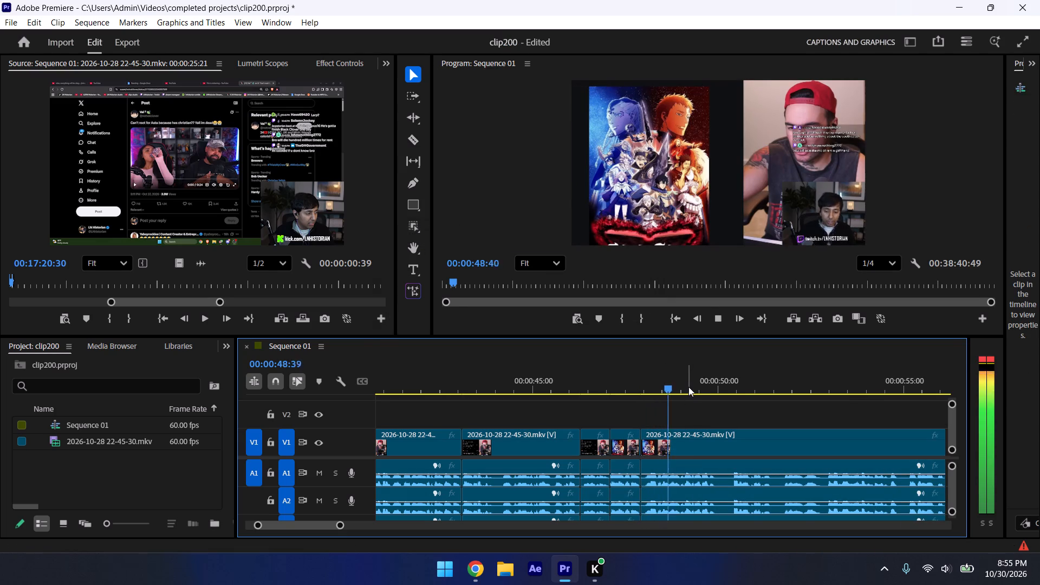
pyautogui.press('space')
pyautogui.hotkey('ctrl', 'k')
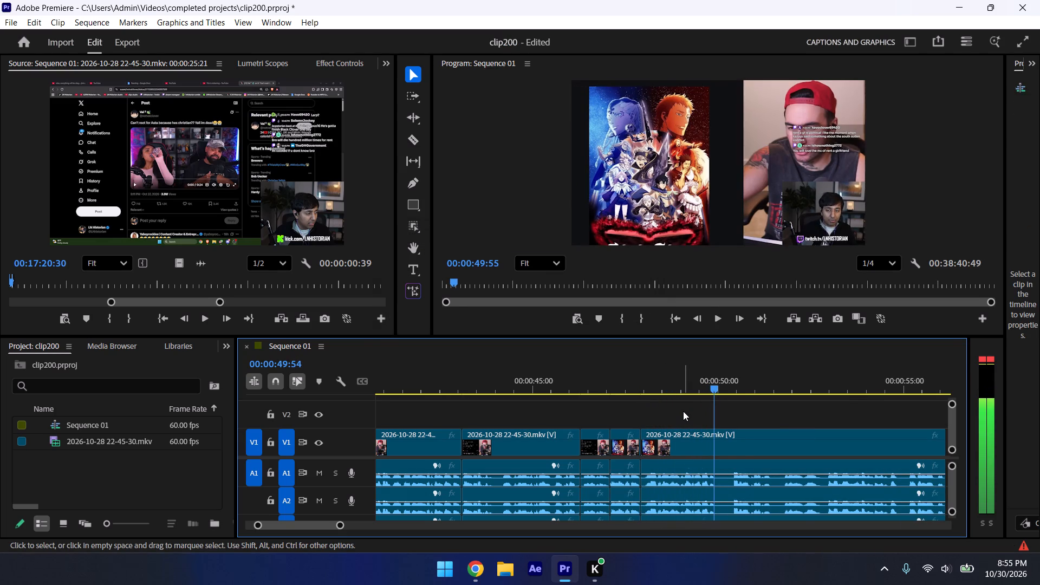
pyautogui.hotkey('ctrl', 's')
# Play past the twenty-fourth cut, trim about 22 frames off the twenty-fifth segment's start, close the gap, and save the project.
pyautogui.press('space')
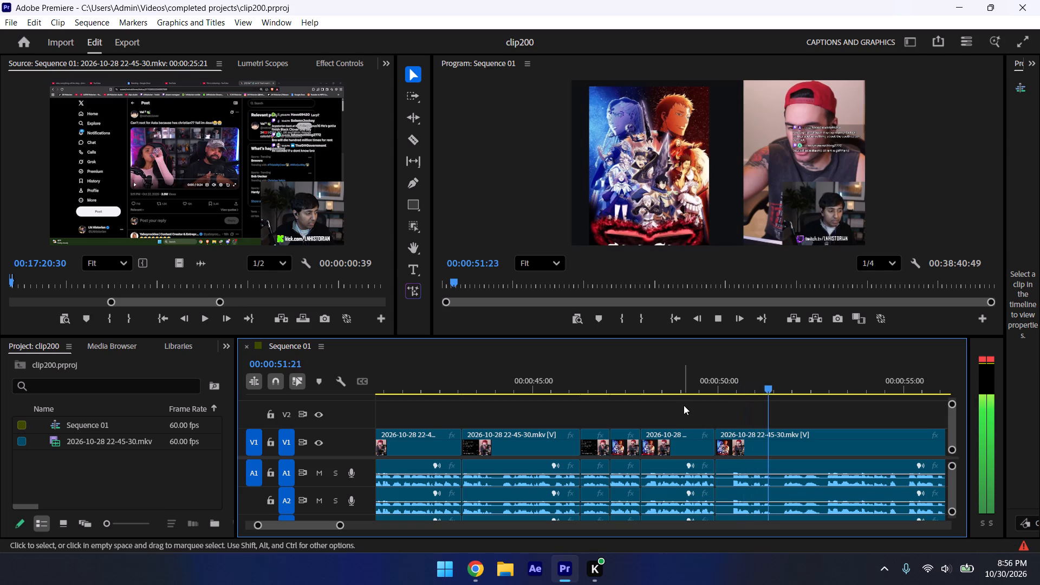
pyautogui.press('space')
pyautogui.moveTo(719, 433); pyautogui.dragTo(733, 441)
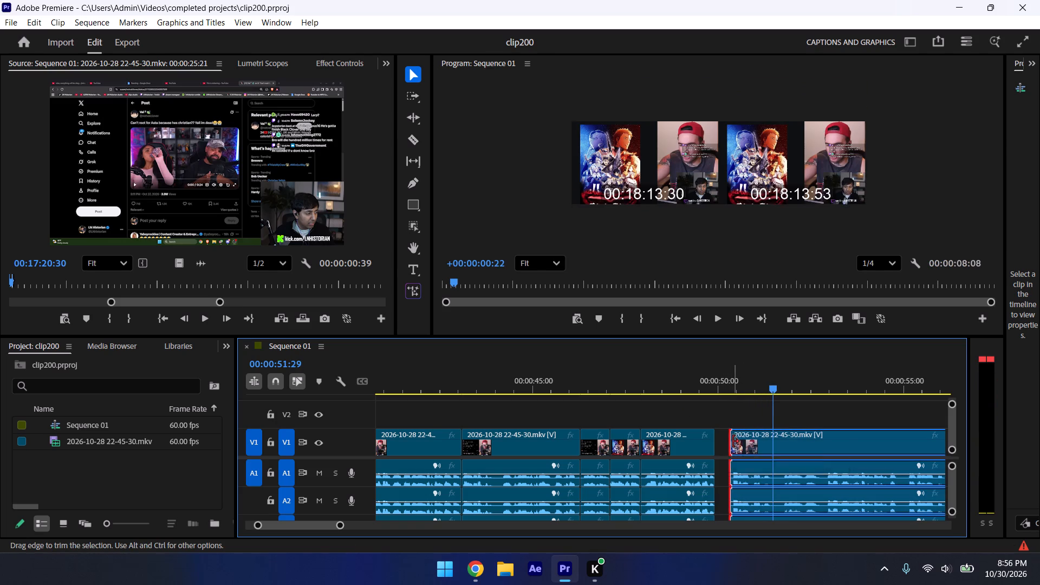
pyautogui.moveTo(757, 445); pyautogui.dragTo(749, 442)
pyautogui.hotkey('ctrl', 's')
pyautogui.click(708, 413)
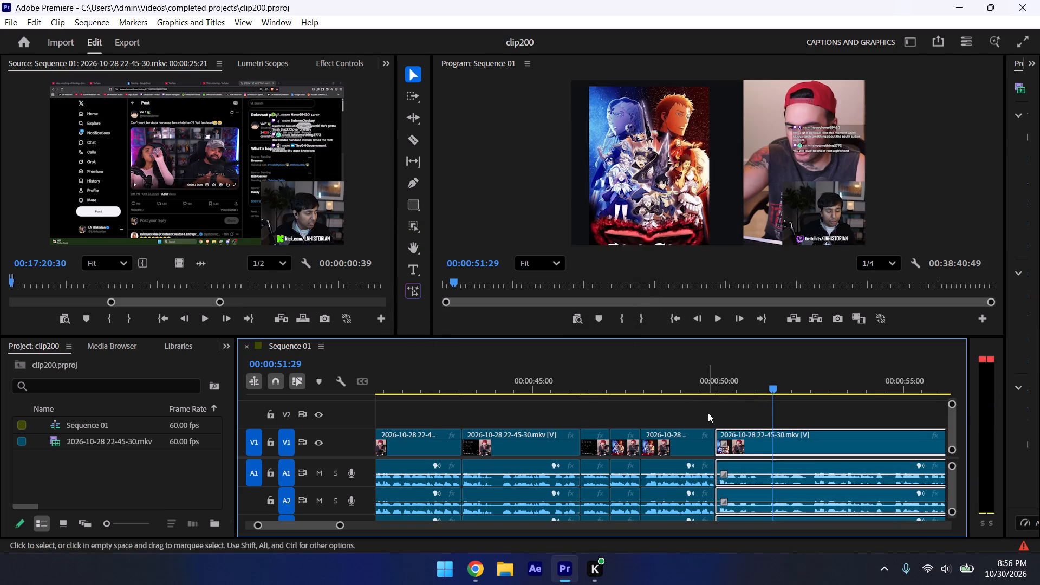